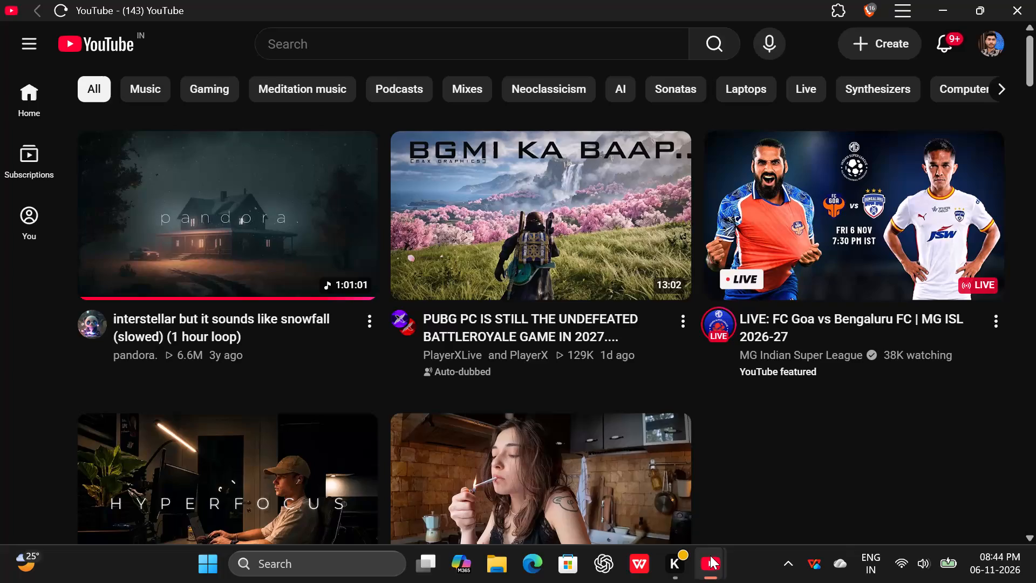
# Search YouTube for "Excel projects".
pyautogui.click(497, 46)
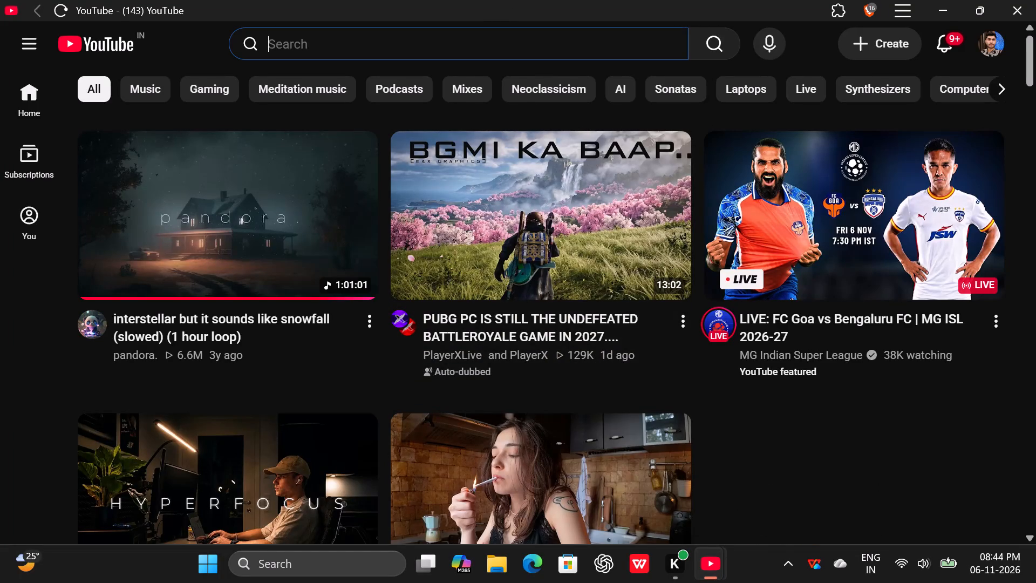
pyautogui.hotkey('shift', 'e')
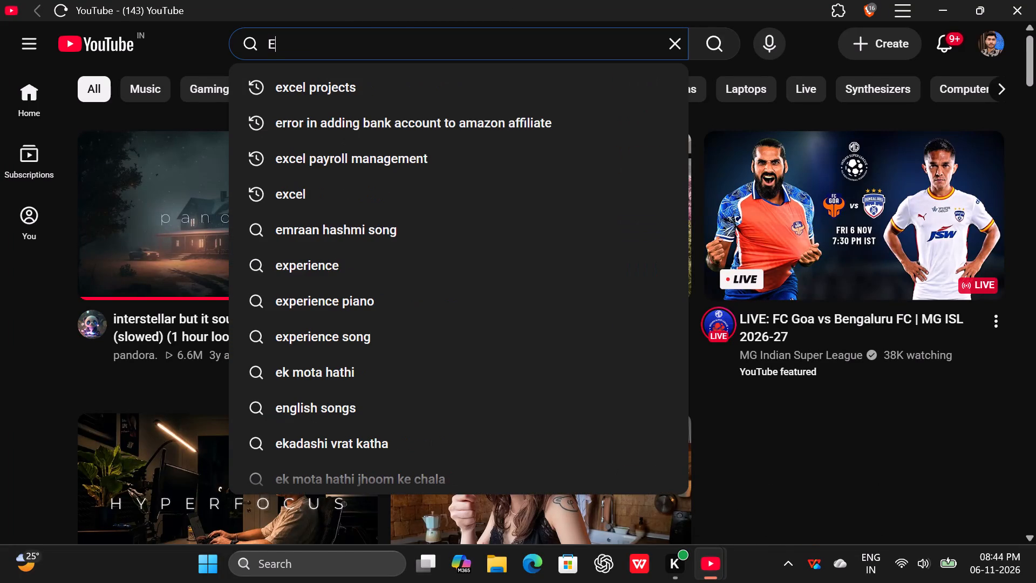
pyautogui.write('xel')
pyautogui.press('space')
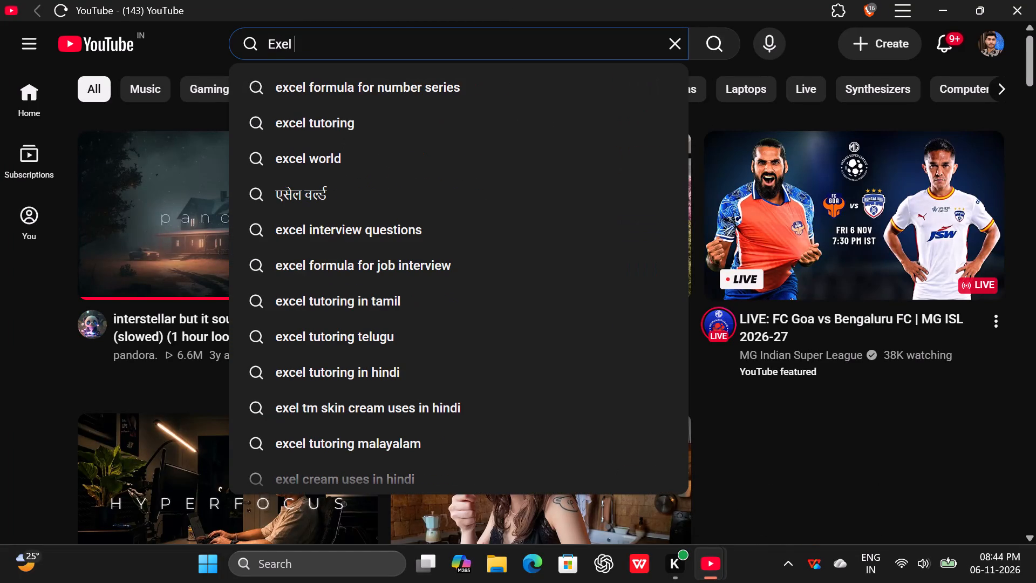
pyautogui.write('formul')
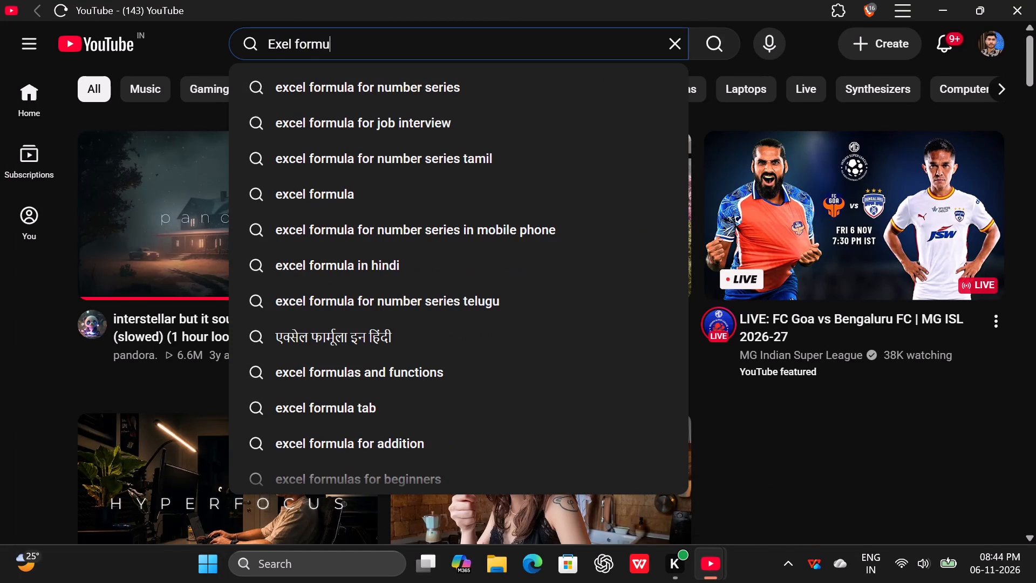
pyautogui.press('BackSpace')
pyautogui.press('BackSpace')
pyautogui.press('BackSpace')
pyautogui.press('BackSpace')
pyautogui.press('BackSpace')
pyautogui.press('BackSpace')
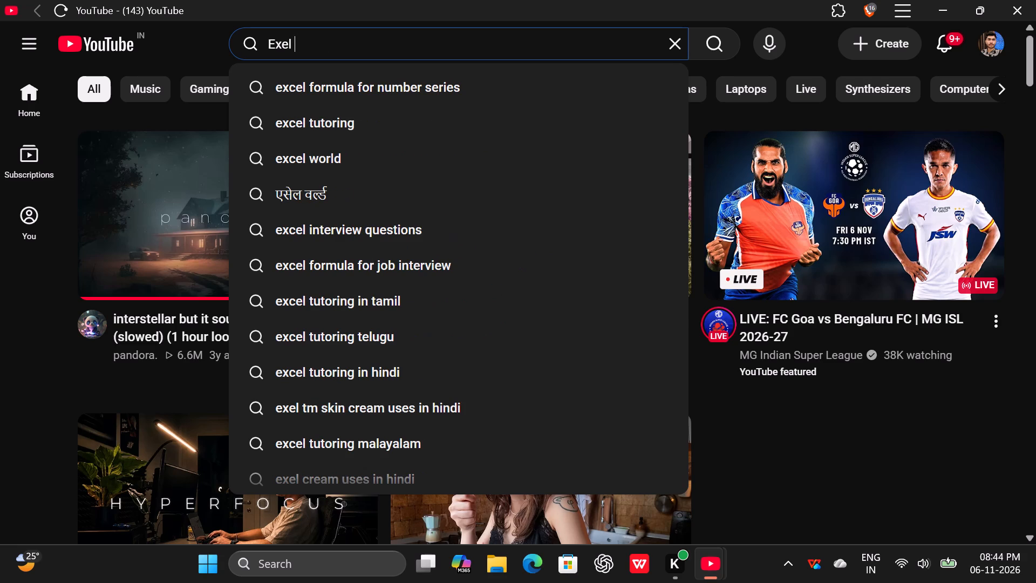
pyautogui.press('BackSpace')
pyautogui.press('BackSpace')
pyautogui.press('BackSpace')
pyautogui.press('BackSpace')
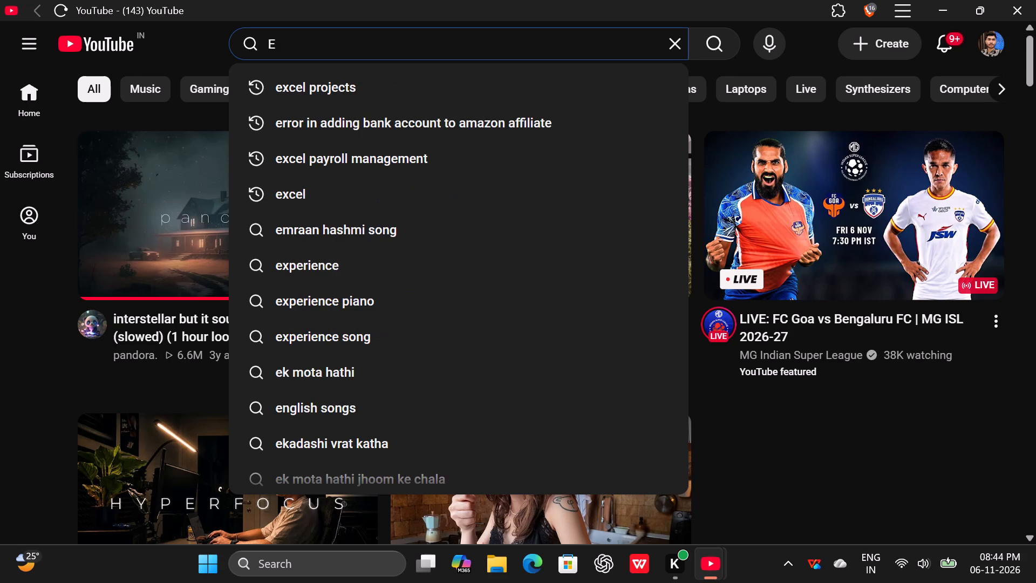
pyautogui.press('c')
pyautogui.press('BackSpace')
pyautogui.write('xve')
pyautogui.press('BackSpace')
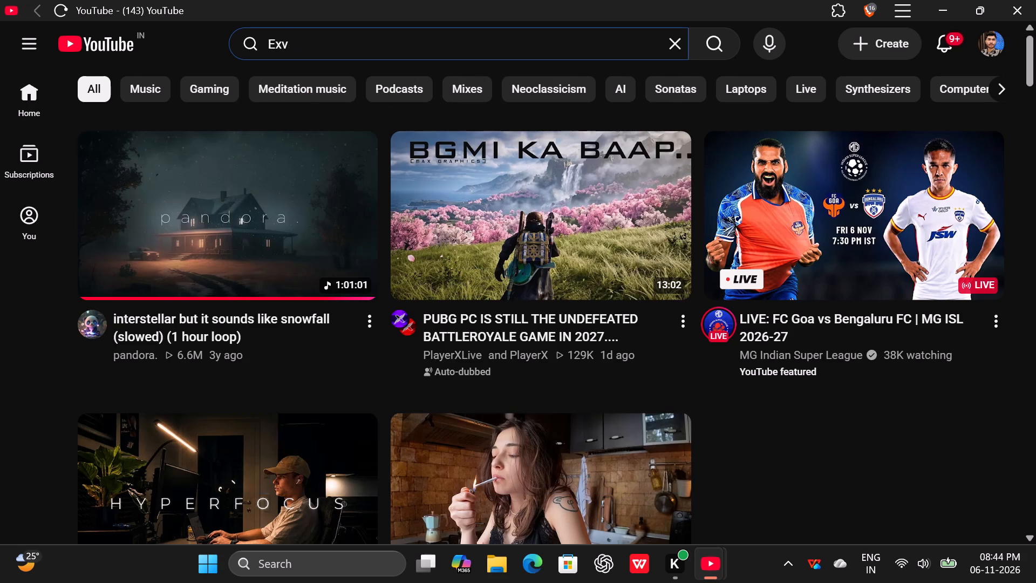
pyautogui.press('BackSpace')
pyautogui.write('cel fo')
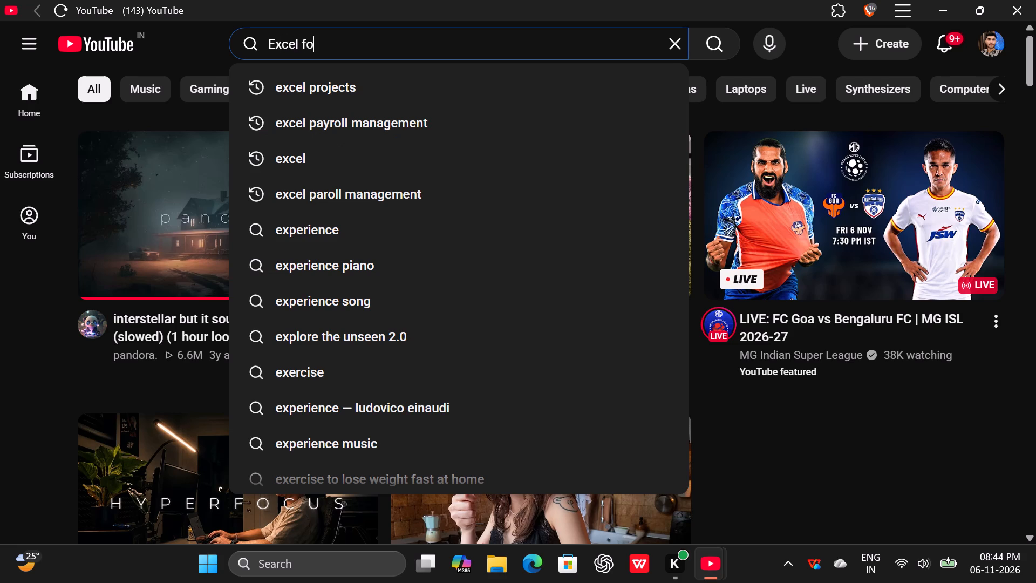
pyautogui.press('BackSpace')
pyautogui.press('BackSpace')
pyautogui.write('projects')
pyautogui.press('space')
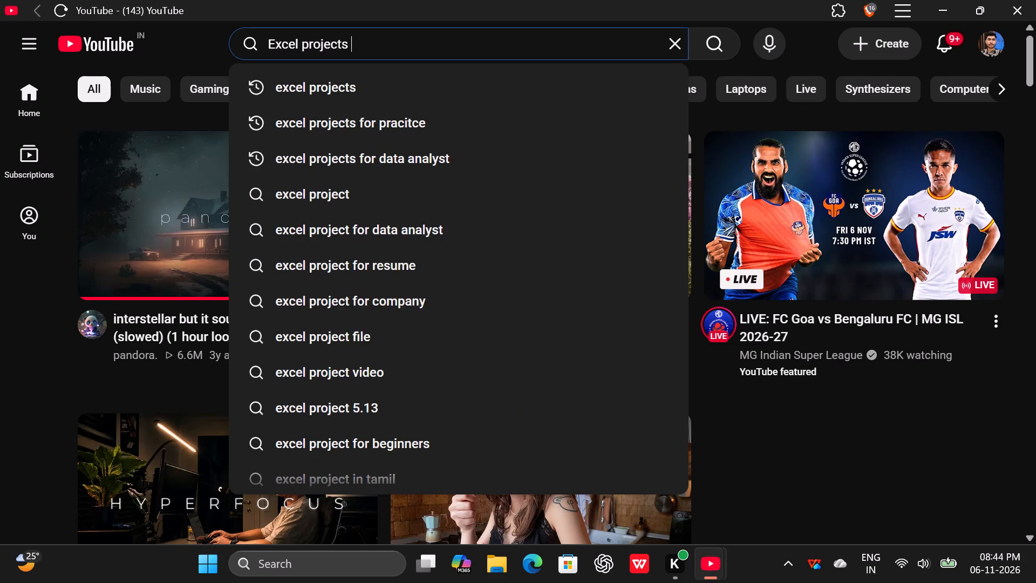
pyautogui.press('Return')
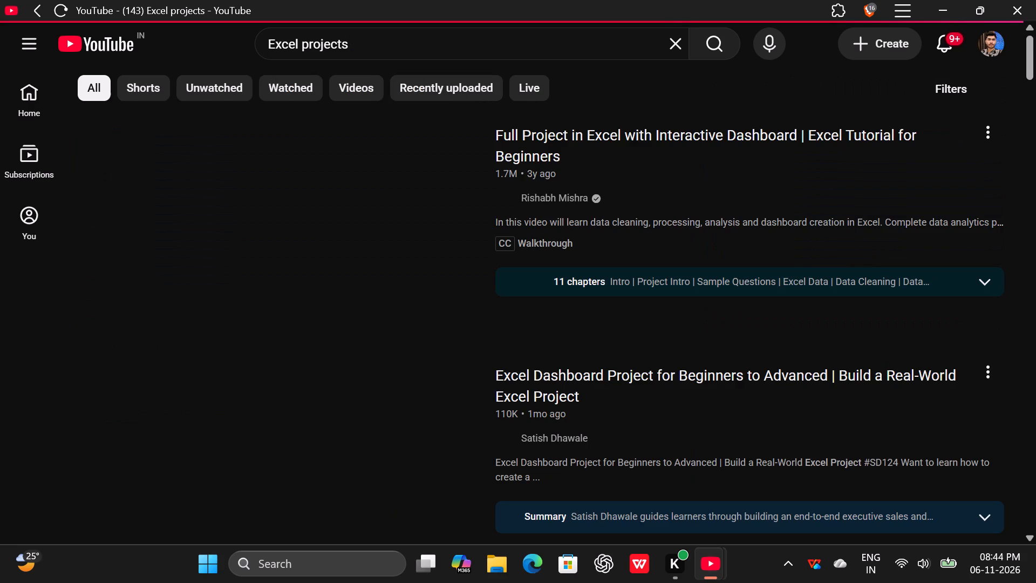
# Open the DATAMENTIX video "Fully Automatic Payroll Management System in Excel" from the search results.
pyautogui.scroll(-1, 535, 210)
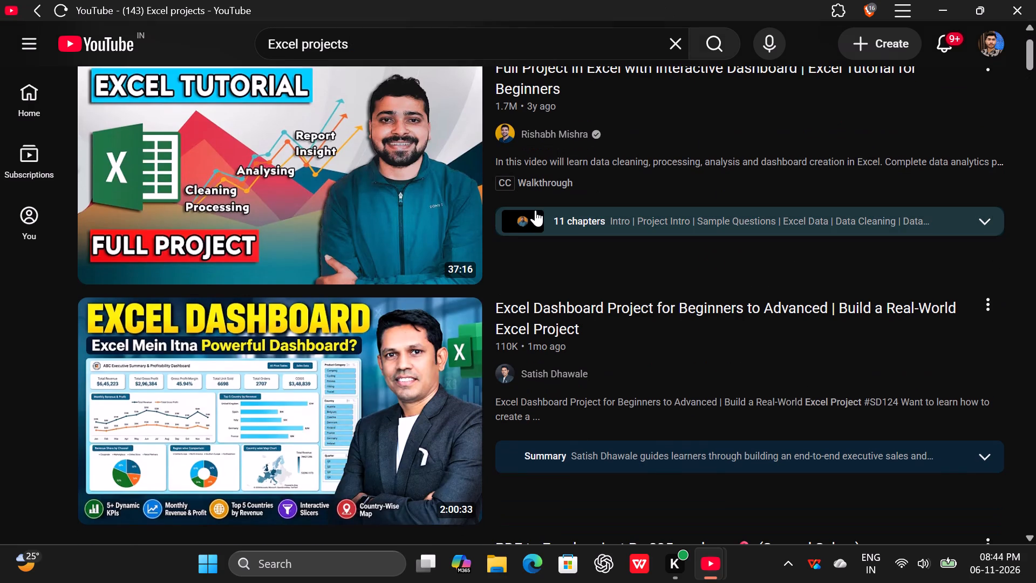
pyautogui.scroll(-3, 535, 210)
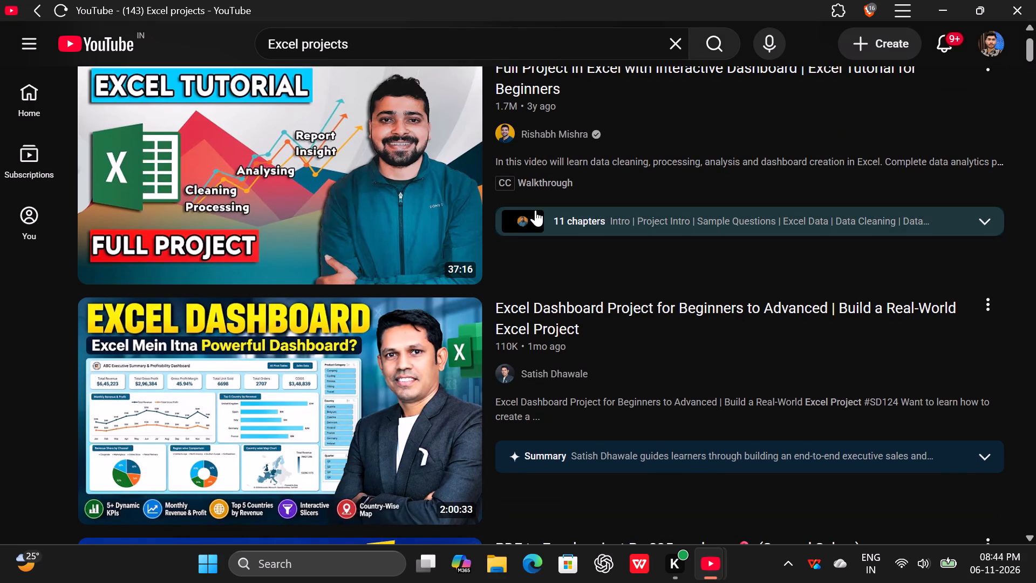
pyautogui.scroll(-2, 535, 210)
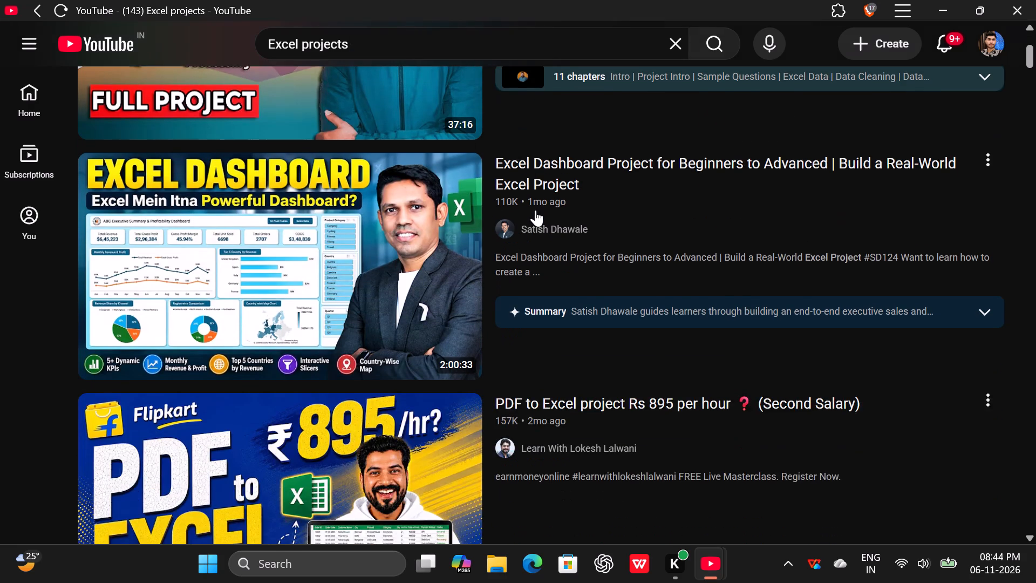
pyautogui.scroll(-1, 535, 210)
pyautogui.scroll(1, 321, 330)
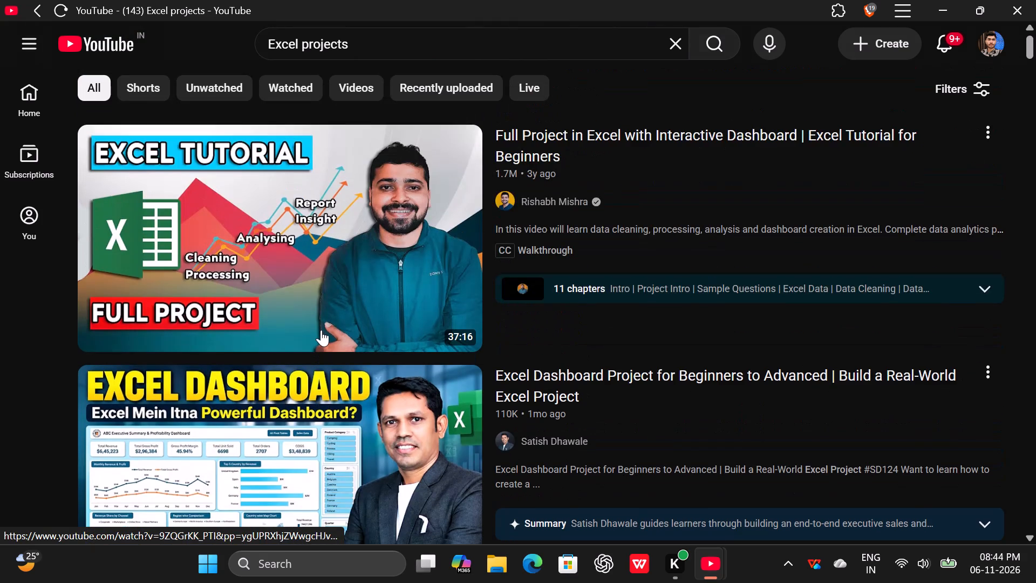
pyautogui.scroll(1, 321, 330)
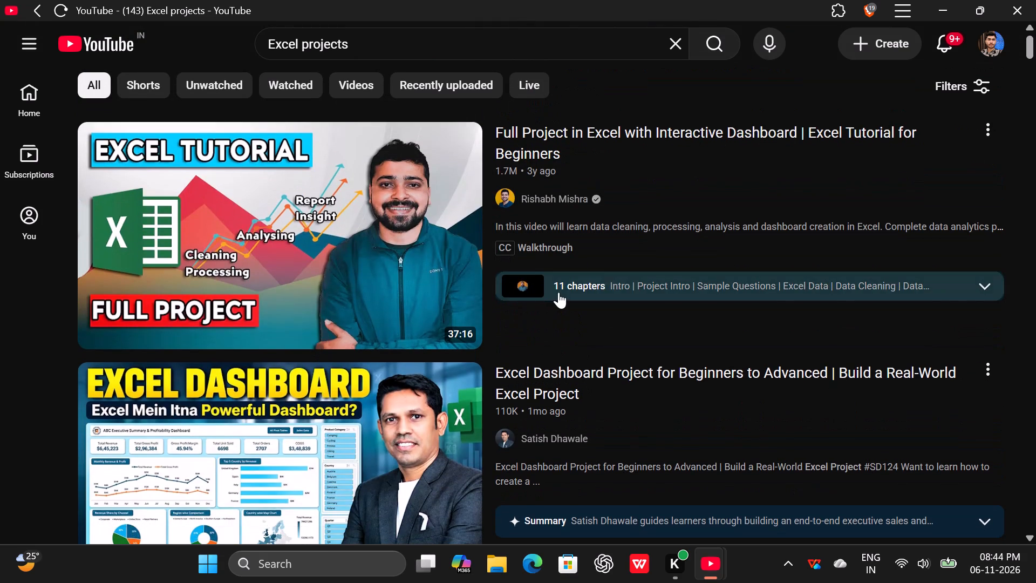
pyautogui.scroll(-6, 558, 292)
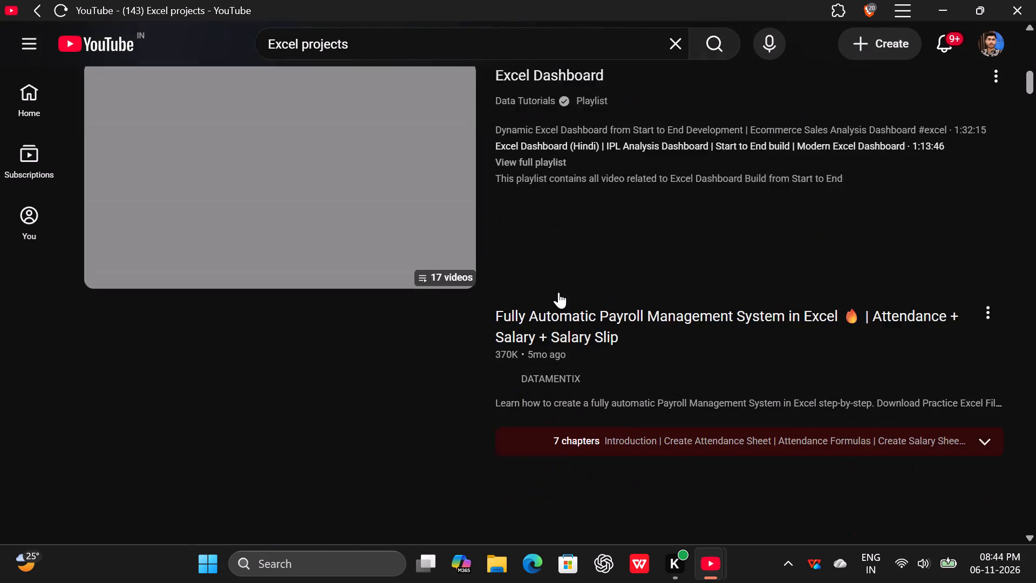
pyautogui.scroll(-3, 558, 292)
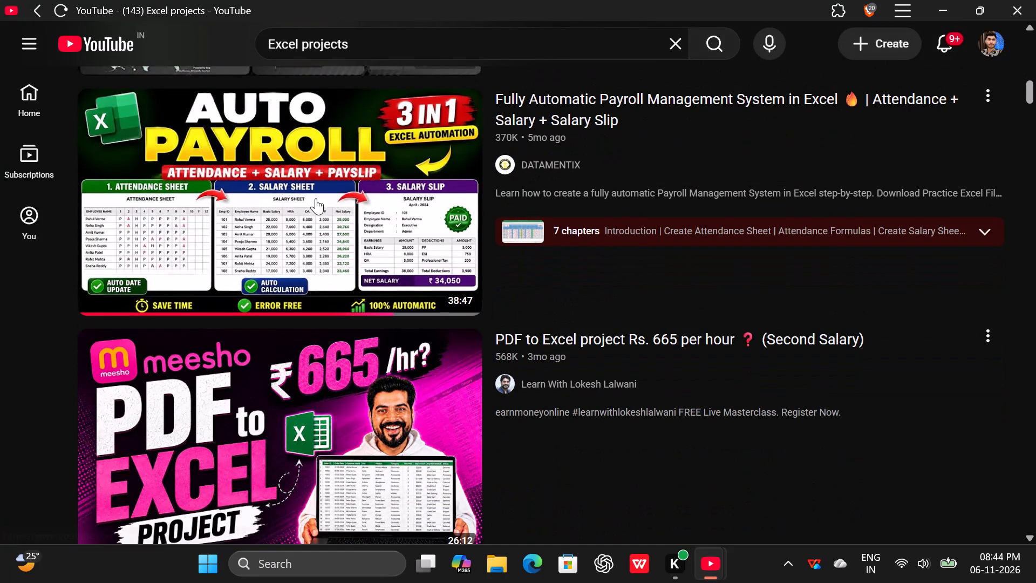
pyautogui.click(316, 198)
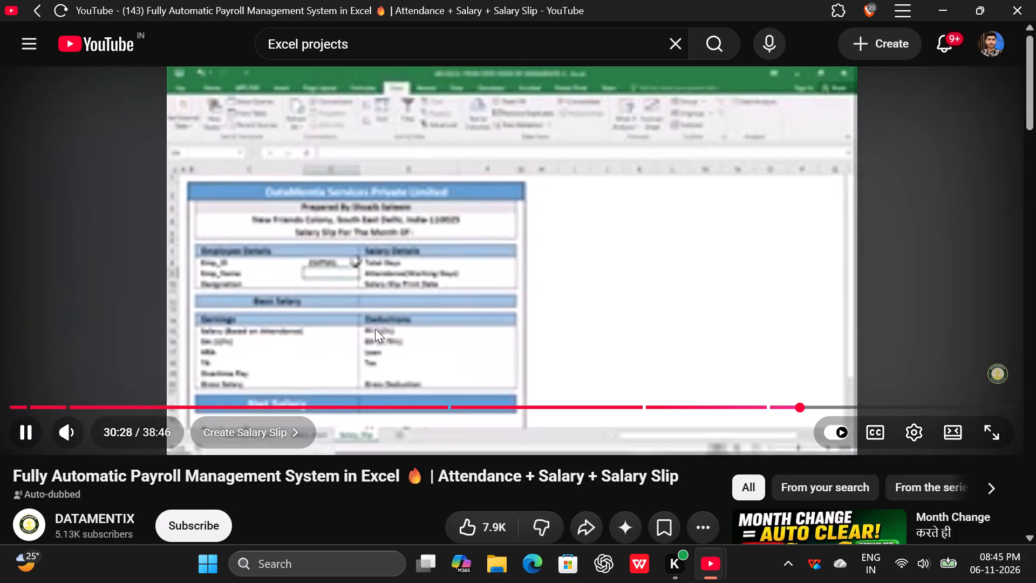
# Pause the video and set its playback quality to 720p.
pyautogui.click(467, 279)
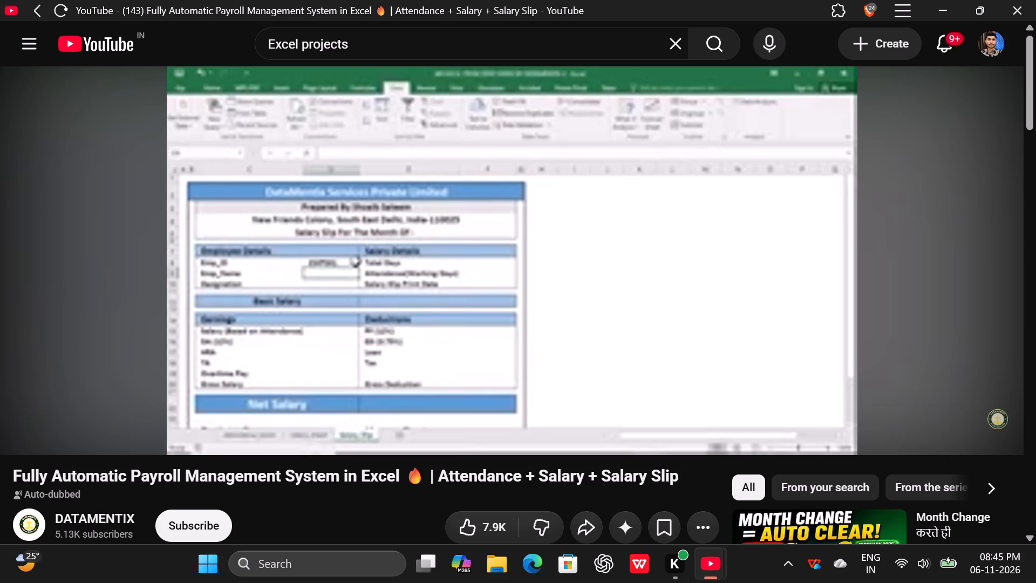
pyautogui.click(917, 446)
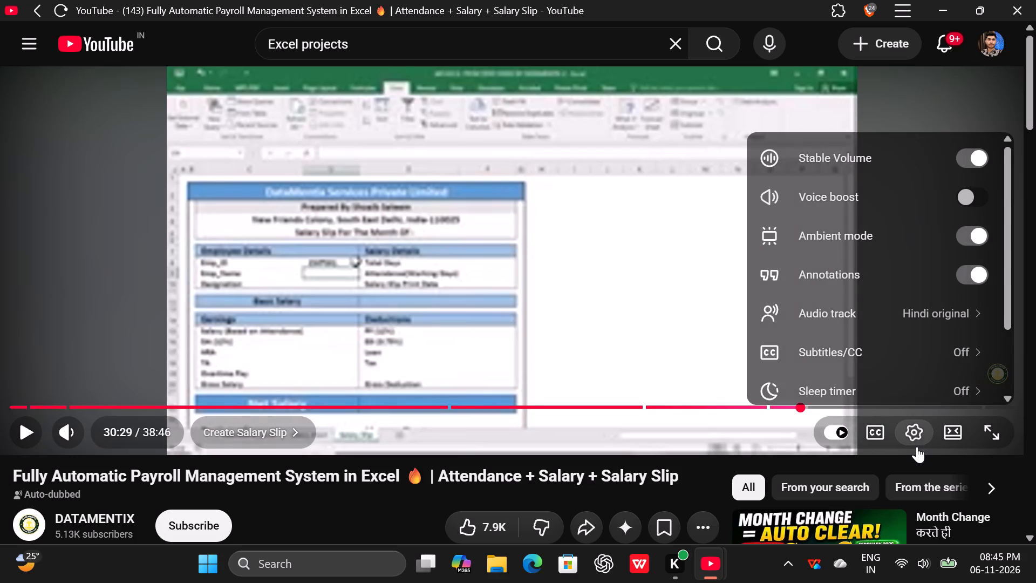
pyautogui.scroll(-4, 942, 335)
pyautogui.click(939, 374)
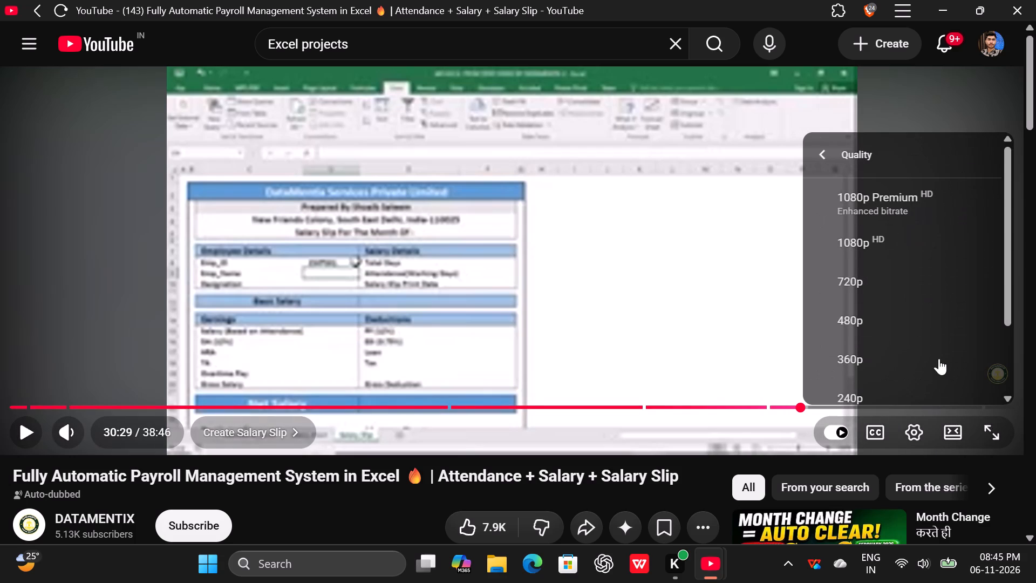
pyautogui.click(907, 275)
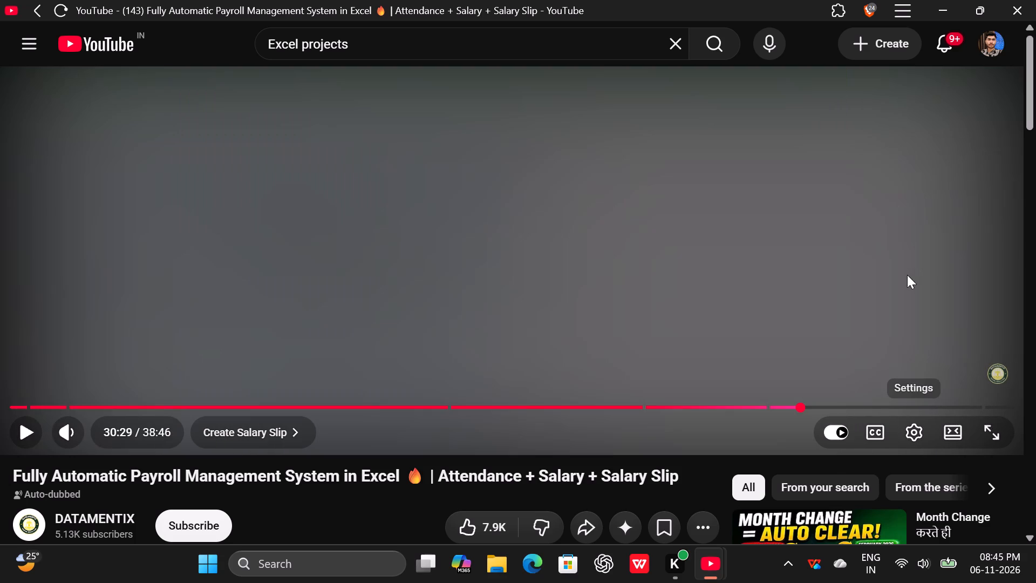
# Expand the video's description and open the linked practice Excel file in Google Sheets.
pyautogui.scroll(-2, 574, 329)
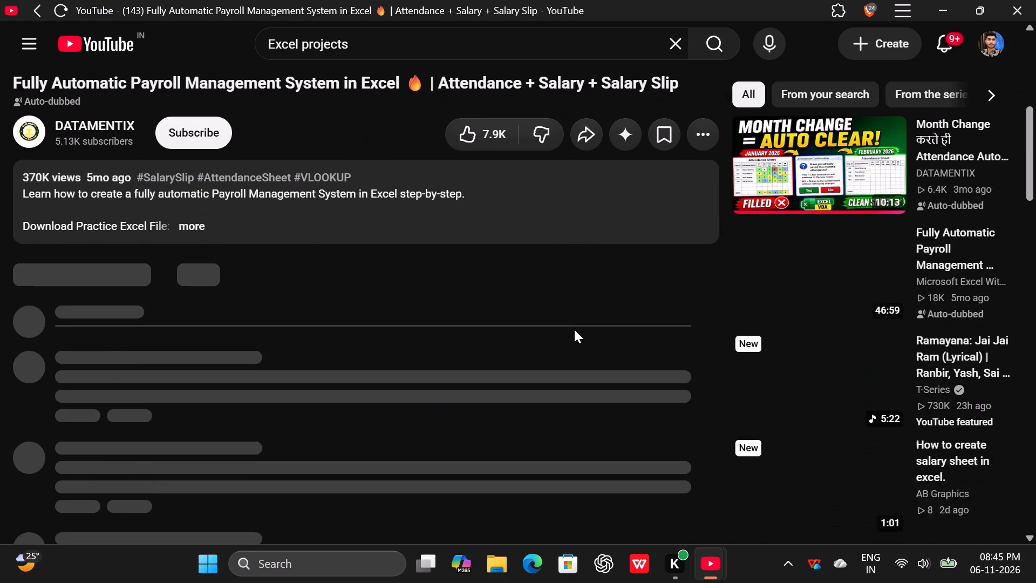
pyautogui.scroll(-3, 574, 329)
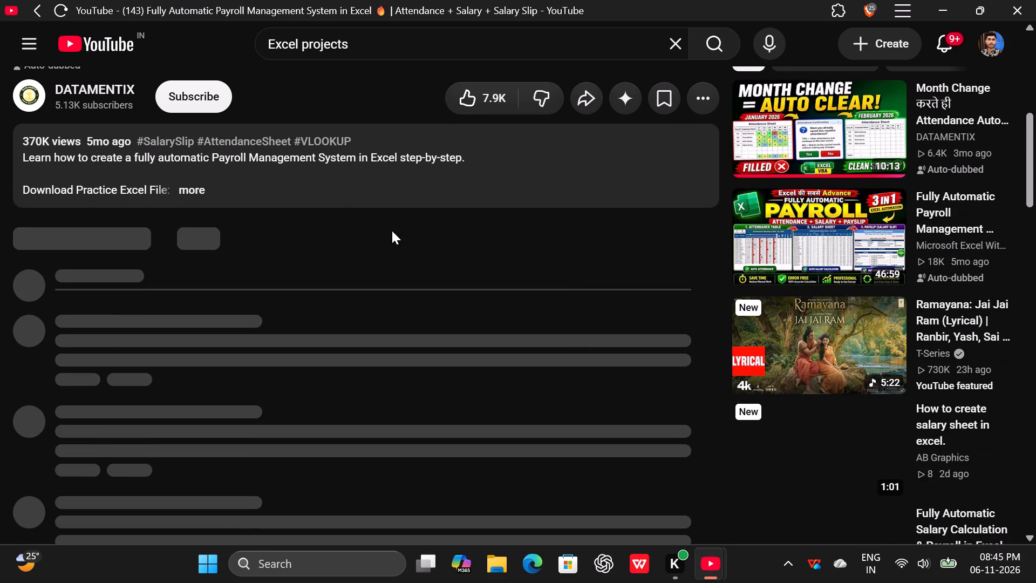
pyautogui.click(353, 189)
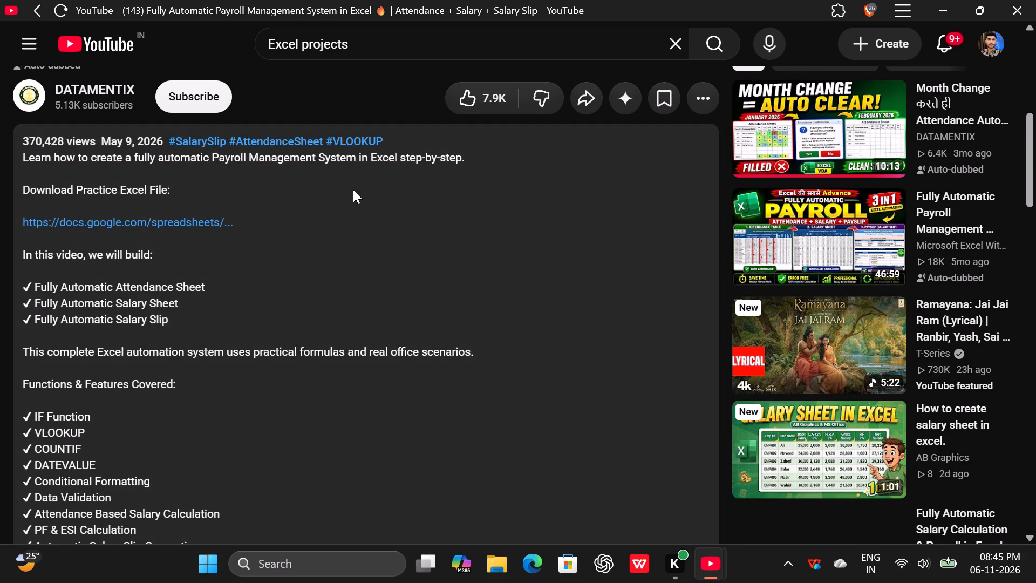
pyautogui.scroll(4, 353, 189)
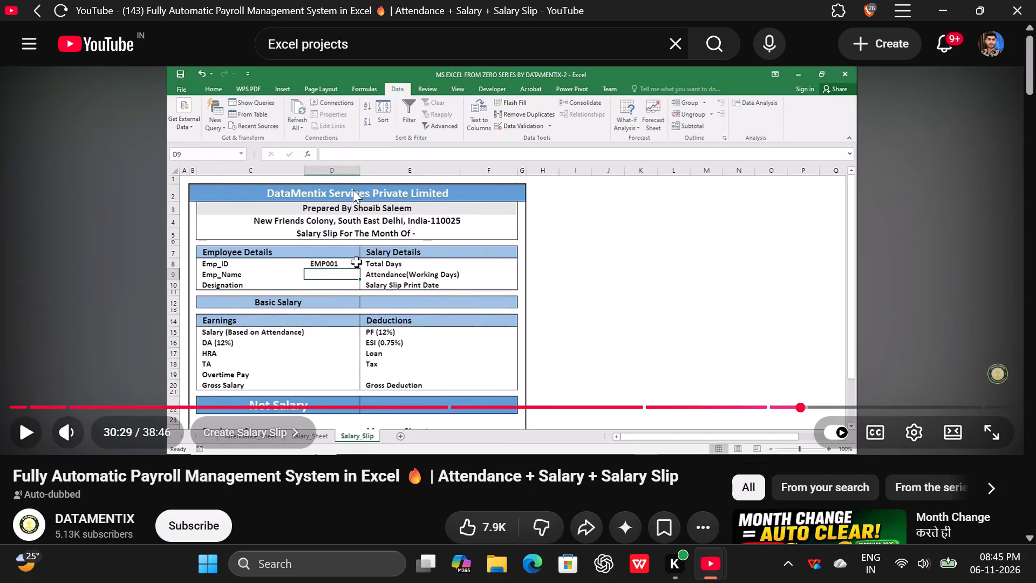
pyautogui.hscroll(-1, 371, 204)
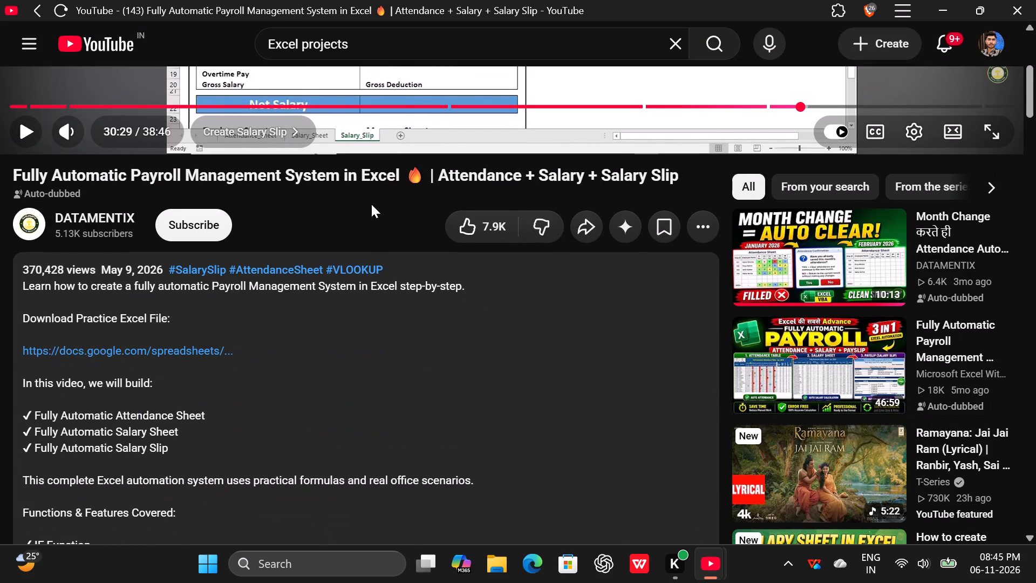
pyautogui.hscroll(-4, 371, 204)
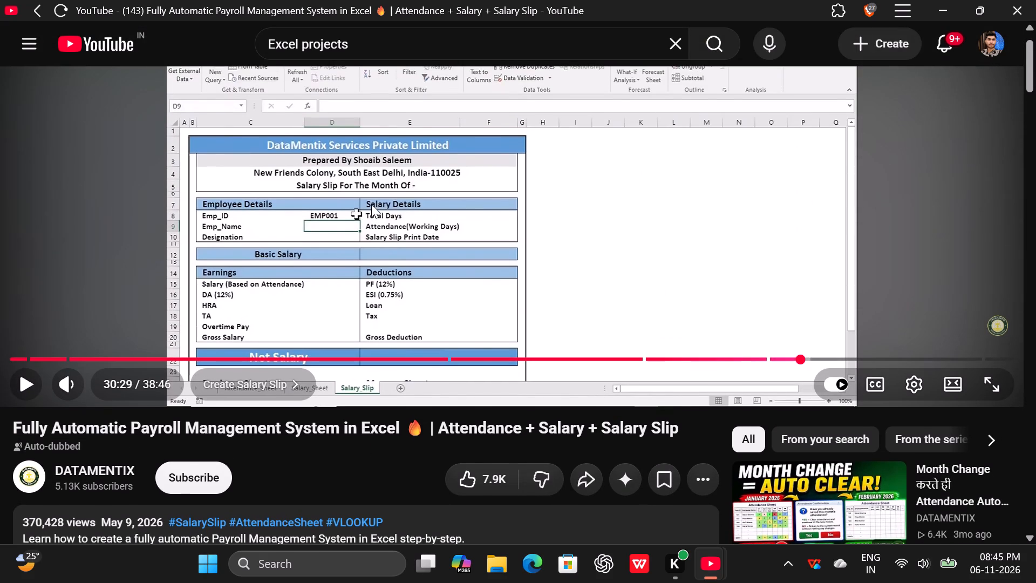
pyautogui.scroll(-2, 412, 209)
pyautogui.click(172, 360)
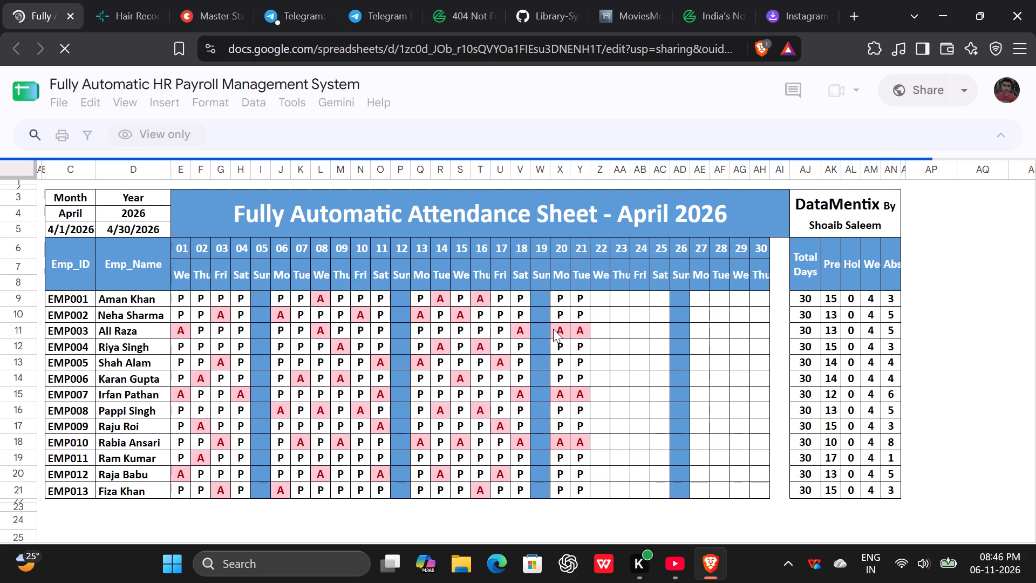
# Examine the contents of Attendance_Sheet in the payroll workbook.
pyautogui.scroll(-1, 377, 345)
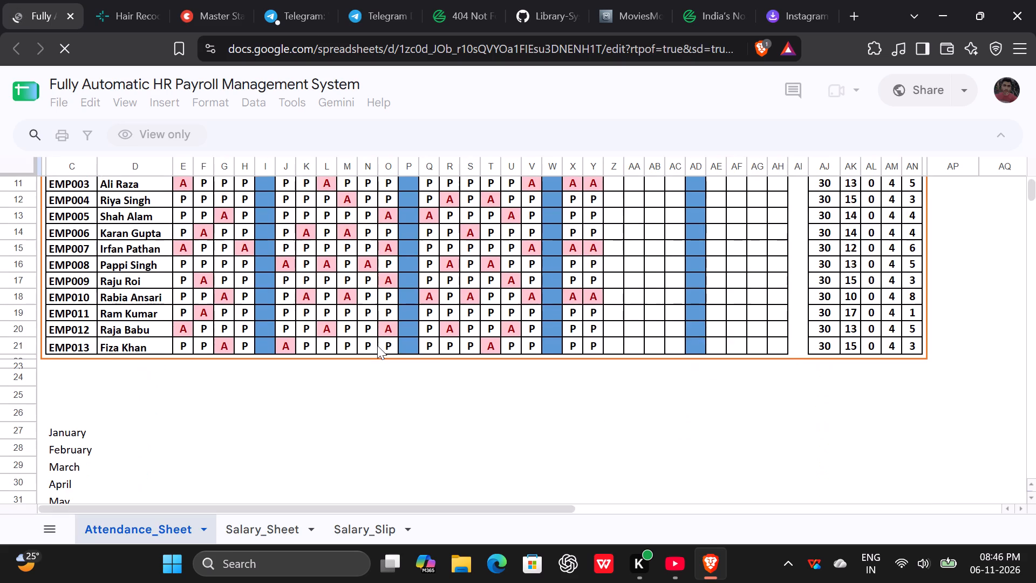
pyautogui.scroll(-2, 377, 345)
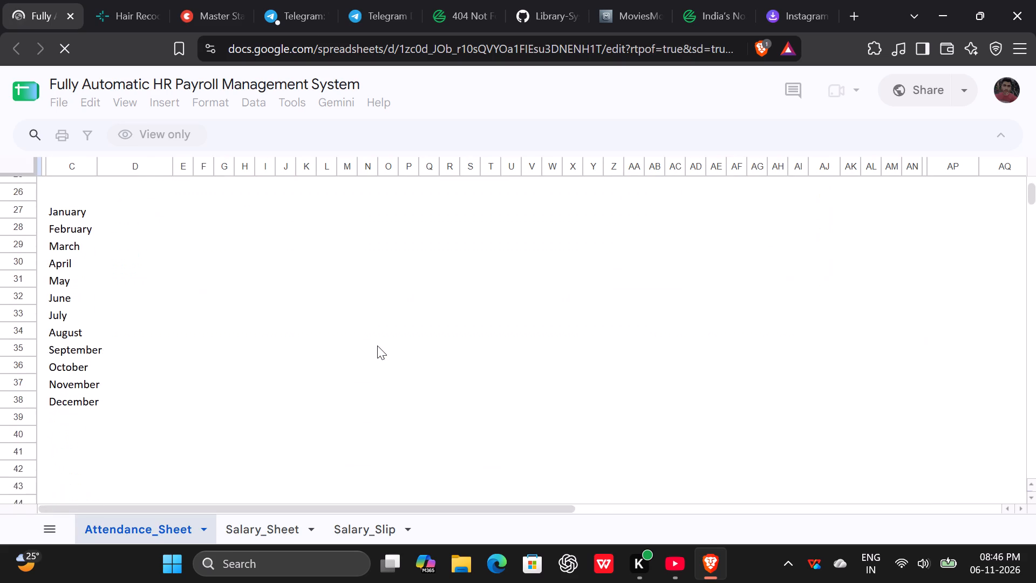
pyautogui.scroll(1, 377, 345)
pyautogui.hscroll(2, 377, 345)
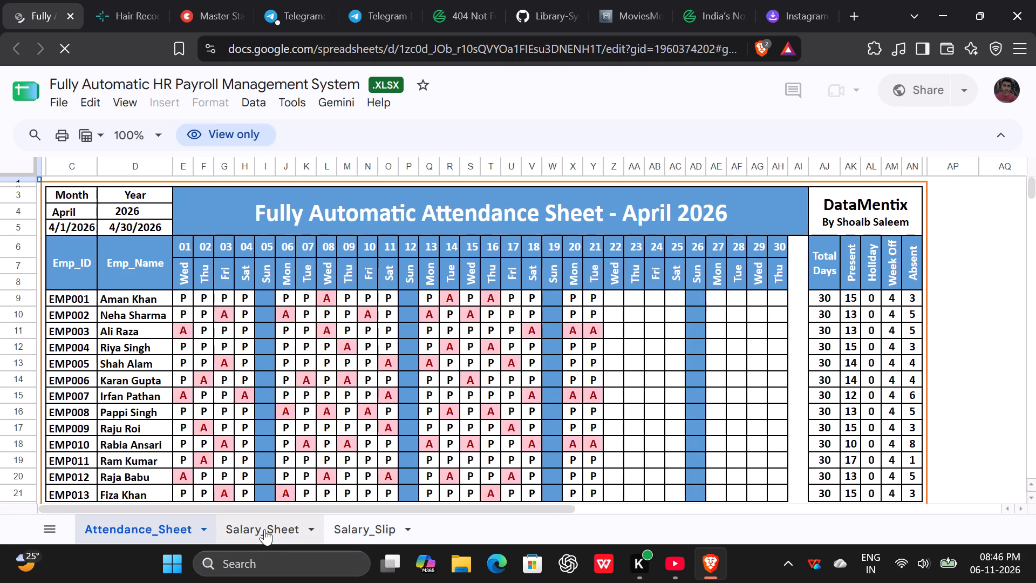
# Switch to Salary_Sheet to examine its salary table.
pyautogui.click(264, 529)
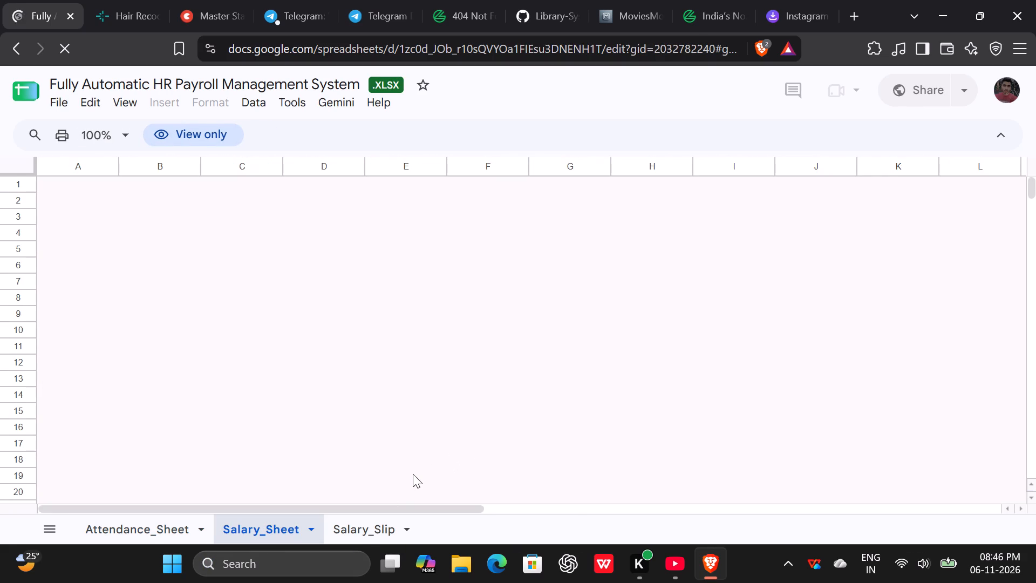
pyautogui.hscroll(1, 424, 442)
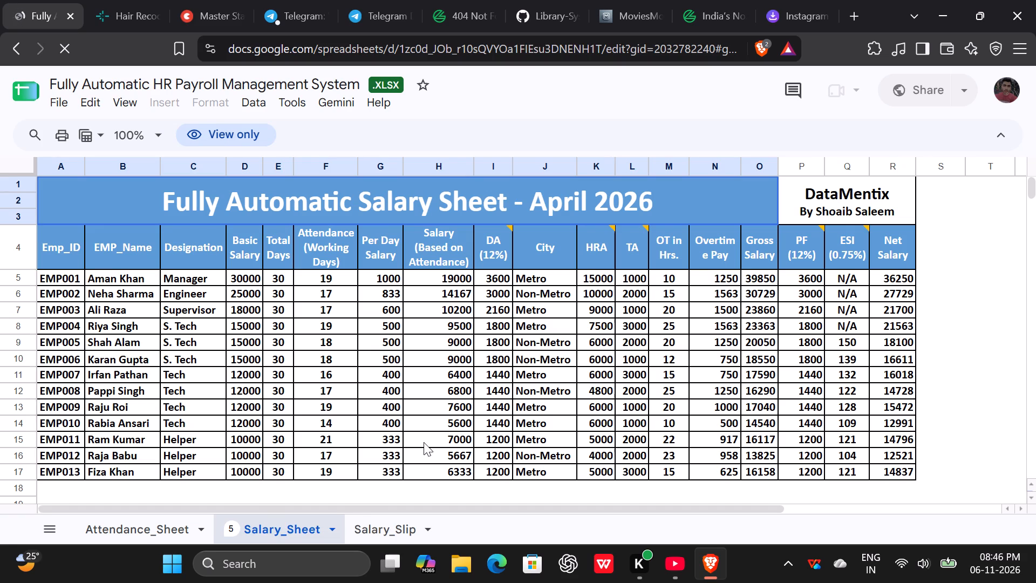
# Switch to Salary_Slip and examine the layout of its employee, earnings, deductions and net salary sections.
pyautogui.scroll(1, 424, 442)
pyautogui.click(380, 526)
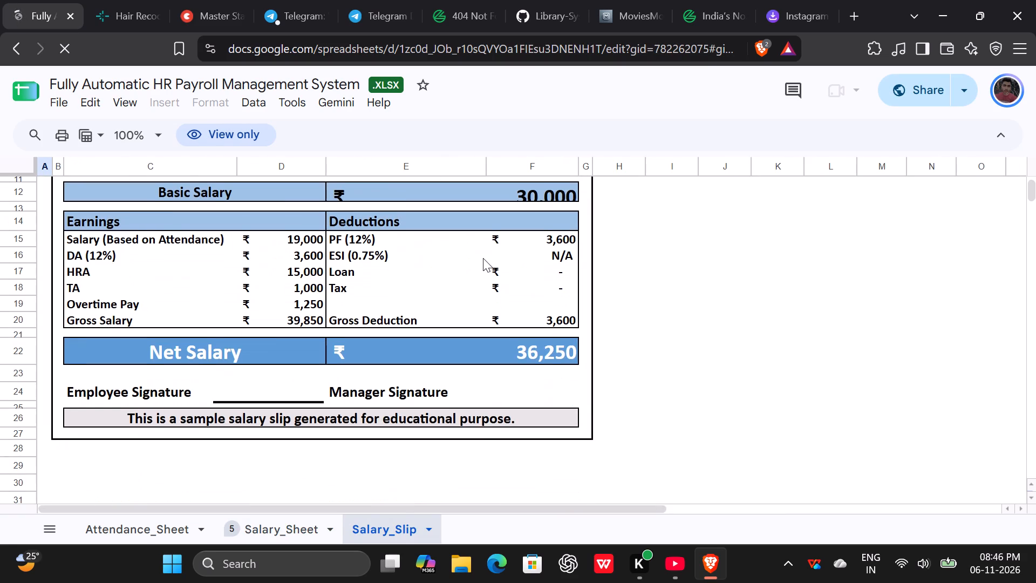
pyautogui.click(395, 250)
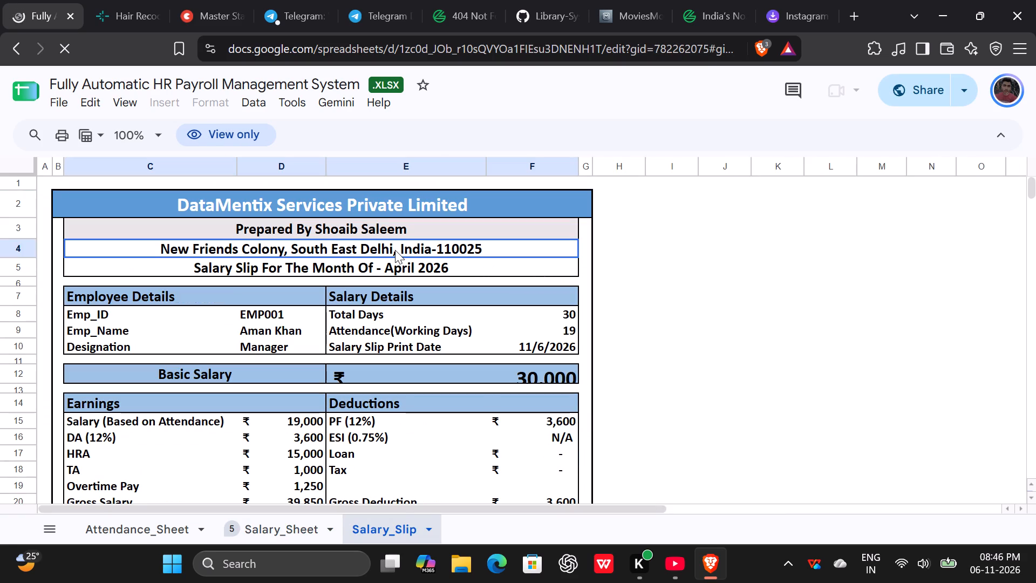
pyautogui.click(399, 202)
pyautogui.scroll(1, 399, 202)
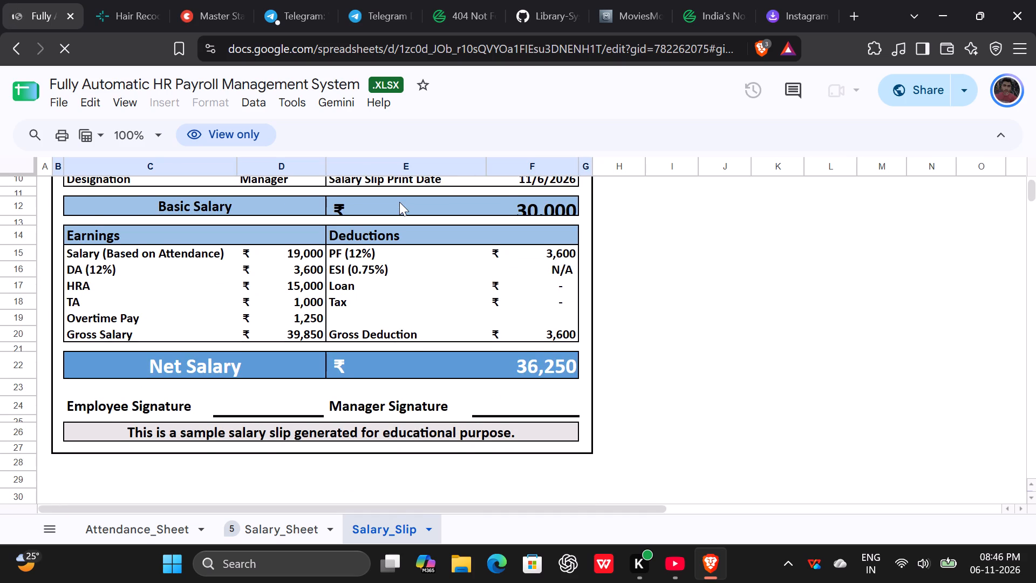
pyautogui.scroll(2, 399, 202)
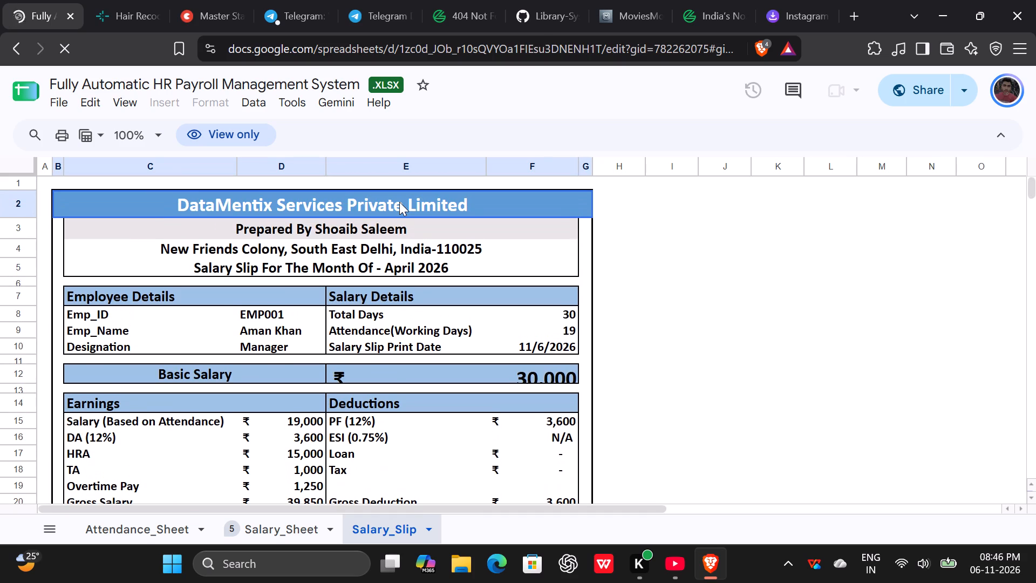
pyautogui.scroll(1, 399, 202)
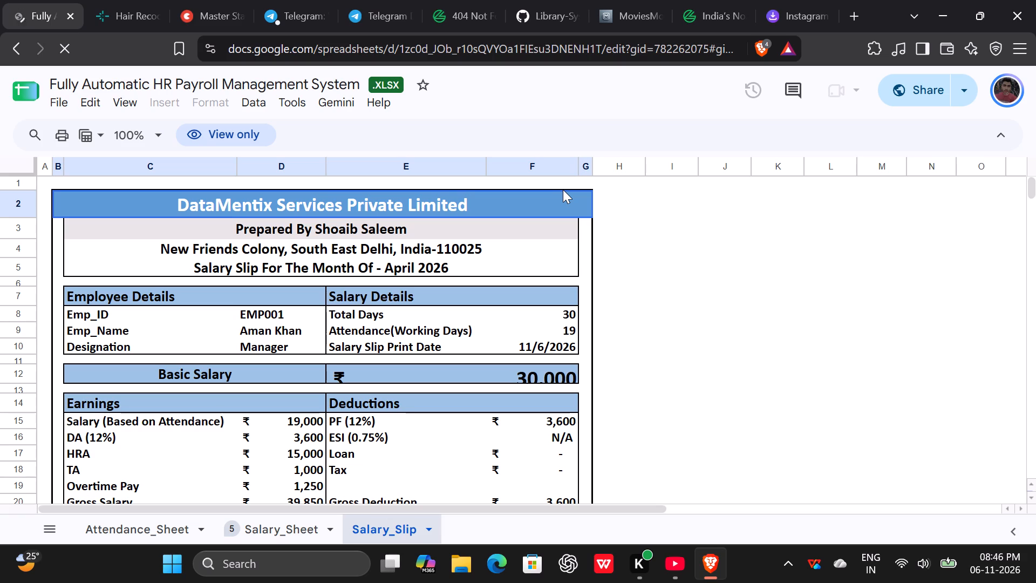
# Check the Wi-Fi connection in the system's quick settings.
pyautogui.click(935, 558)
pyautogui.click(902, 566)
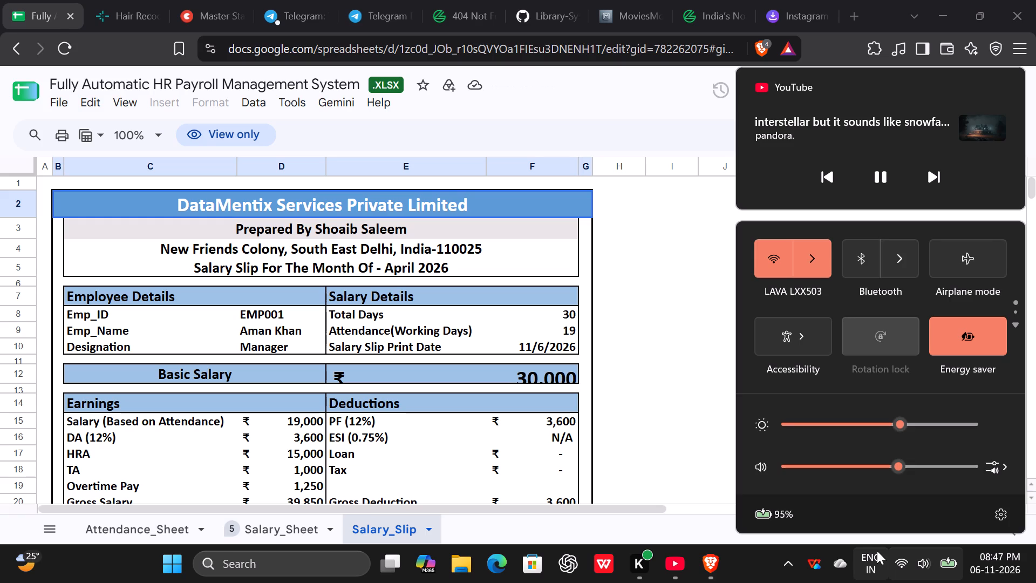
pyautogui.click(913, 572)
pyautogui.click(767, 565)
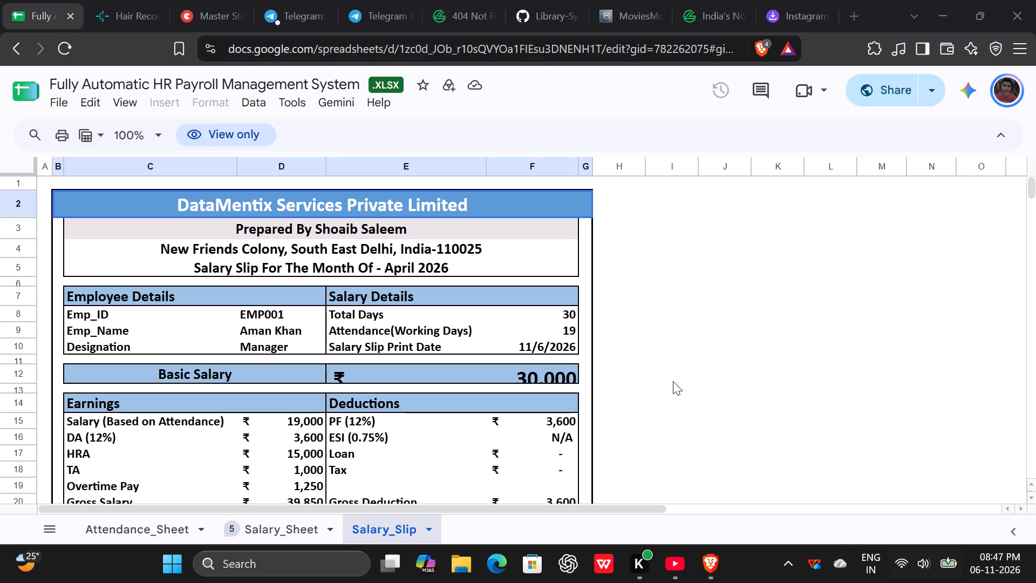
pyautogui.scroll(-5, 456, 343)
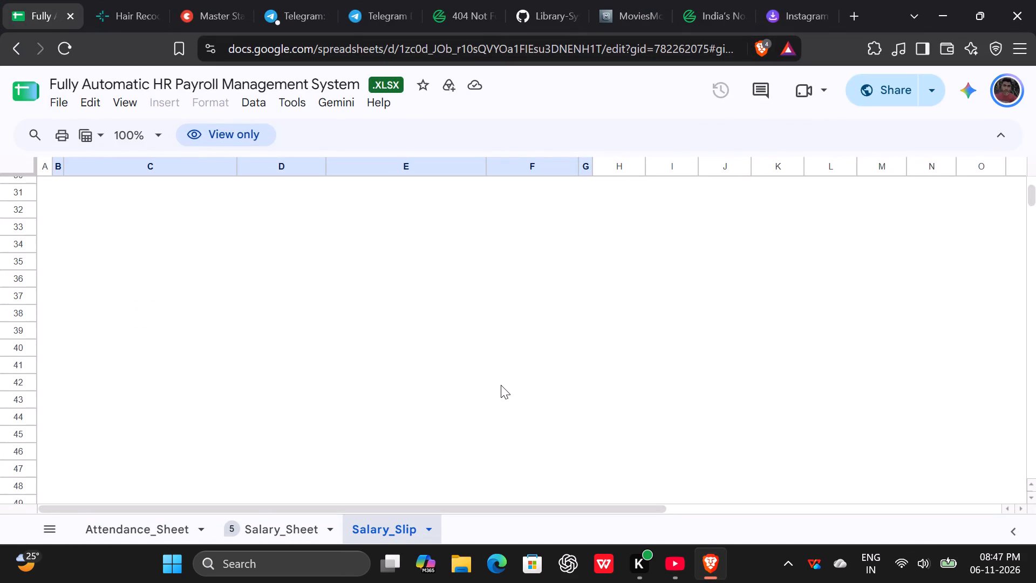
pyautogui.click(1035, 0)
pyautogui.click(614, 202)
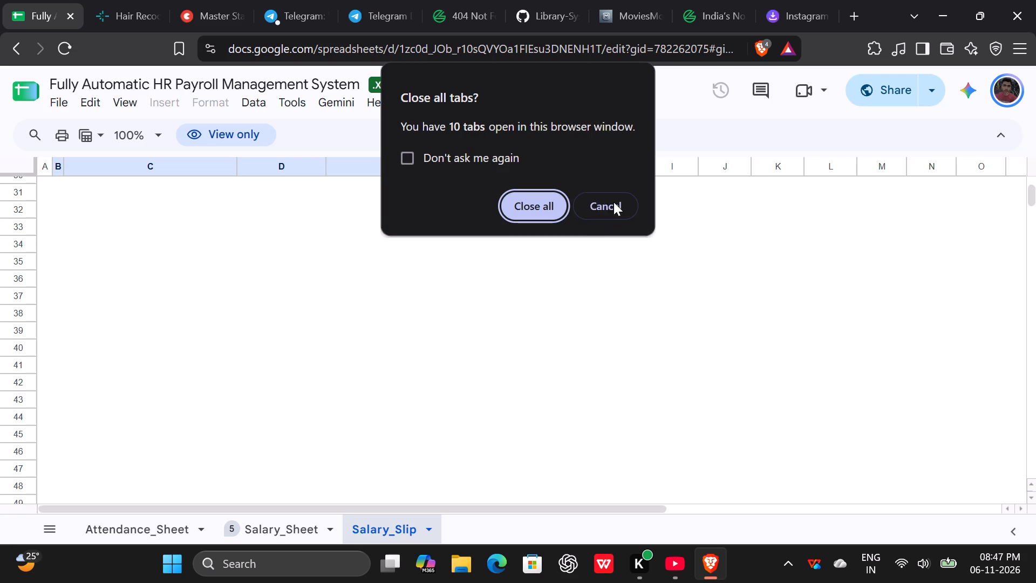
# Return to Salary_Sheet to view its salary table again.
pyautogui.click(288, 537)
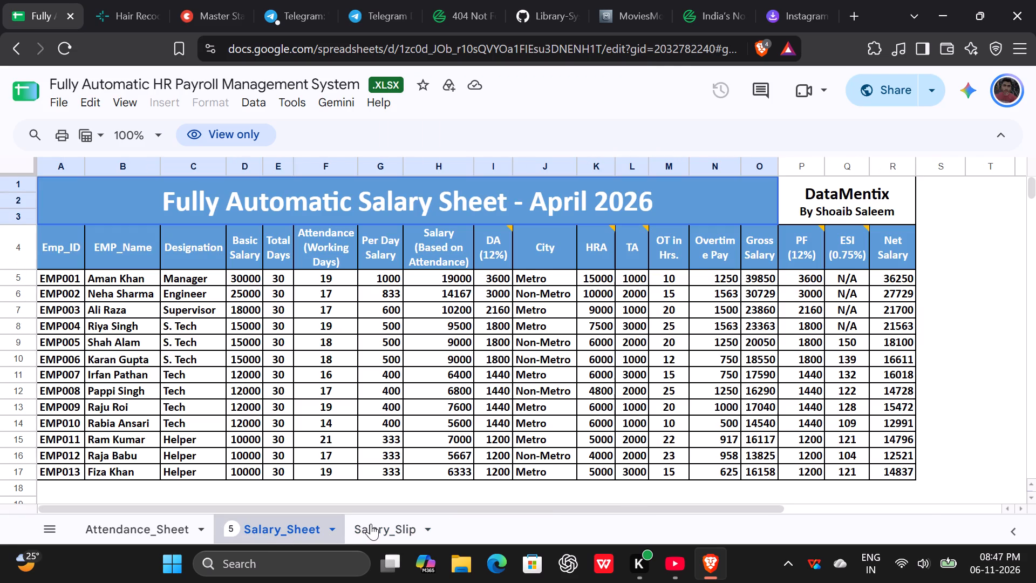
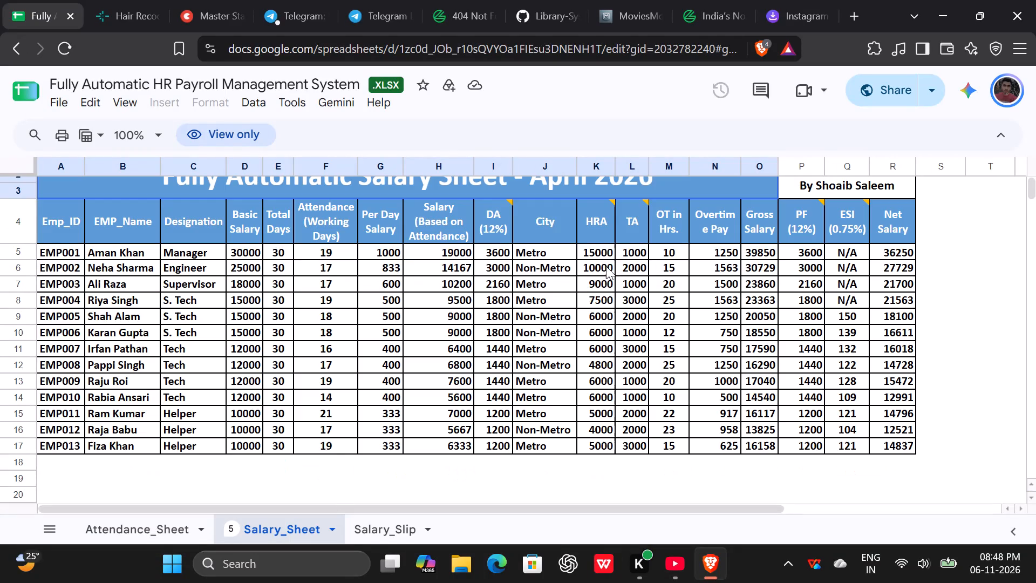
# Switch to Salary_Slip, reload the workbook page, and examine the salary slip from the company header to the signature lines.
pyautogui.click(381, 523)
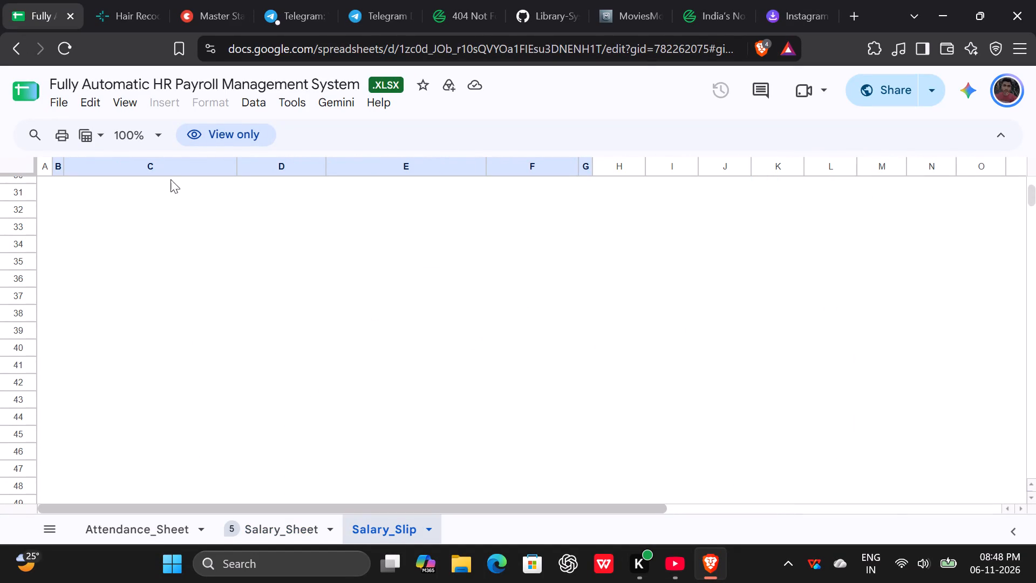
pyautogui.click(67, 50)
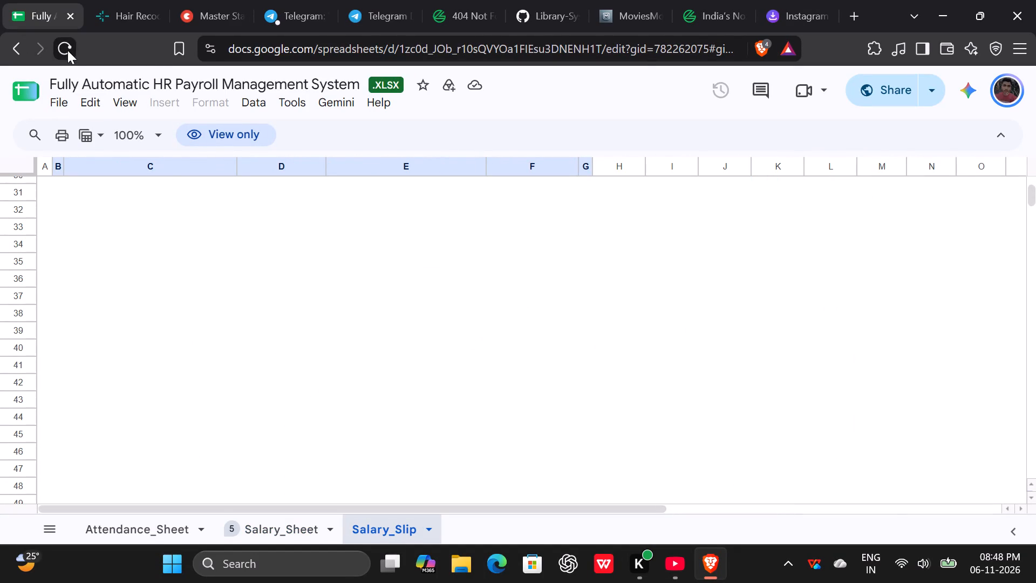
pyautogui.scroll(-1, 240, 332)
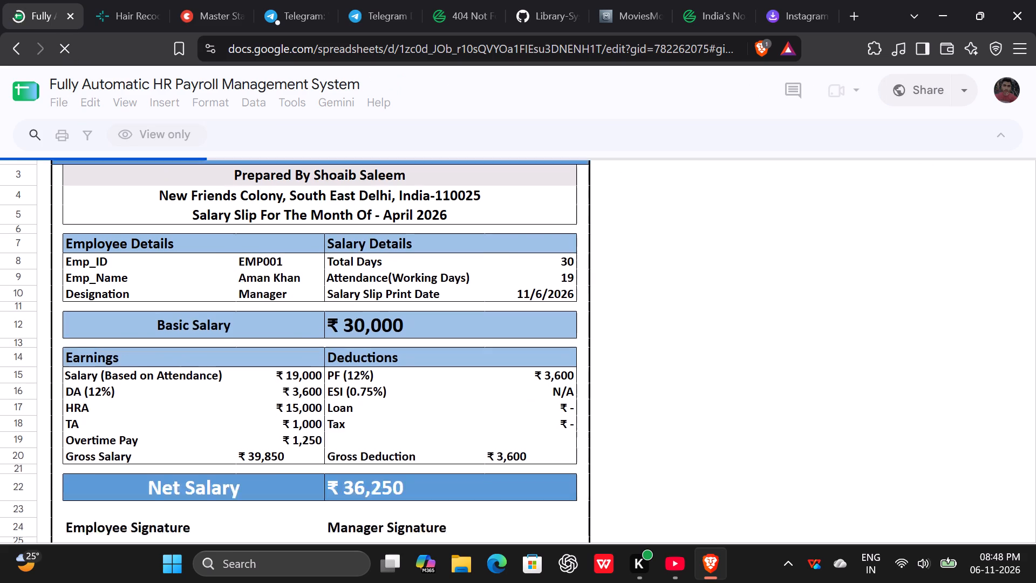
pyautogui.scroll(-1, 240, 332)
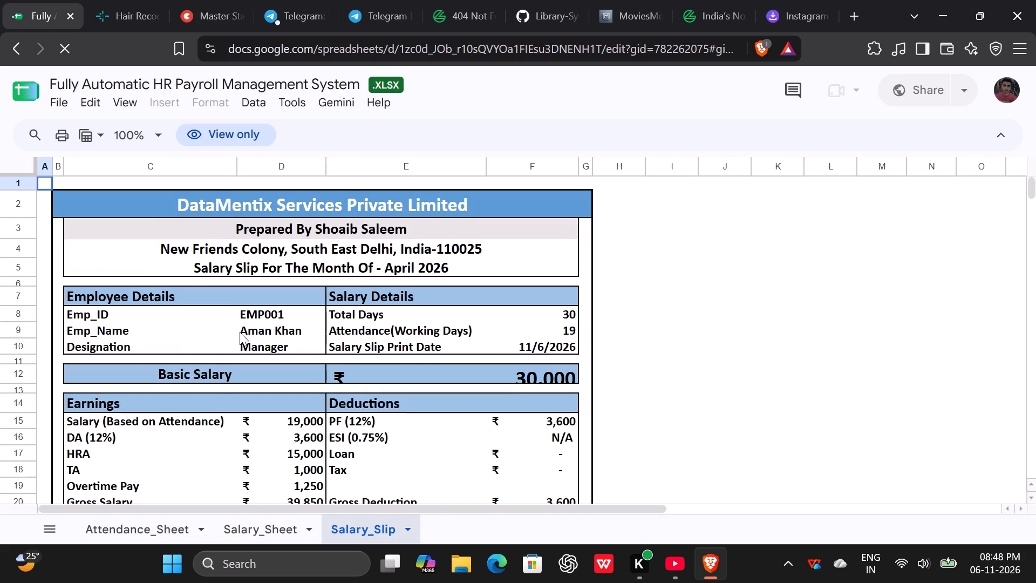
pyautogui.scroll(-1, 240, 332)
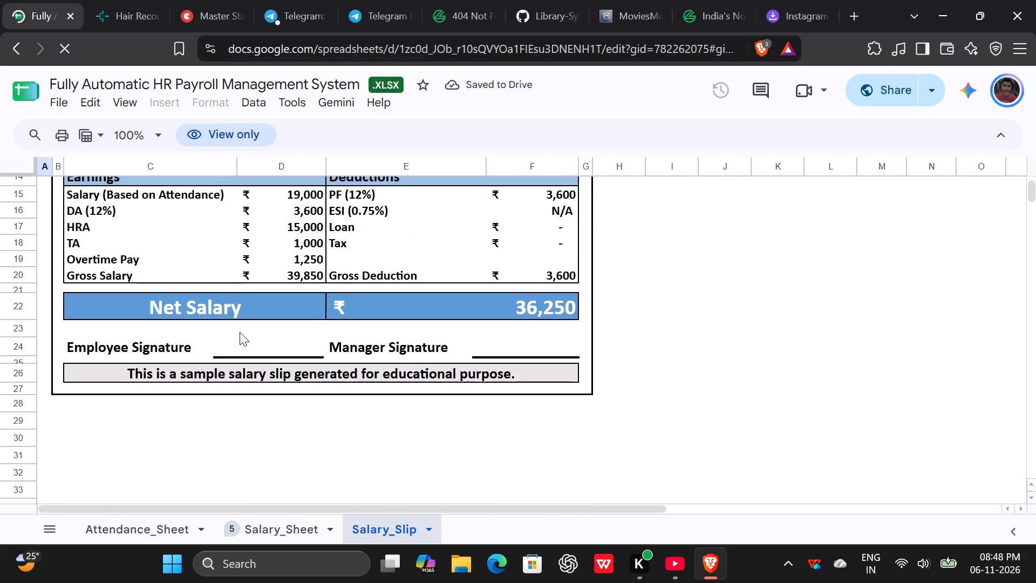
pyautogui.scroll(4, 285, 363)
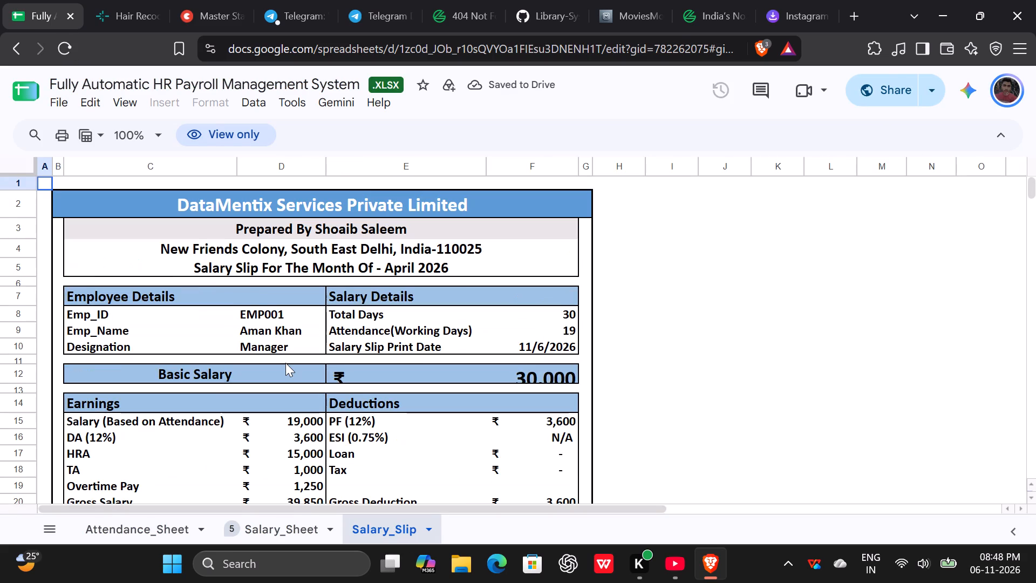
pyautogui.scroll(1, 285, 363)
pyautogui.hscroll(3, 285, 363)
pyautogui.hscroll(-1, 285, 363)
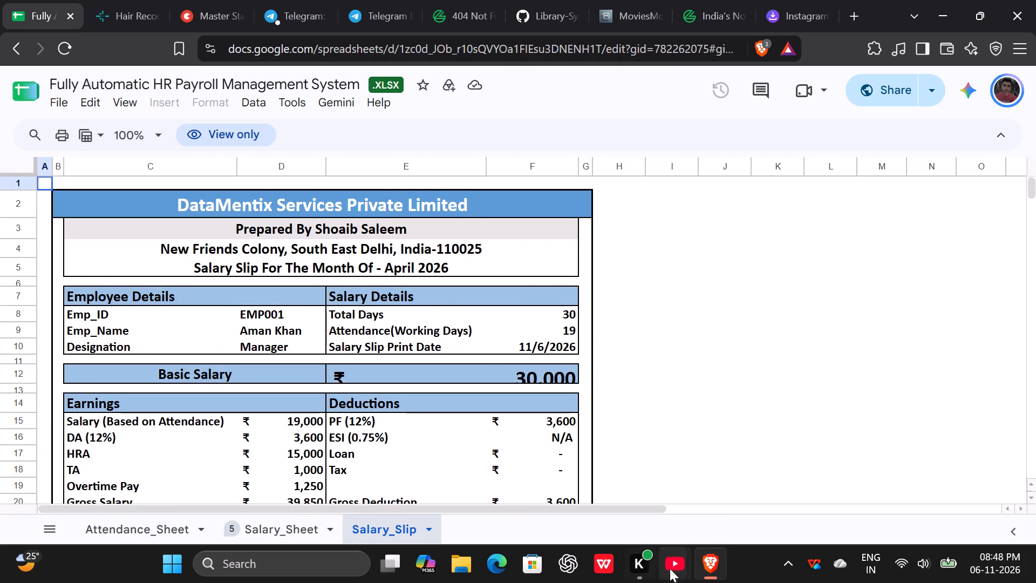
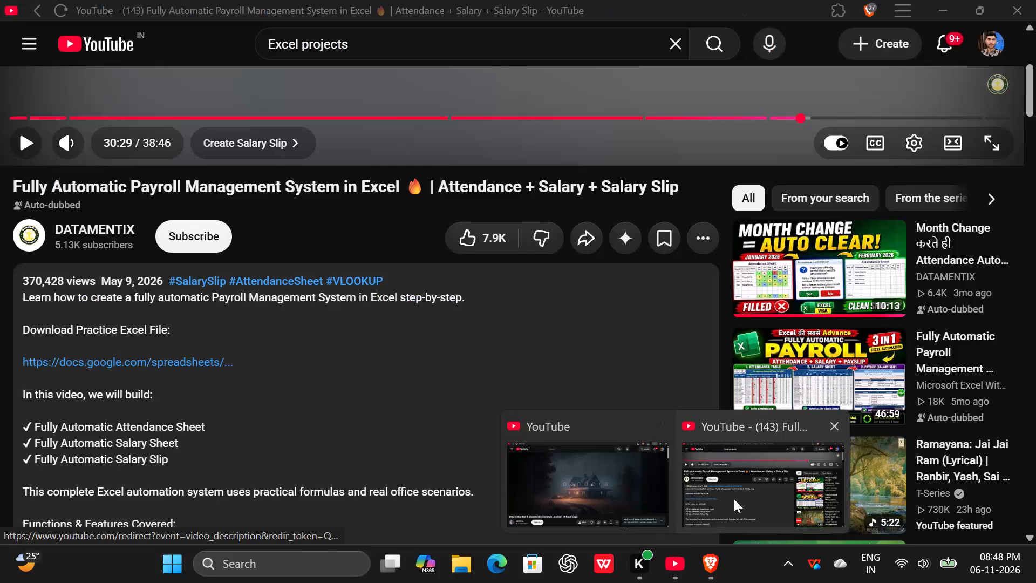
# Switch to the Brave window holding the payroll workbook and close it with all its open tabs.
pyautogui.scroll(4, 441, 291)
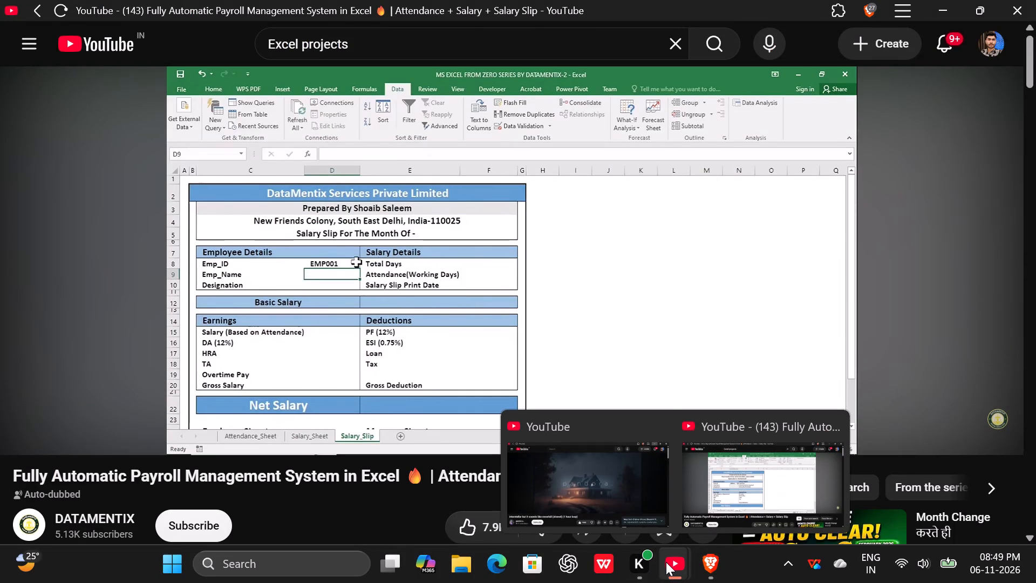
pyautogui.click(739, 581)
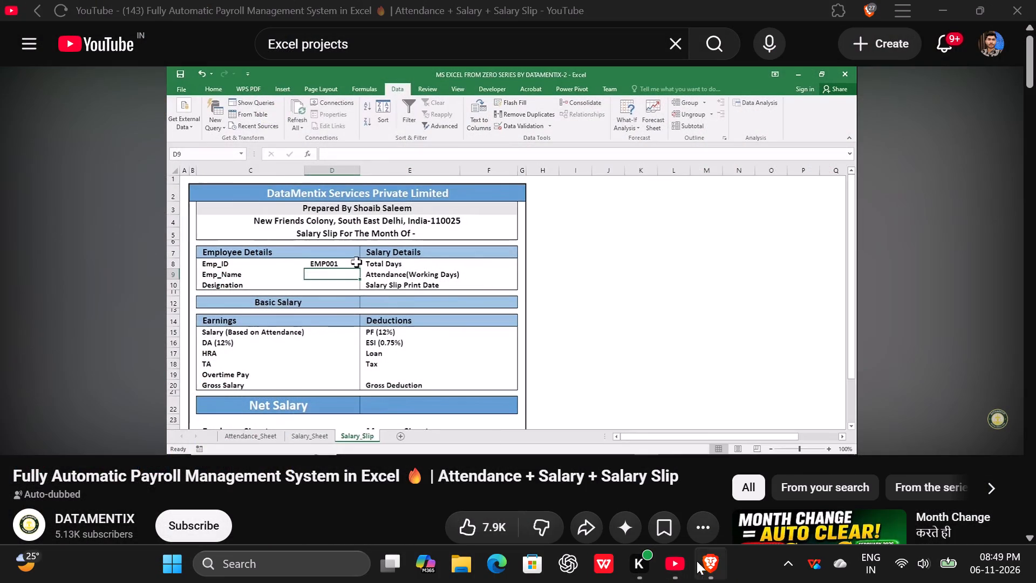
pyautogui.click(762, 558)
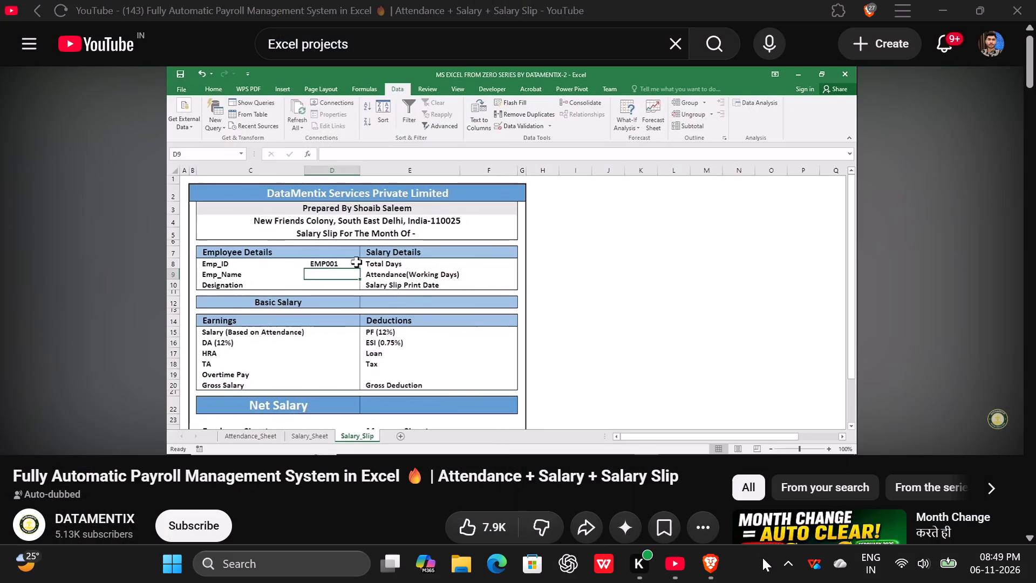
pyautogui.click(709, 574)
pyautogui.click(709, 574)
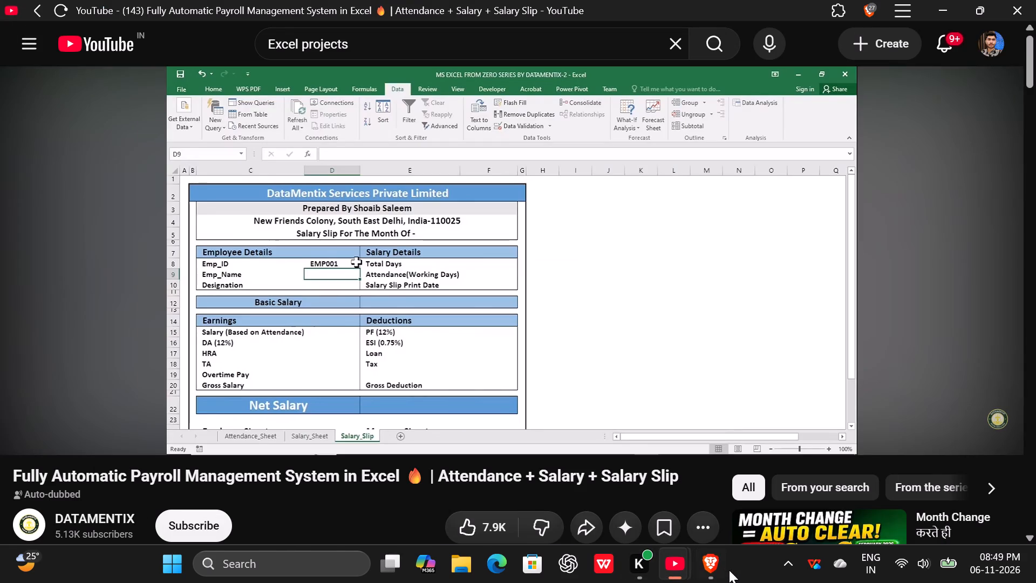
pyautogui.click(713, 570)
pyautogui.click(1034, 0)
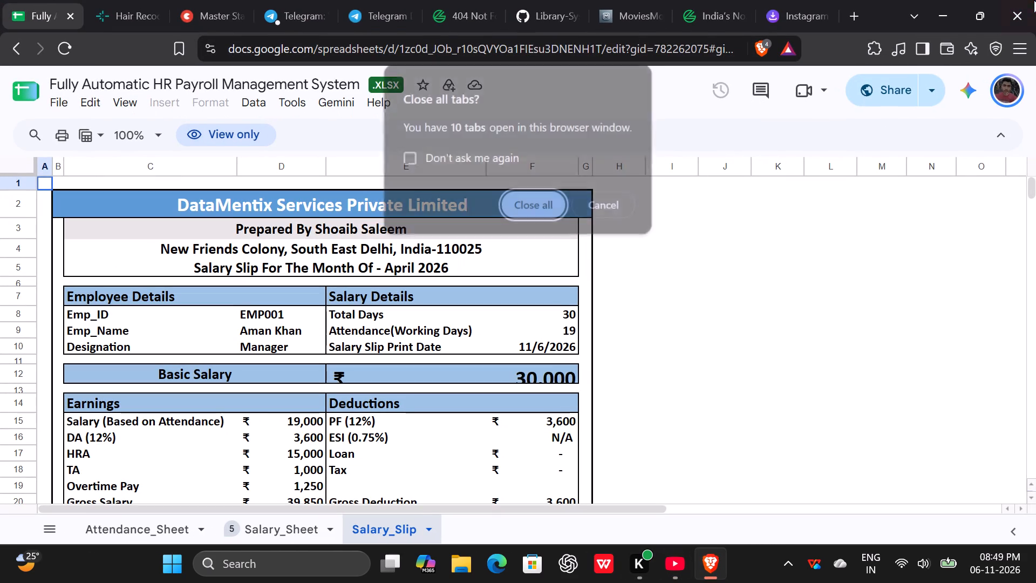
pyautogui.click(548, 195)
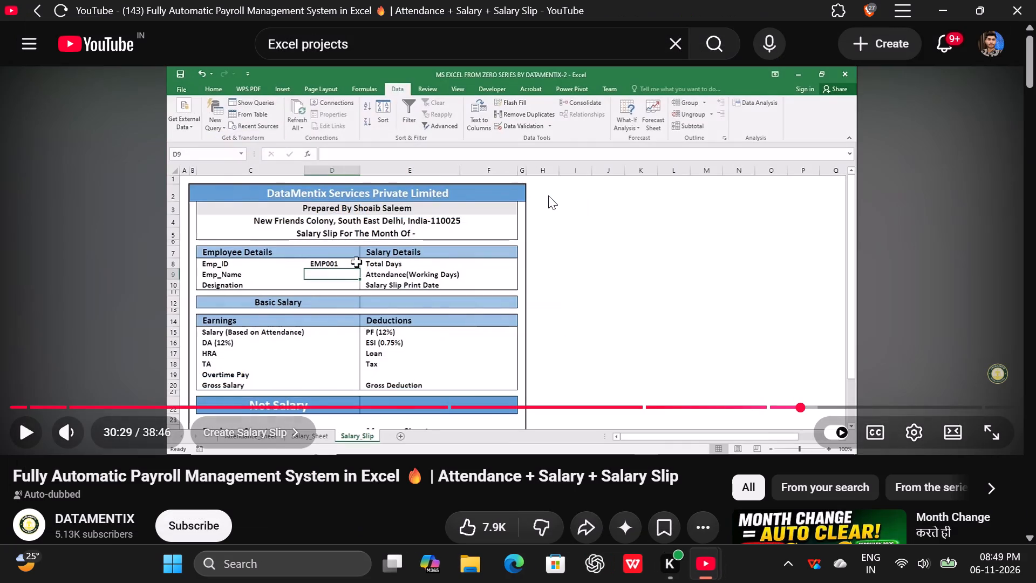
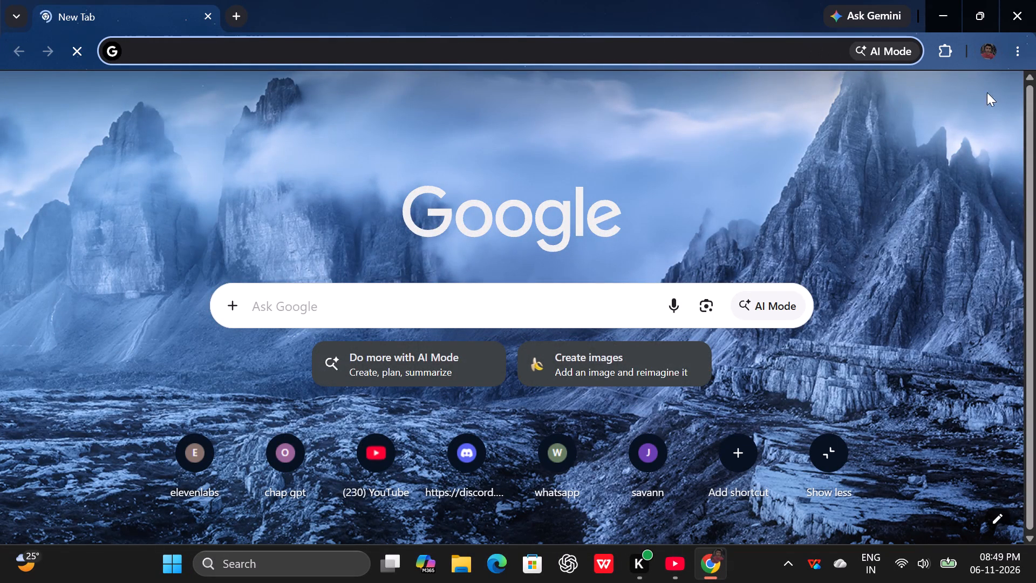
# Open Study Pomodoro, start the focus timer and shrink it to its compact floating view.
pyautogui.click(236, 558)
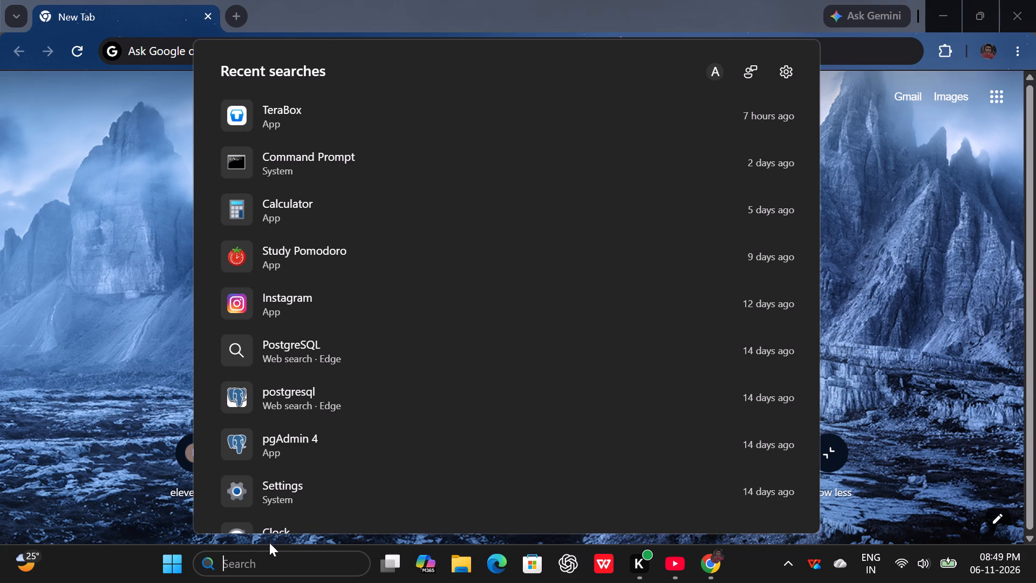
pyautogui.doubleClick(251, 265)
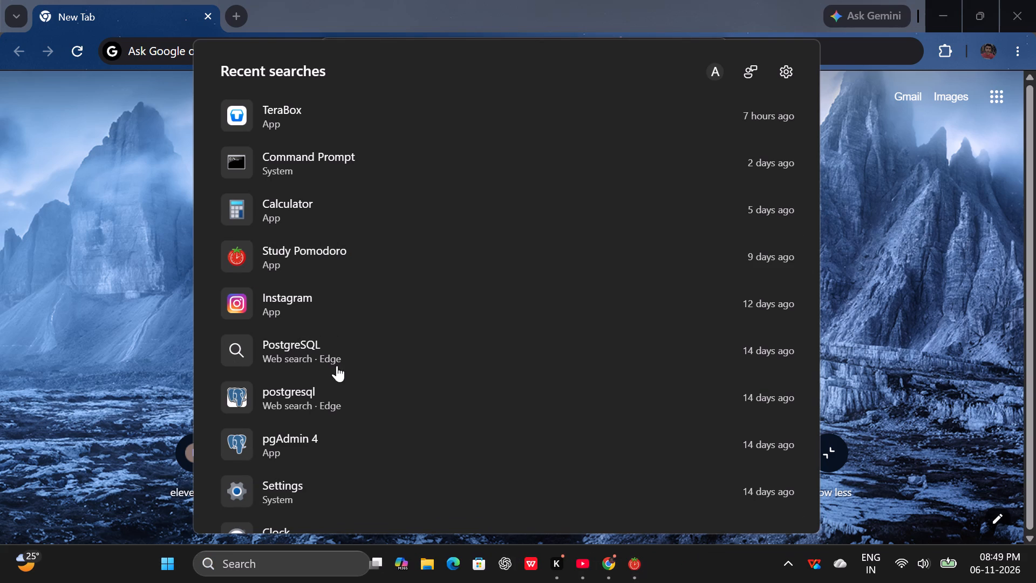
pyautogui.click(643, 567)
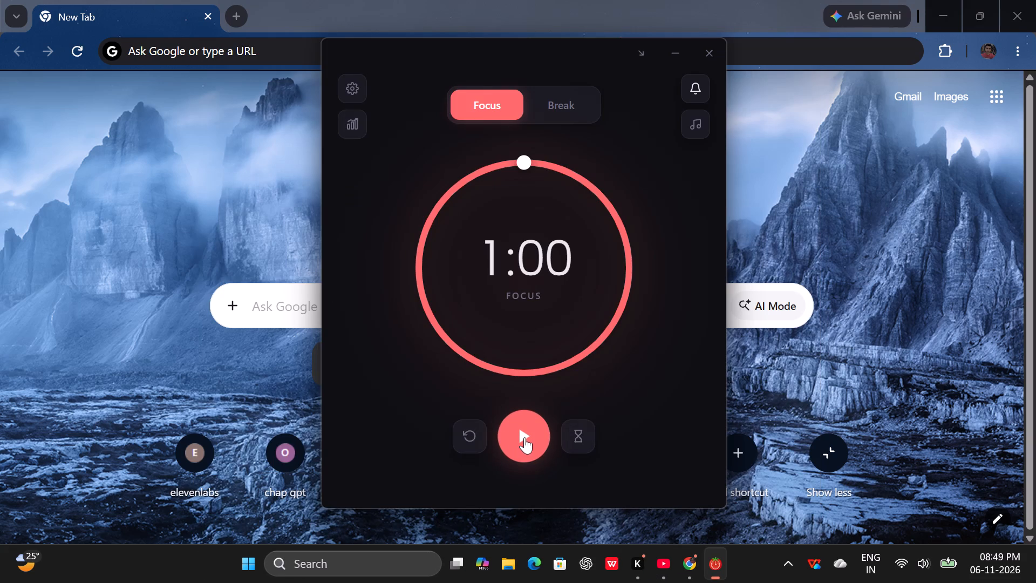
pyautogui.click(524, 437)
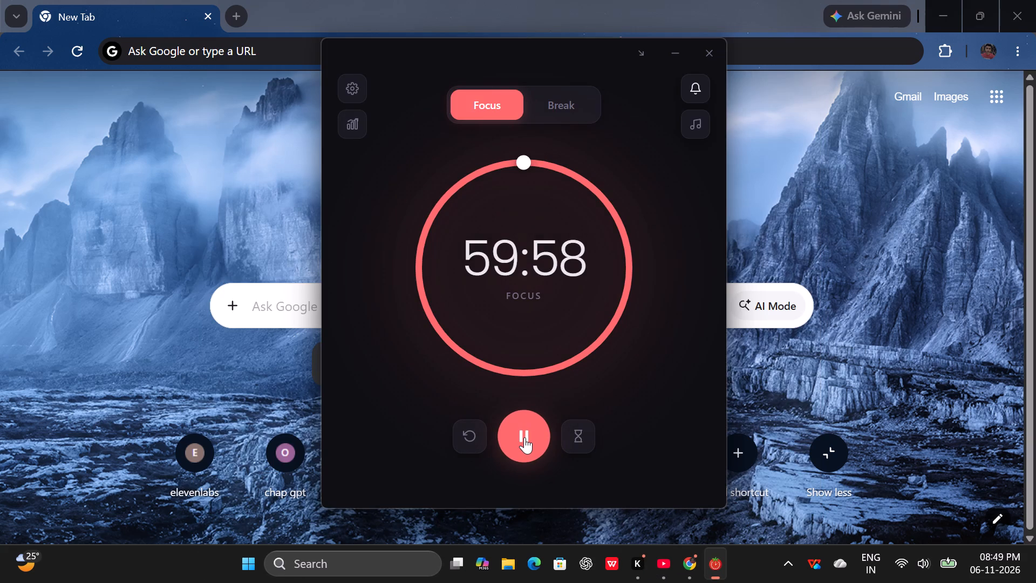
pyautogui.click(639, 56)
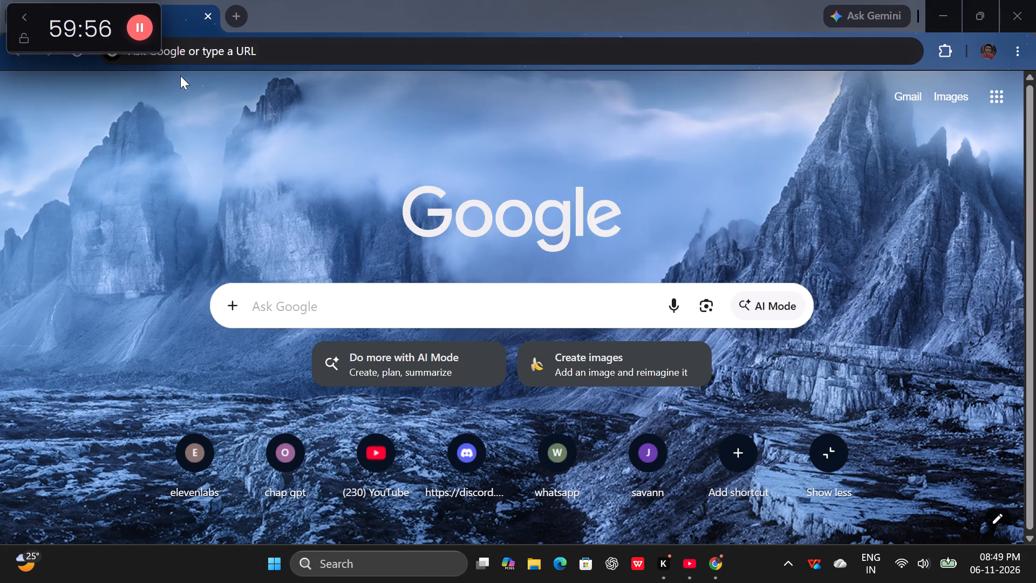
# Open Google Sheets from Chrome's new tab page and open the "Payroll management" spreadsheet.
pyautogui.click(1007, 97)
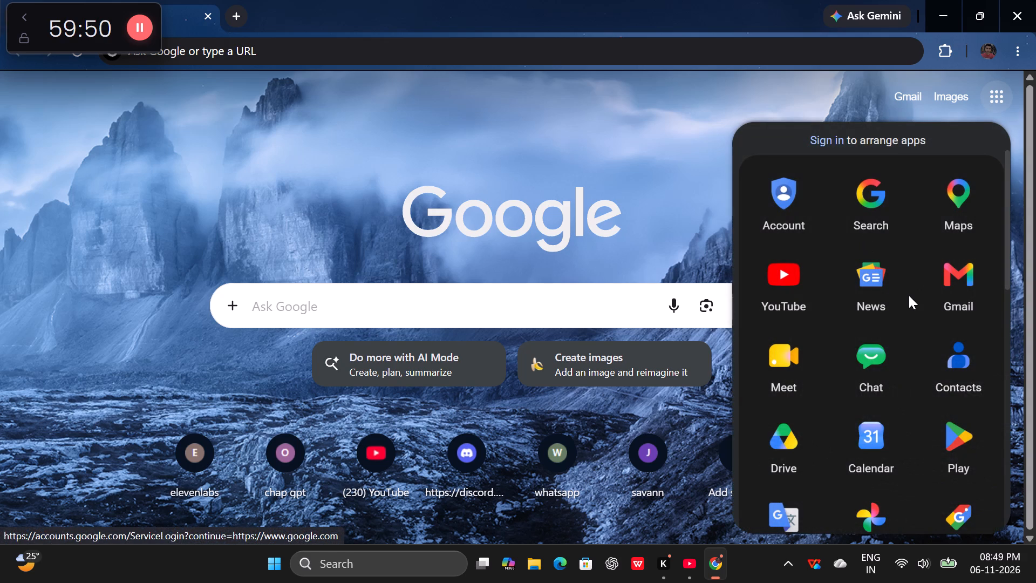
pyautogui.scroll(-4, 909, 295)
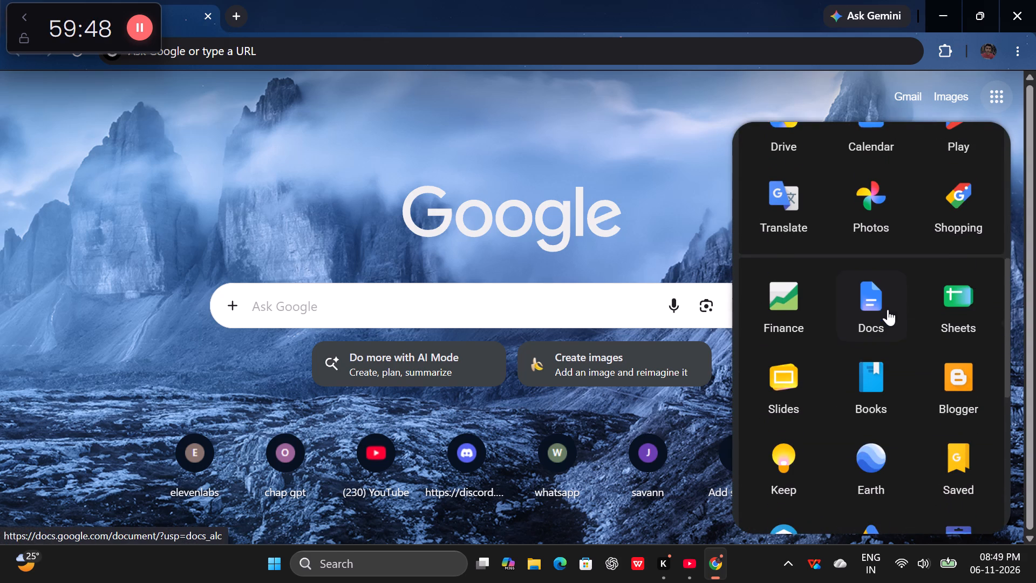
pyautogui.click(963, 302)
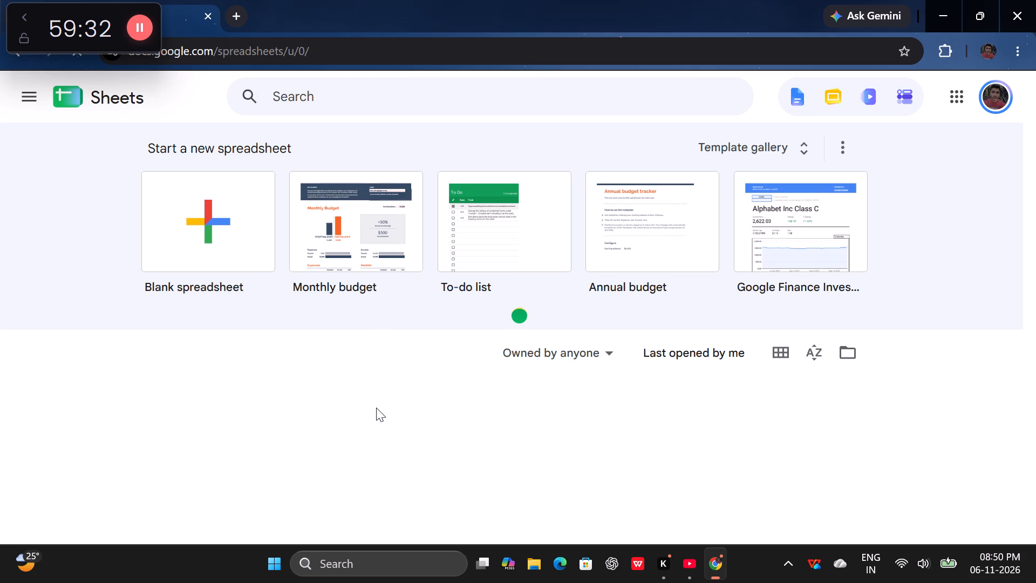
pyautogui.scroll(-1, 376, 408)
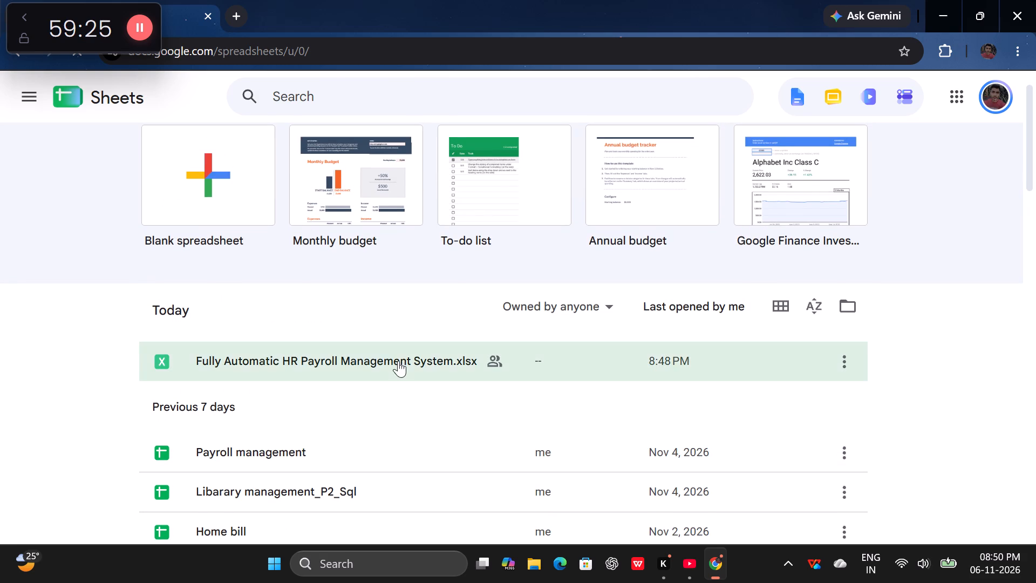
pyautogui.scroll(-2, 398, 361)
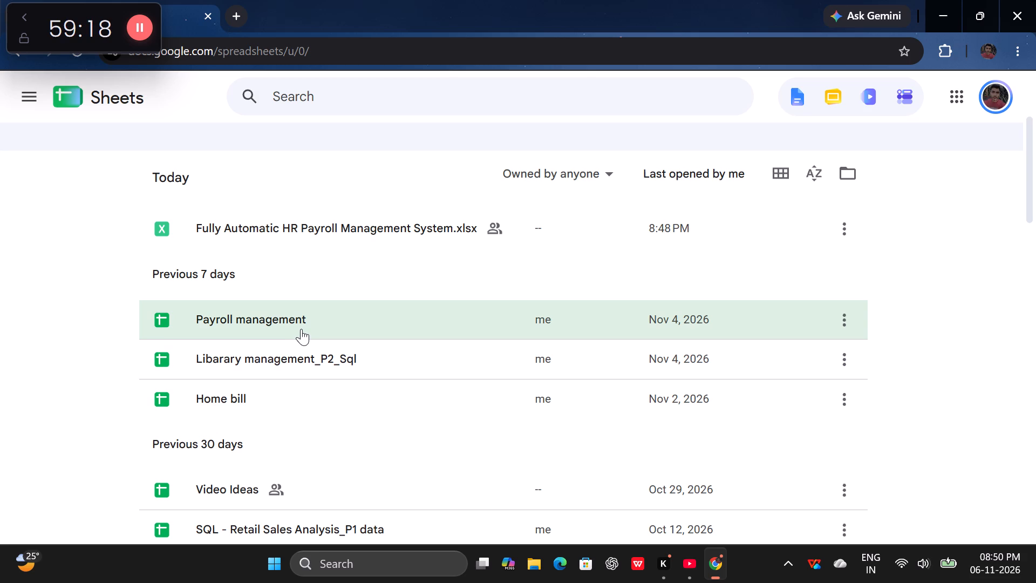
pyautogui.click(301, 329)
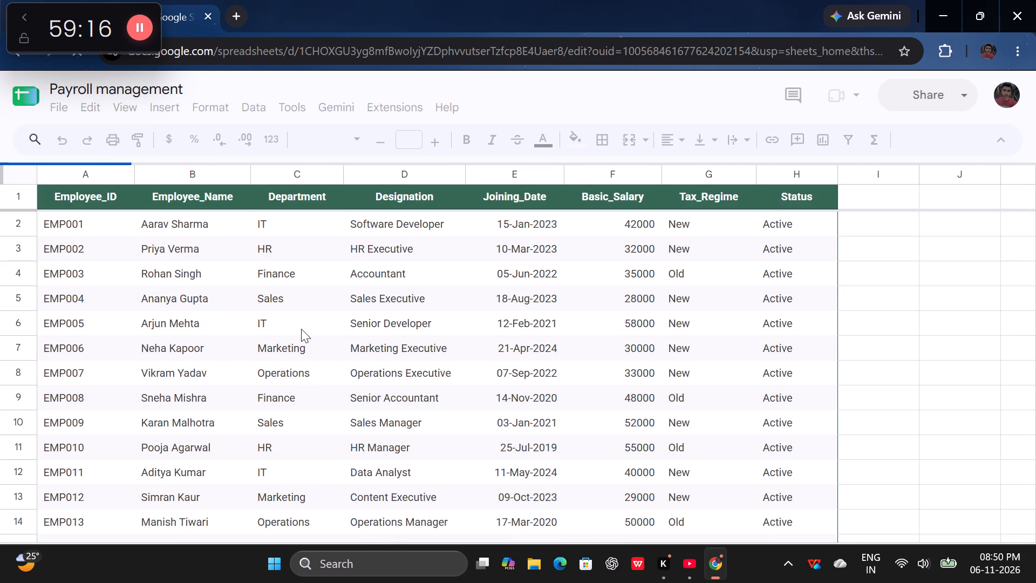
# Skim the employee list on Sheet1, then open the Employee Salary Sheet on Sheet3.
pyautogui.scroll(-1, 301, 329)
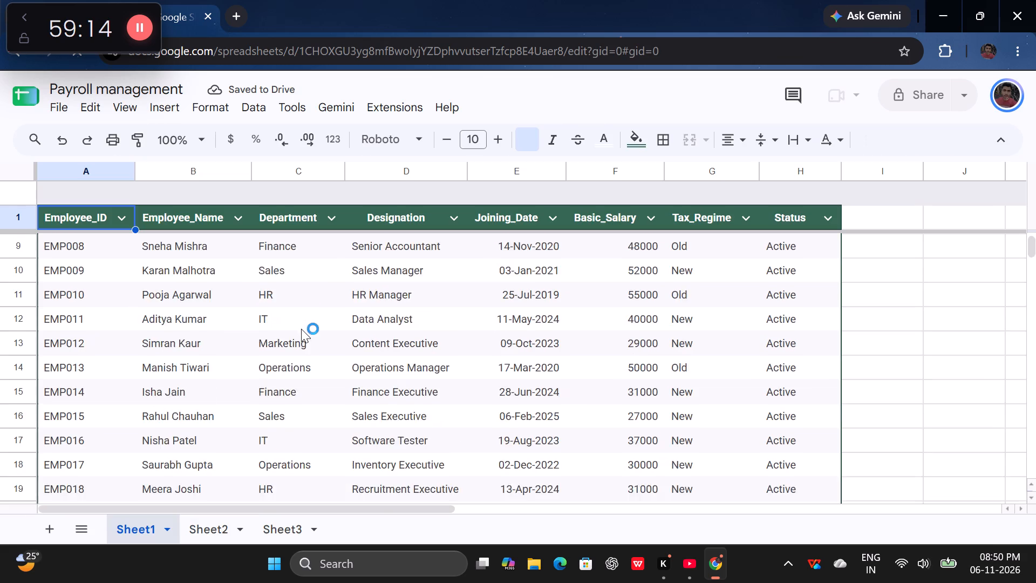
pyautogui.scroll(-1, 301, 329)
pyautogui.click(266, 528)
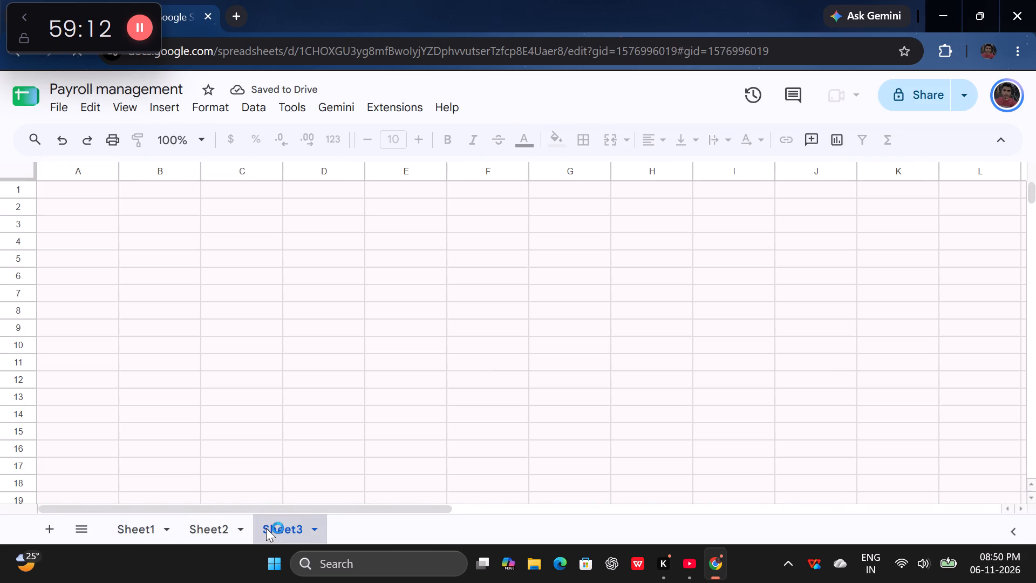
pyautogui.hscroll(-1, 475, 365)
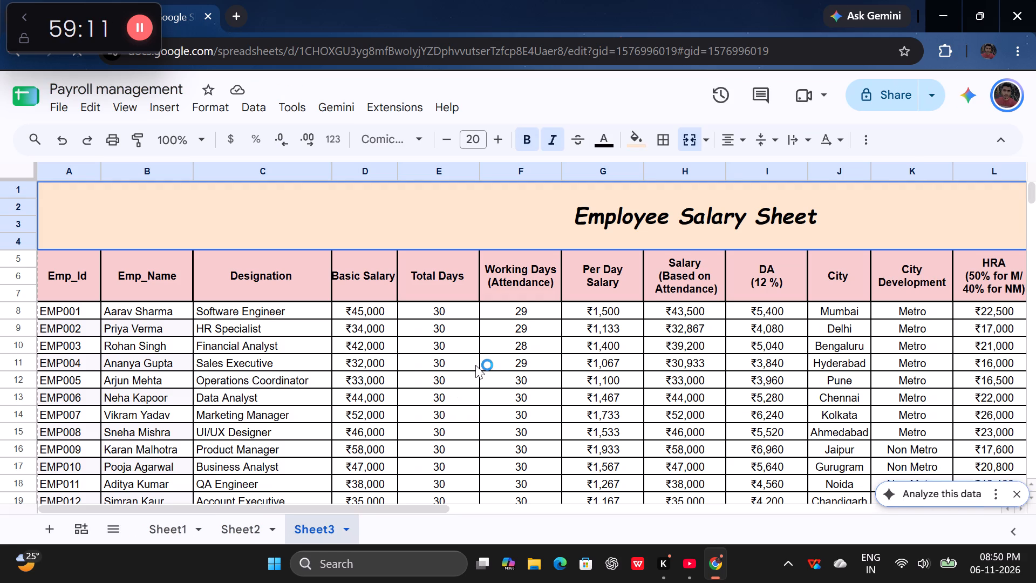
pyautogui.hscroll(-1, 475, 365)
pyautogui.hscroll(1, 475, 365)
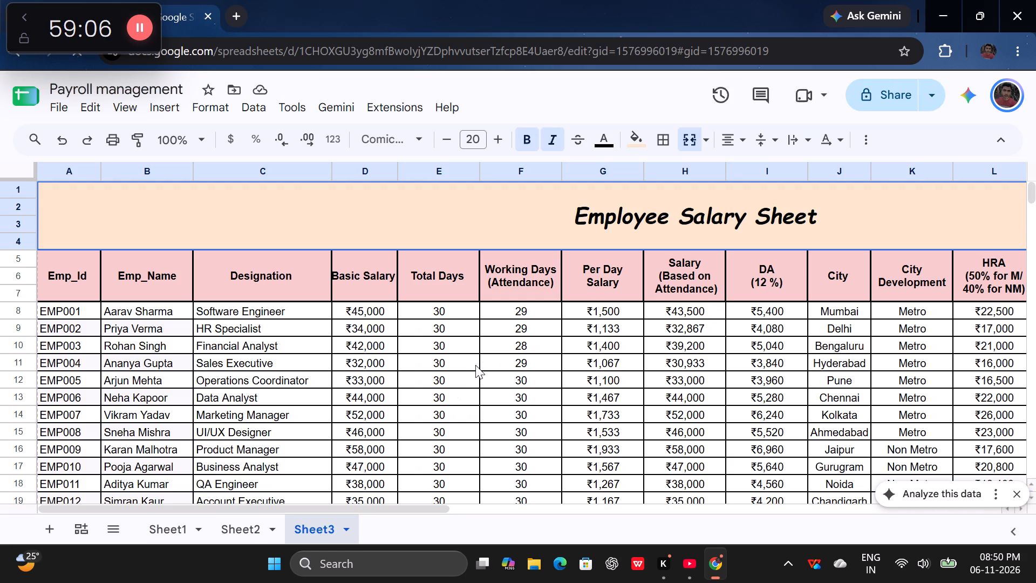
pyautogui.hscroll(1, 475, 365)
# Set the zoom of the Employee Salary Sheet to 75%.
pyautogui.click(200, 147)
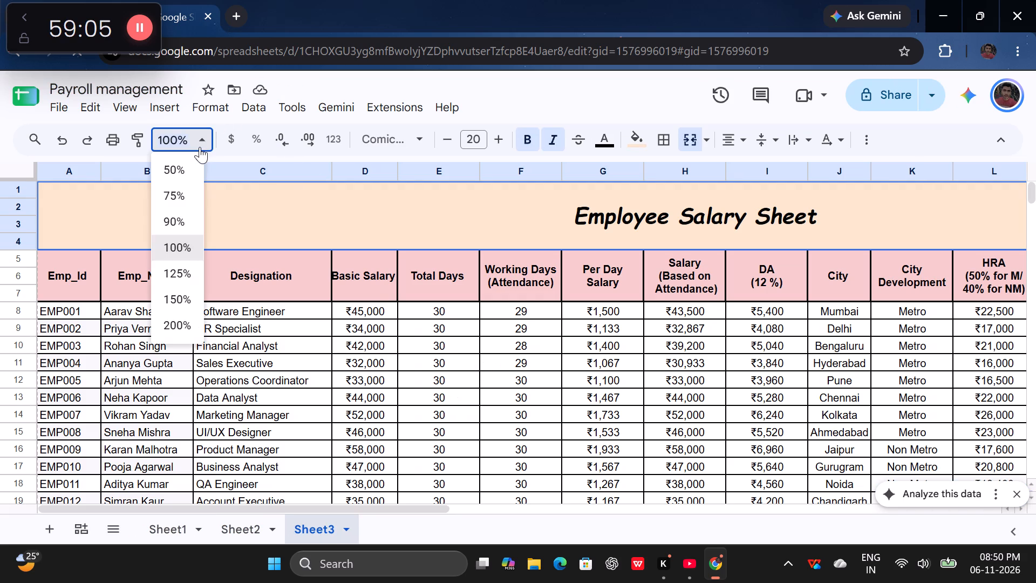
pyautogui.click(190, 219)
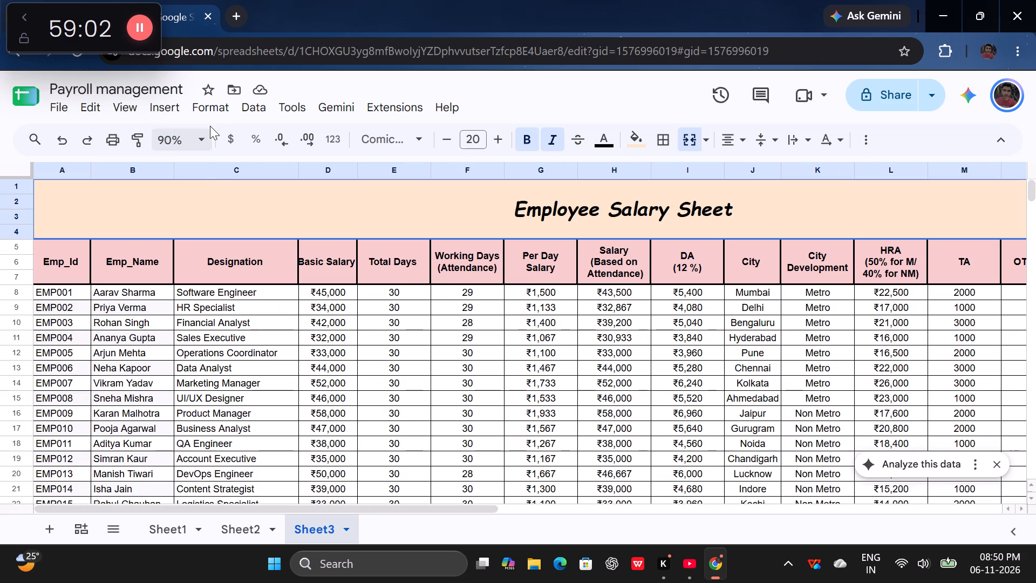
pyautogui.click(199, 137)
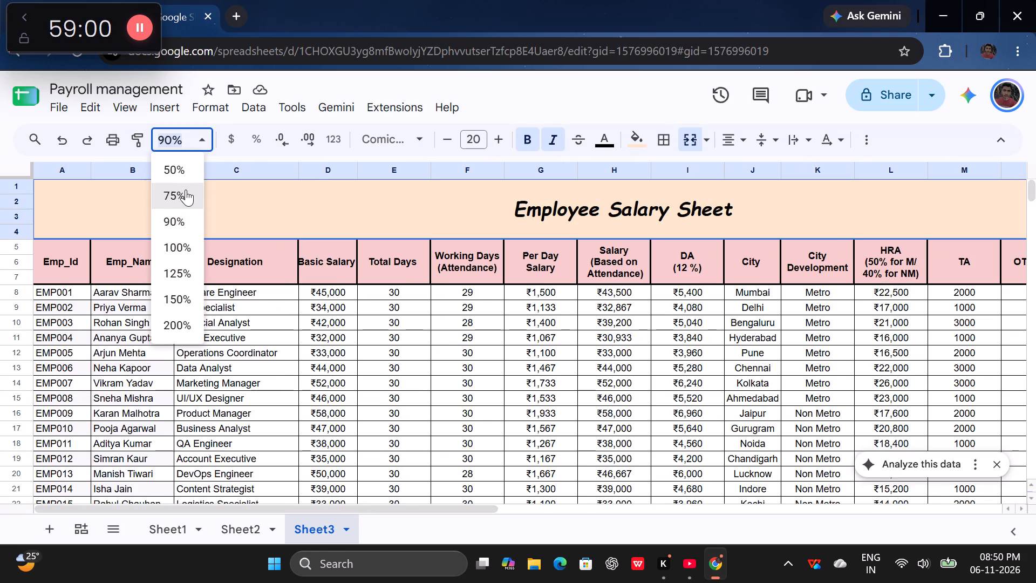
pyautogui.click(186, 189)
# Examine the Employee Salary Sheet across all columns from Emp_Id to Net Salary and down to the last employee row.
pyautogui.hscroll(-1, 291, 254)
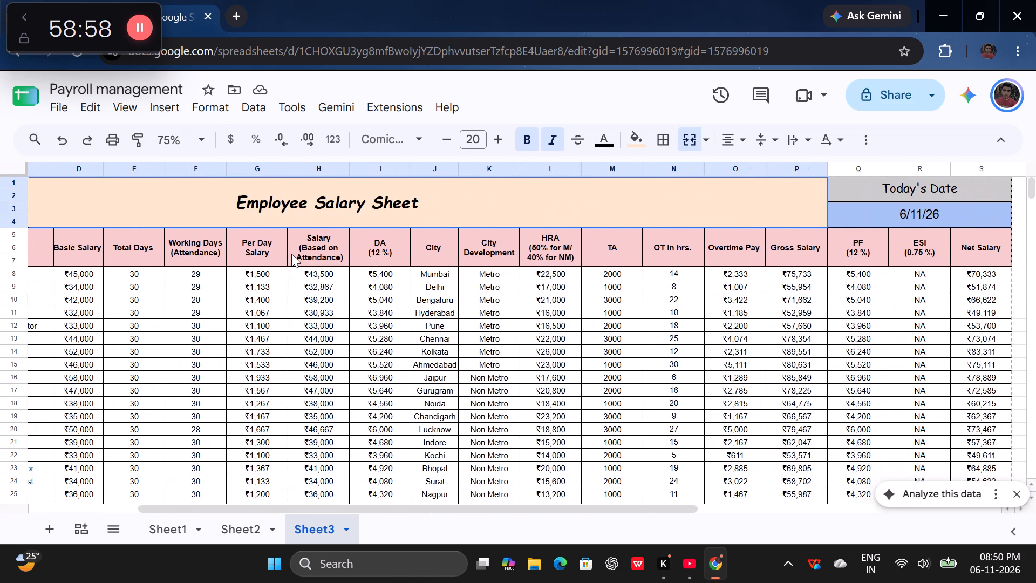
pyautogui.hscroll(-5, 291, 254)
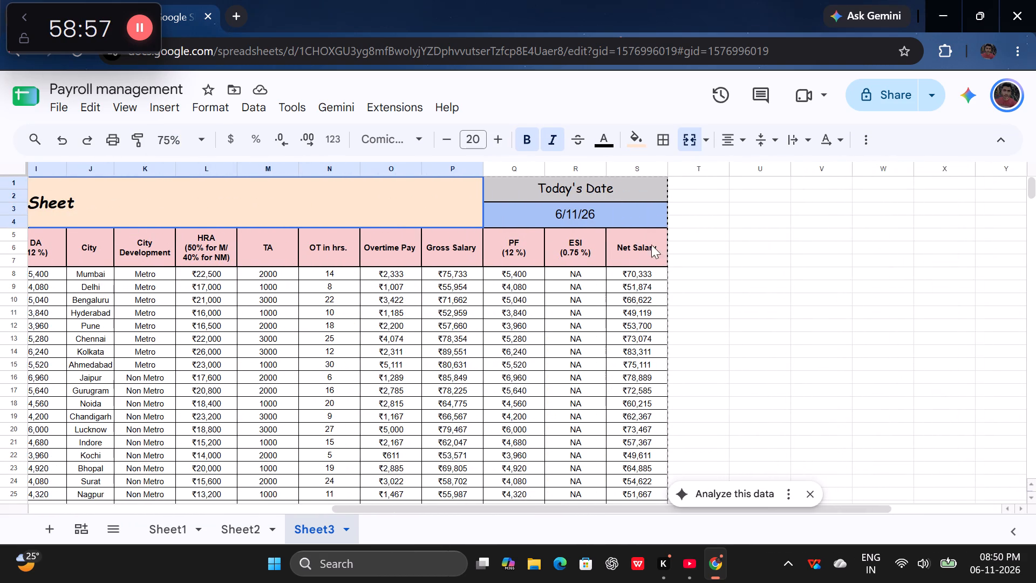
pyautogui.click(793, 230)
pyautogui.hscroll(3, 519, 275)
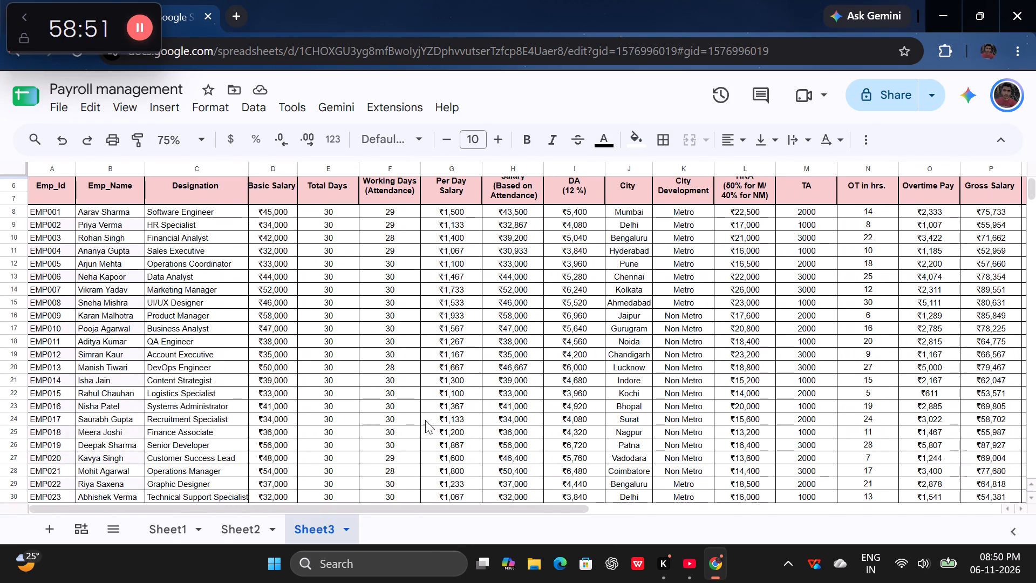
pyautogui.hscroll(2, 442, 396)
pyautogui.hscroll(-3, 442, 396)
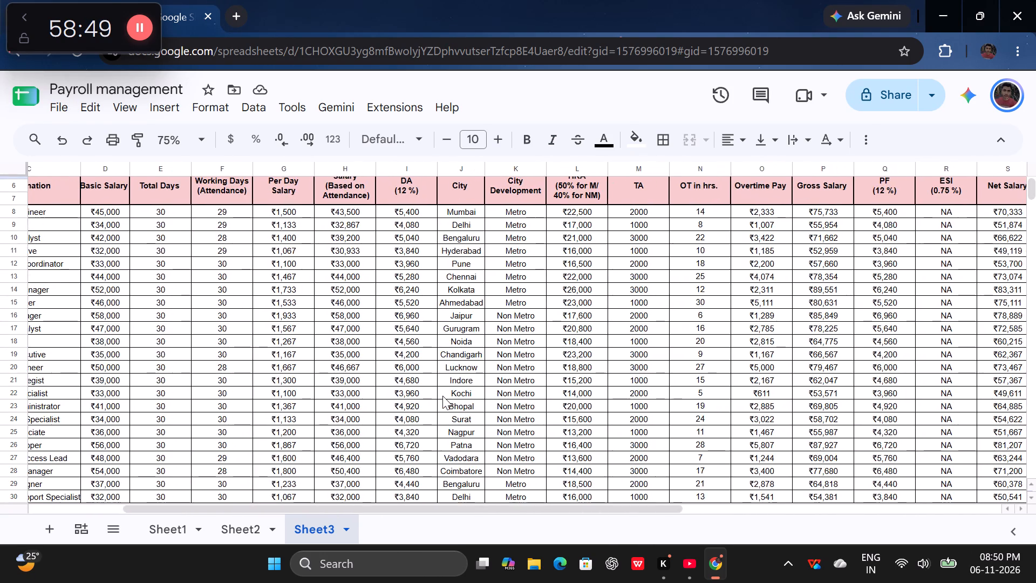
pyautogui.hscroll(-3, 442, 396)
pyautogui.hscroll(2, 442, 396)
pyautogui.scroll(1, 442, 396)
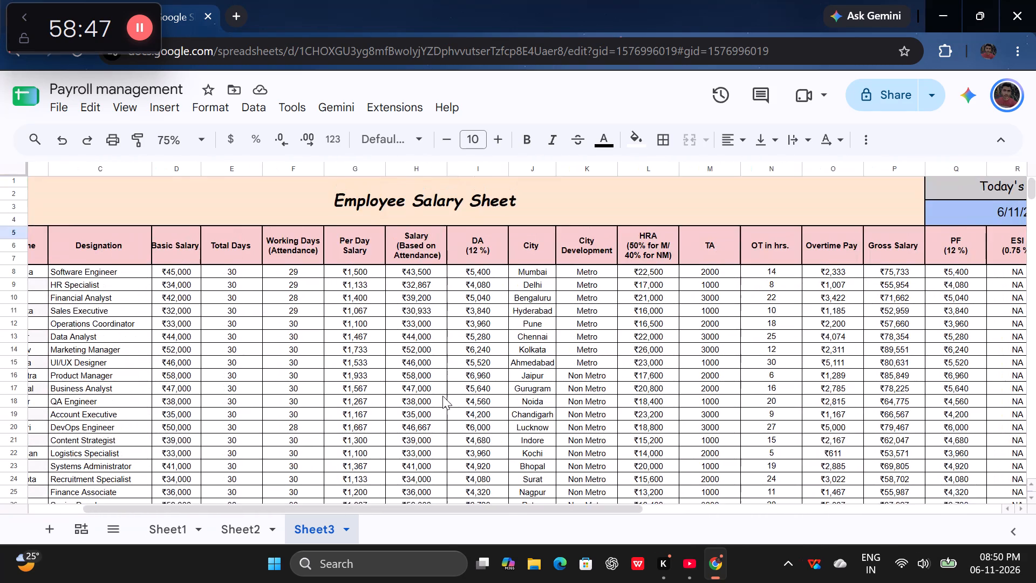
pyautogui.scroll(1, 442, 396)
pyautogui.hscroll(2, 442, 396)
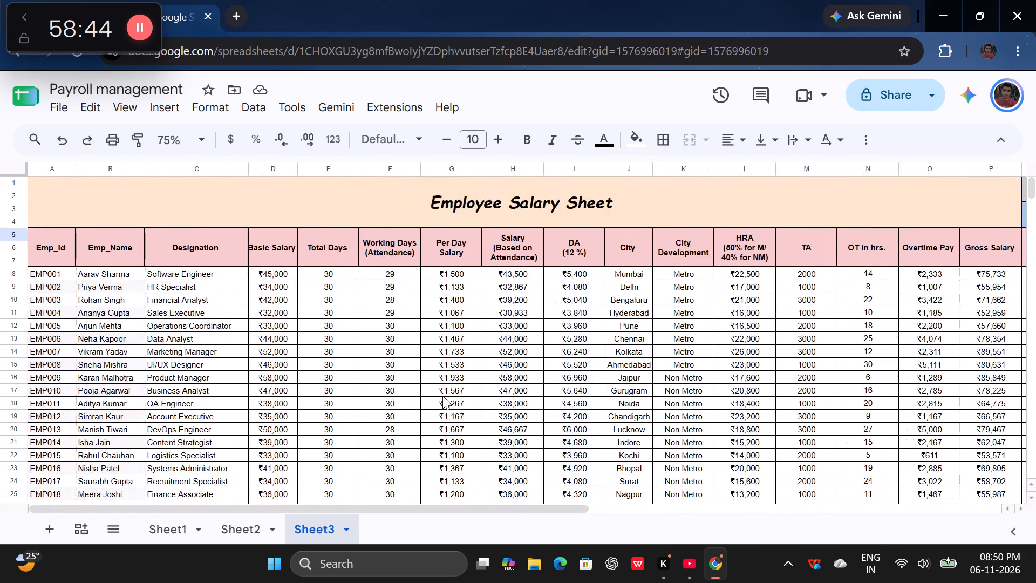
pyautogui.hscroll(1, 442, 396)
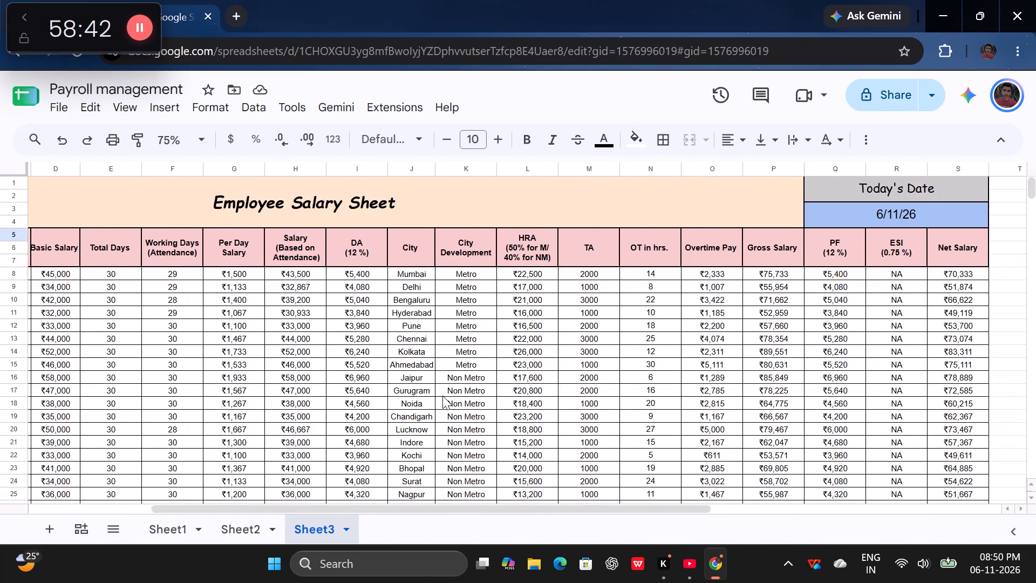
pyautogui.hscroll(1, 442, 396)
pyautogui.scroll(-2, 442, 396)
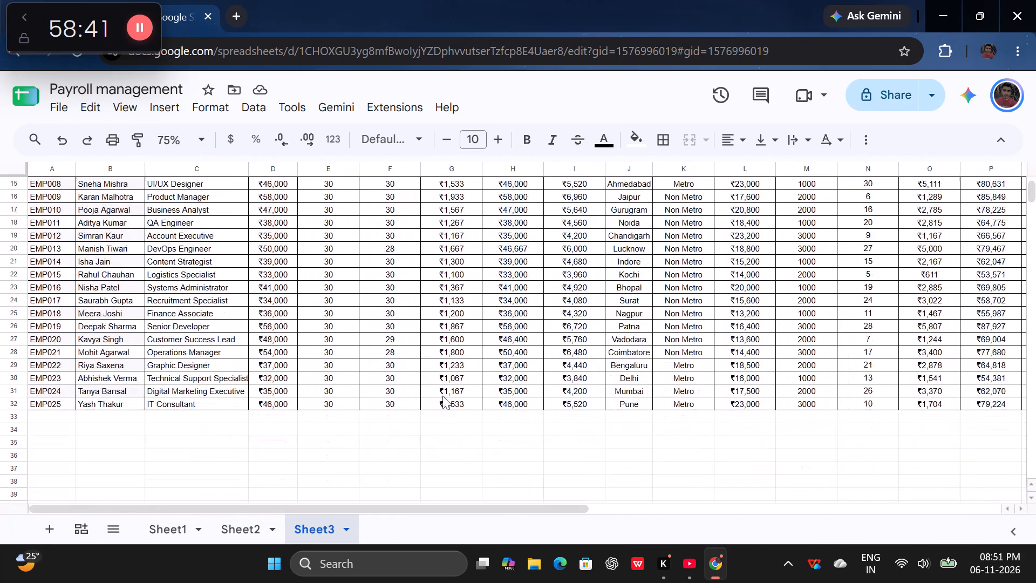
pyautogui.scroll(2, 442, 396)
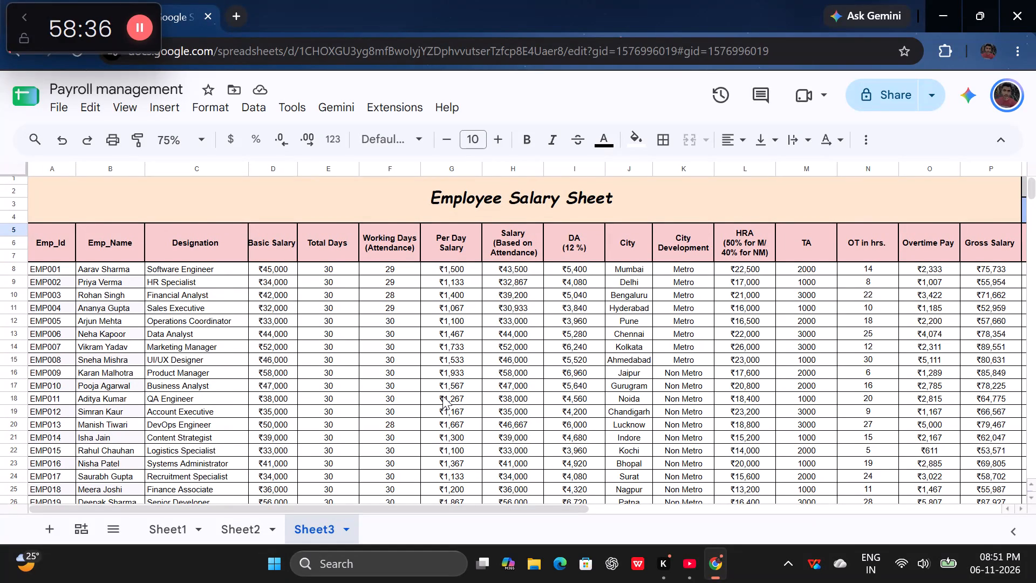
pyautogui.scroll(2, 442, 396)
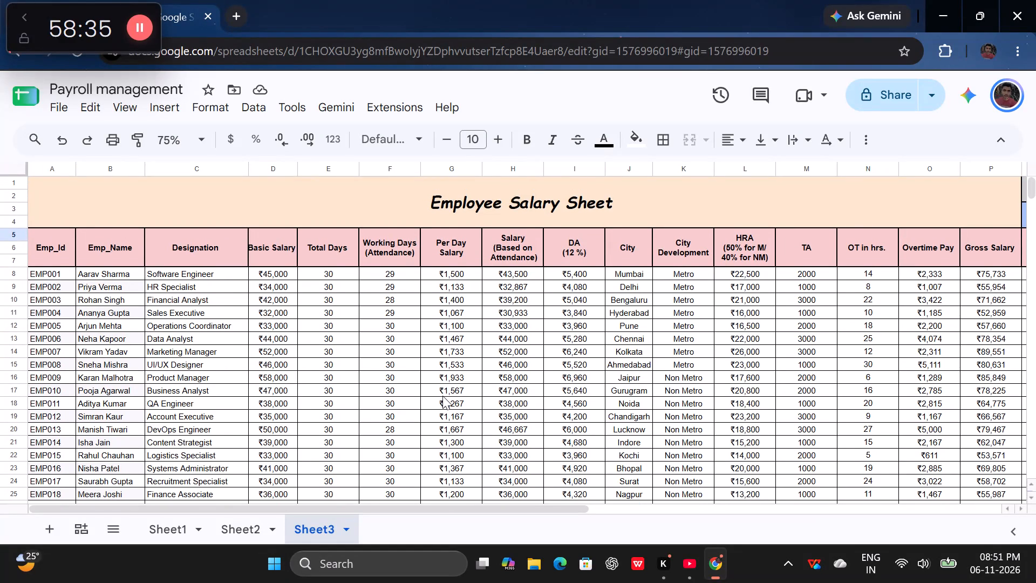
# Review the earnings and deduction columns again, checking the PF and ESI cells of the EMP007 row.
pyautogui.hscroll(1, 442, 396)
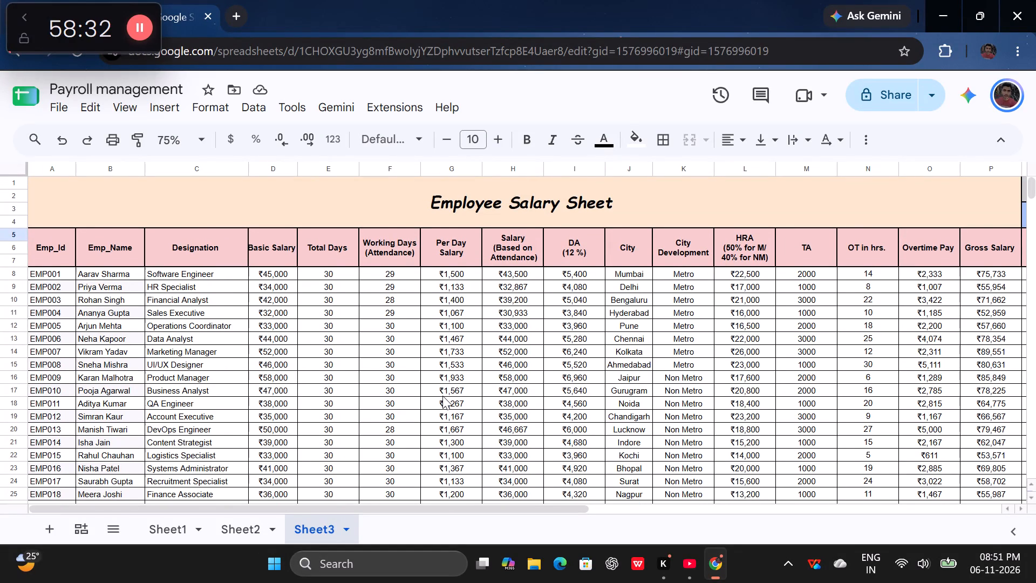
pyautogui.hscroll(1, 442, 396)
pyautogui.hscroll(-4, 442, 396)
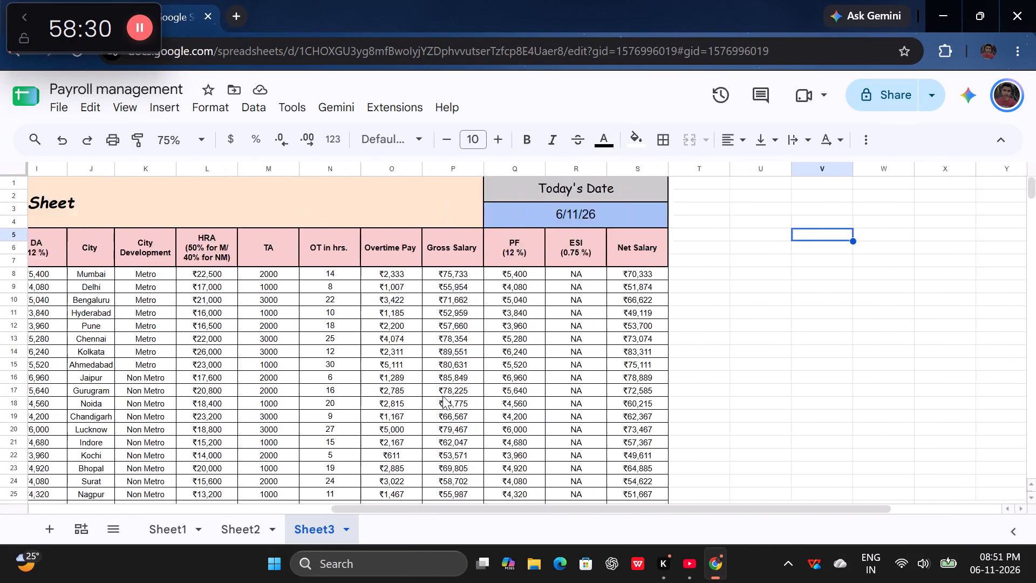
pyautogui.hscroll(-1, 442, 396)
pyautogui.click(637, 351)
pyautogui.hscroll(1, 637, 351)
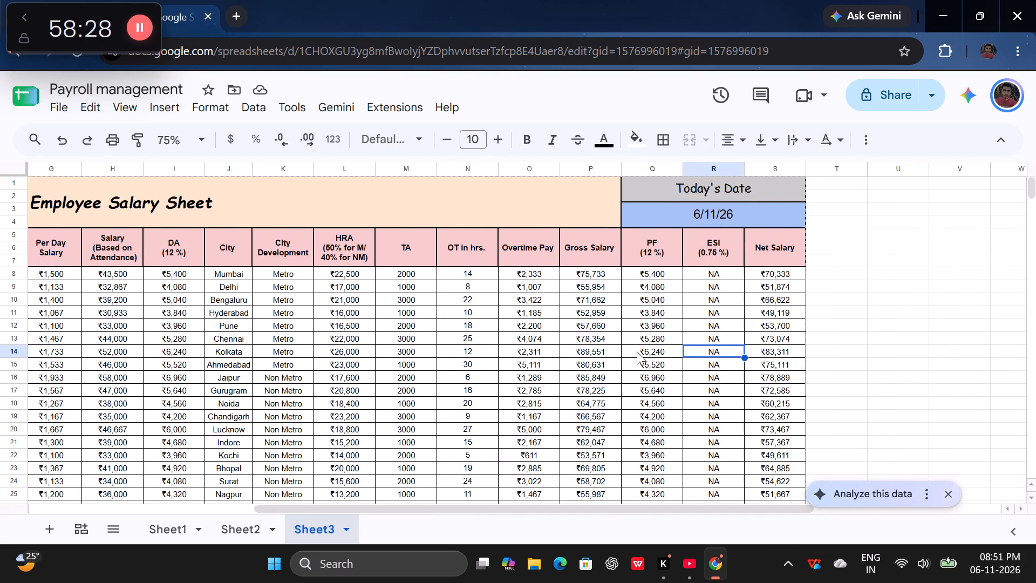
pyautogui.click(637, 351)
pyautogui.hscroll(-2, 637, 351)
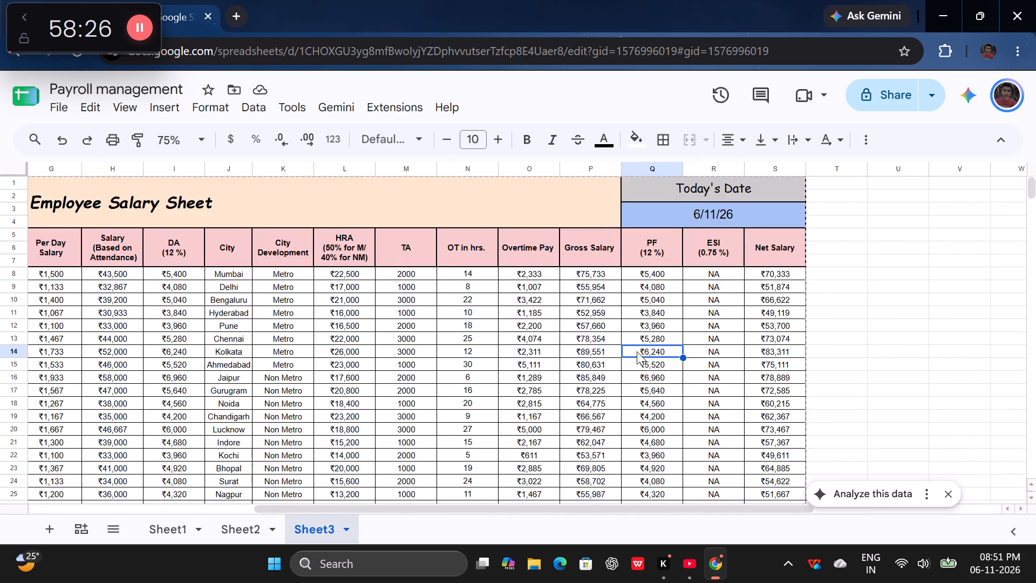
pyautogui.hscroll(6, 637, 351)
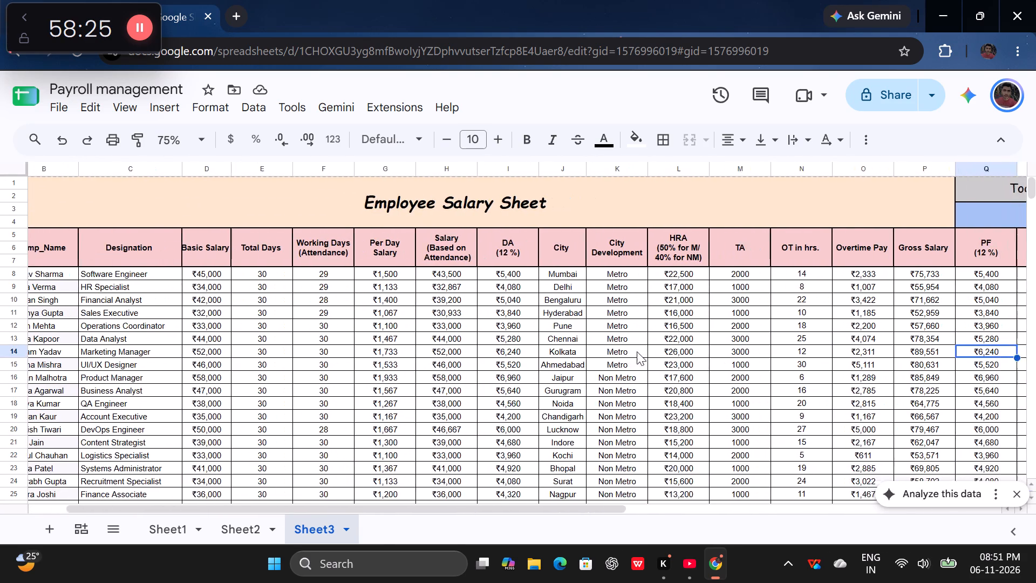
pyautogui.hscroll(1, 637, 351)
pyautogui.hscroll(-5, 637, 351)
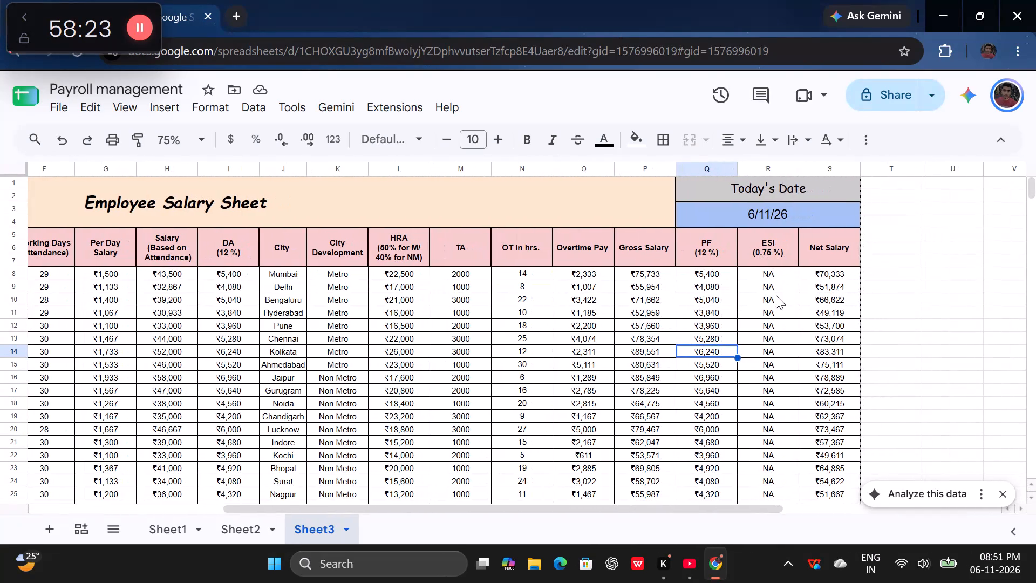
# Check the Net Salary column from the EMP001 row downward, returning to the first columns of the Employee Salary Sheet.
pyautogui.click(809, 270)
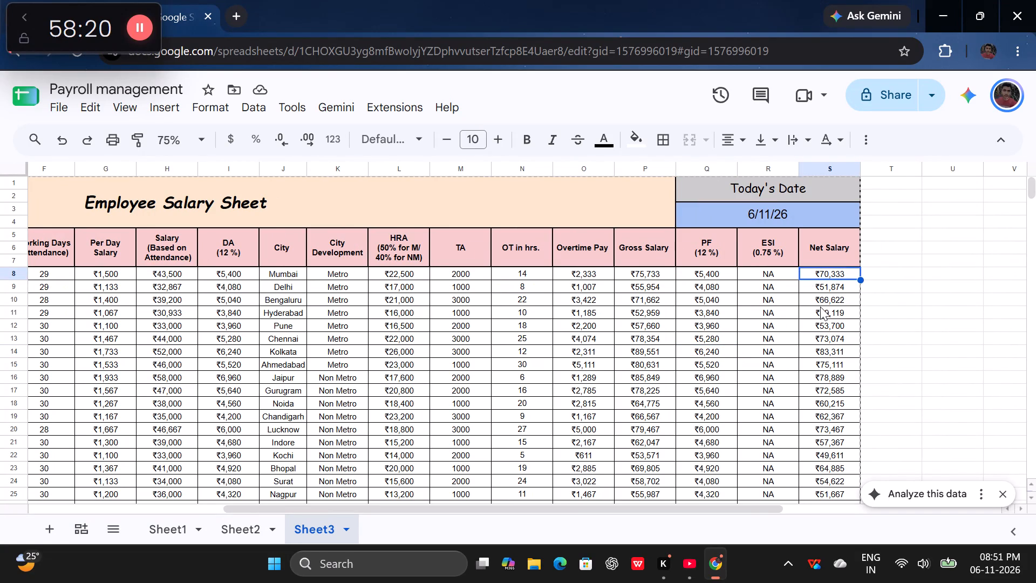
pyautogui.hscroll(-1, 820, 307)
pyautogui.scroll(-1, 820, 307)
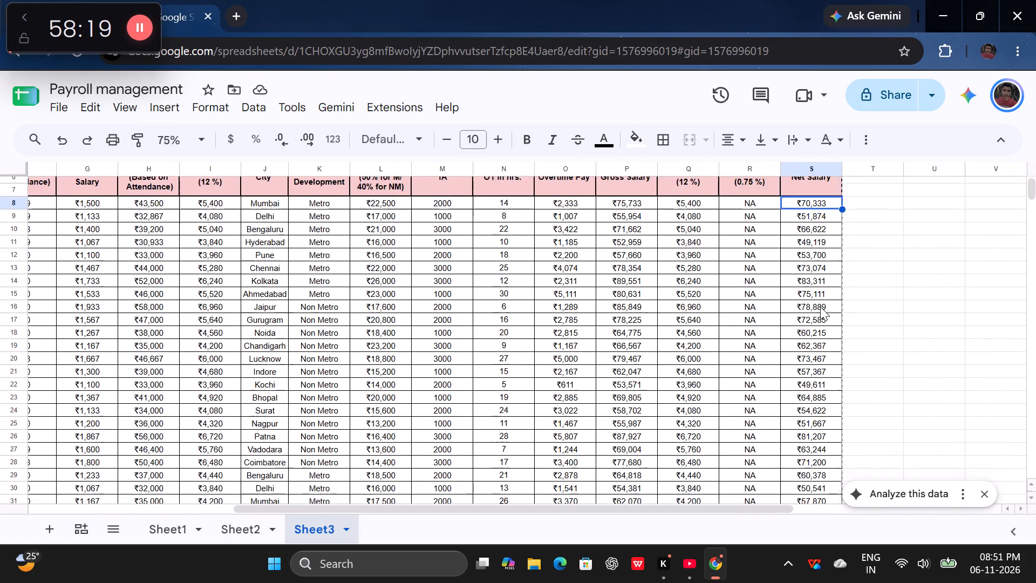
pyautogui.scroll(-1, 820, 307)
pyautogui.scroll(2, 820, 307)
pyautogui.hscroll(3, 820, 307)
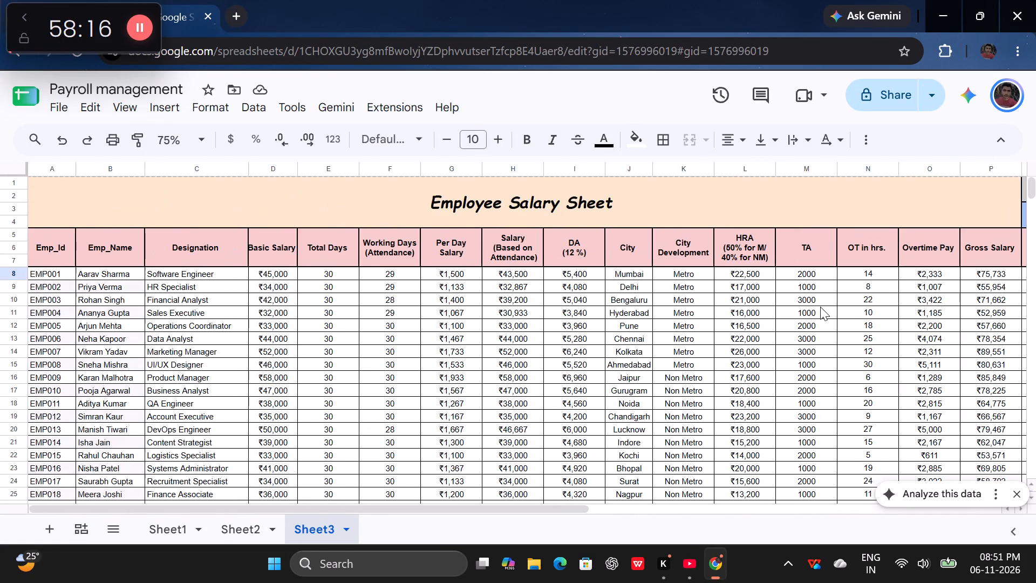
pyautogui.hscroll(2, 820, 307)
pyautogui.scroll(1, 820, 307)
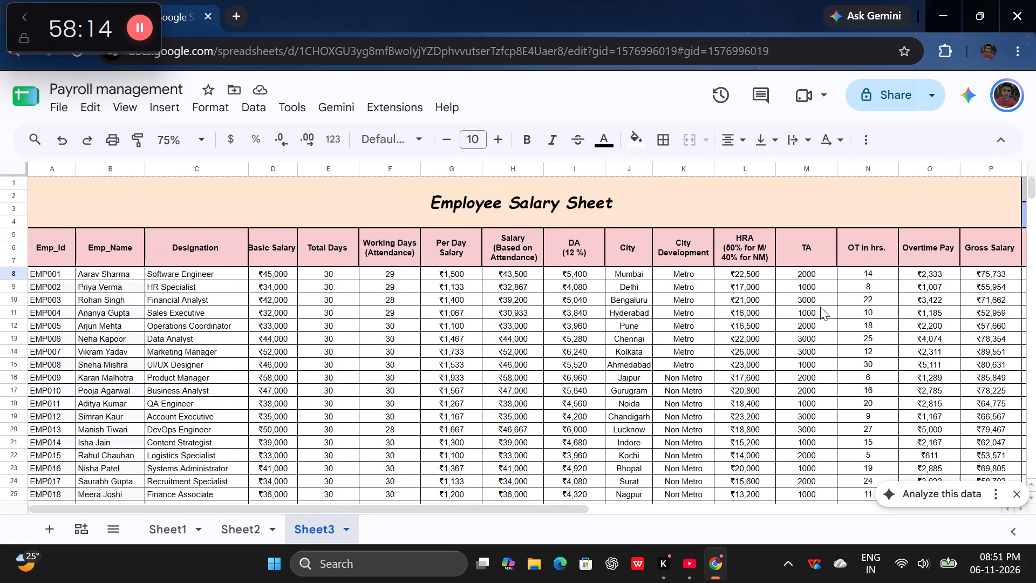
pyautogui.scroll(1, 820, 307)
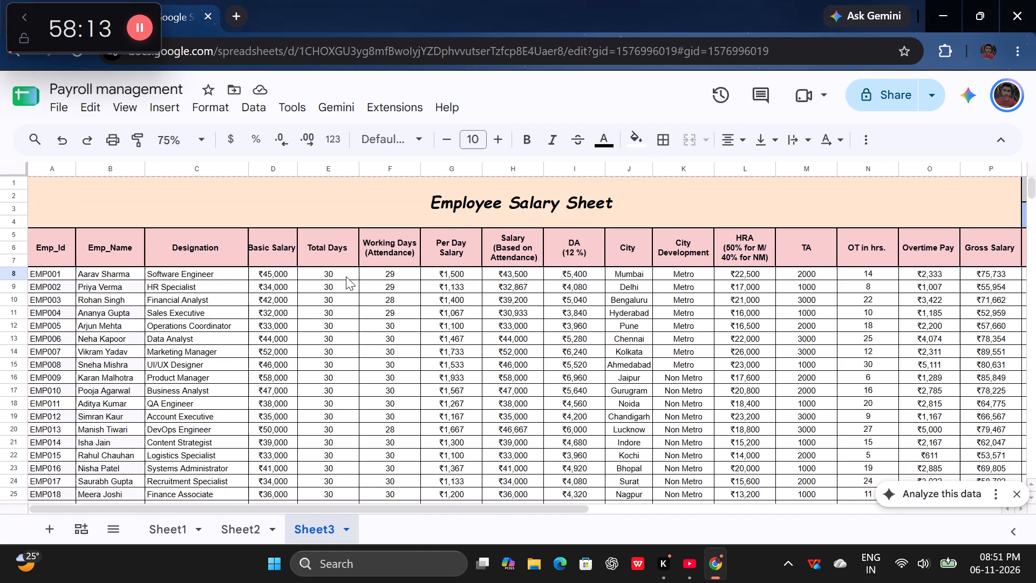
# Dismiss the Microsoft account and OneDrive notifications from the Windows notification center, then close it.
pyautogui.click(994, 575)
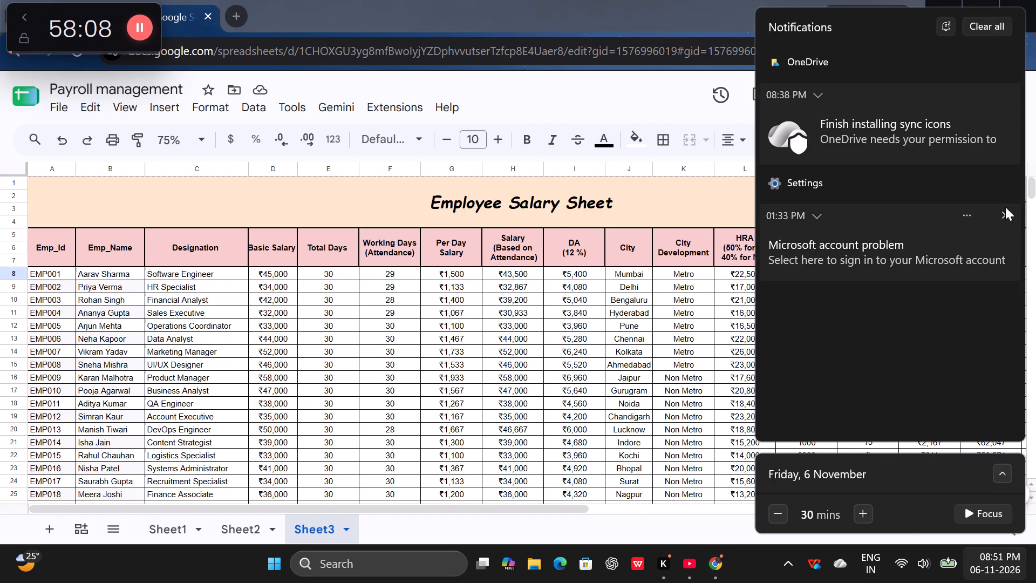
pyautogui.click(1005, 211)
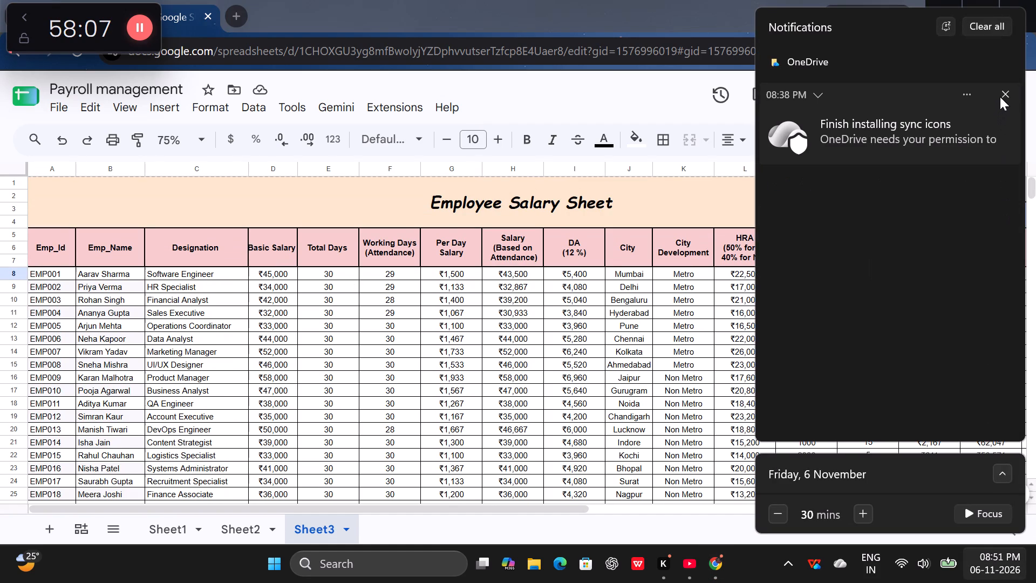
pyautogui.click(1000, 97)
pyautogui.click(1002, 559)
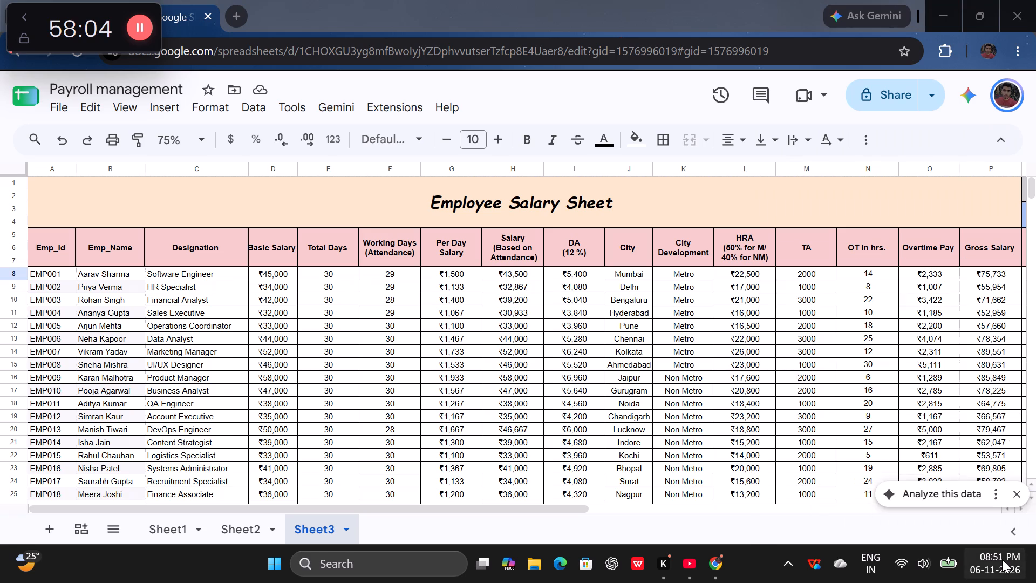
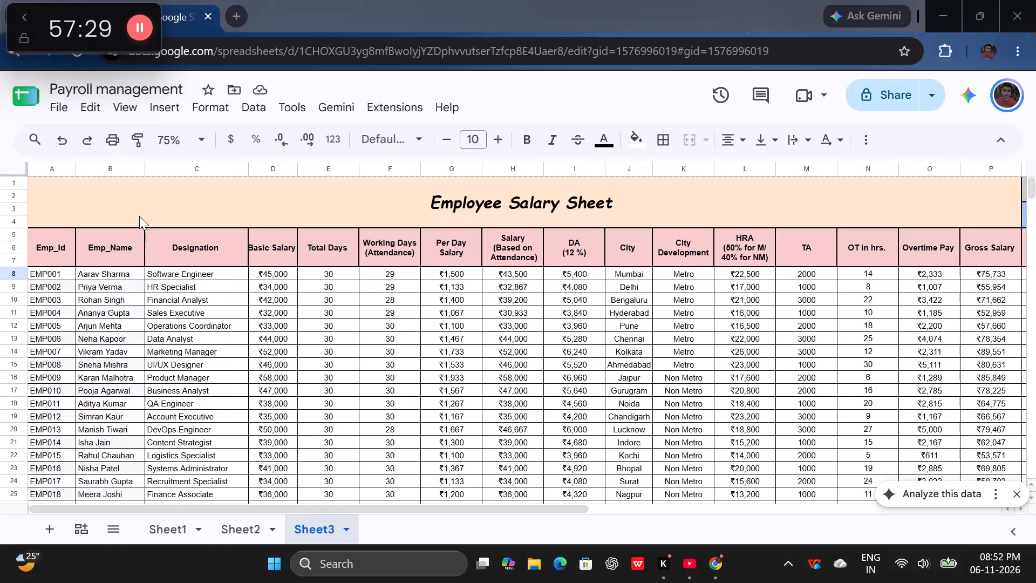
# Shift the floating focus timer slightly away from the screen corner and turn on its lock.
pyautogui.click(64, 4)
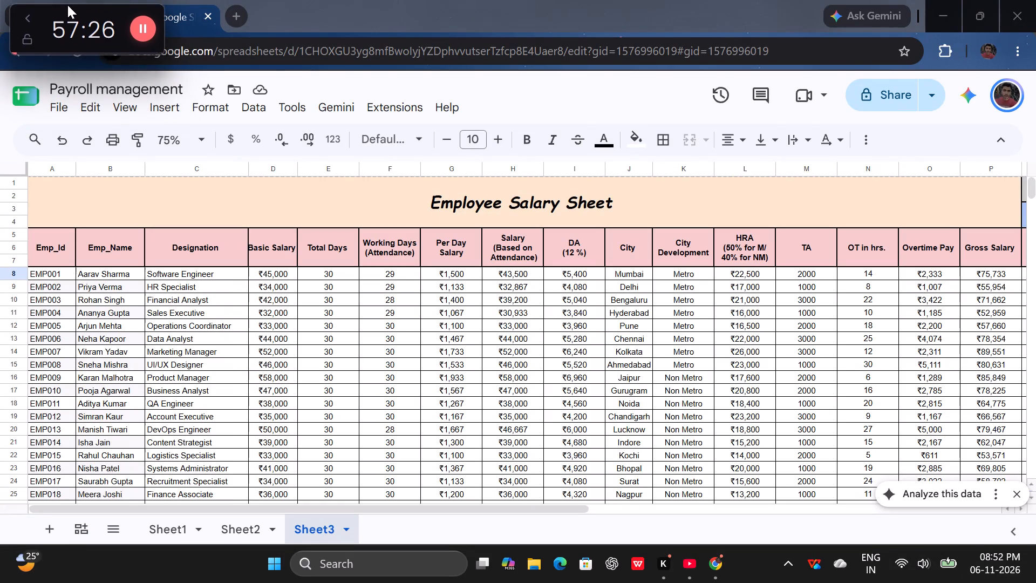
pyautogui.click(22, 39)
# Look over the Employee Salary Sheet again across to Net Salary and down to the last rows, ending on the EMP016 City cell.
pyautogui.hscroll(-1, 303, 306)
pyautogui.hscroll(1, 303, 306)
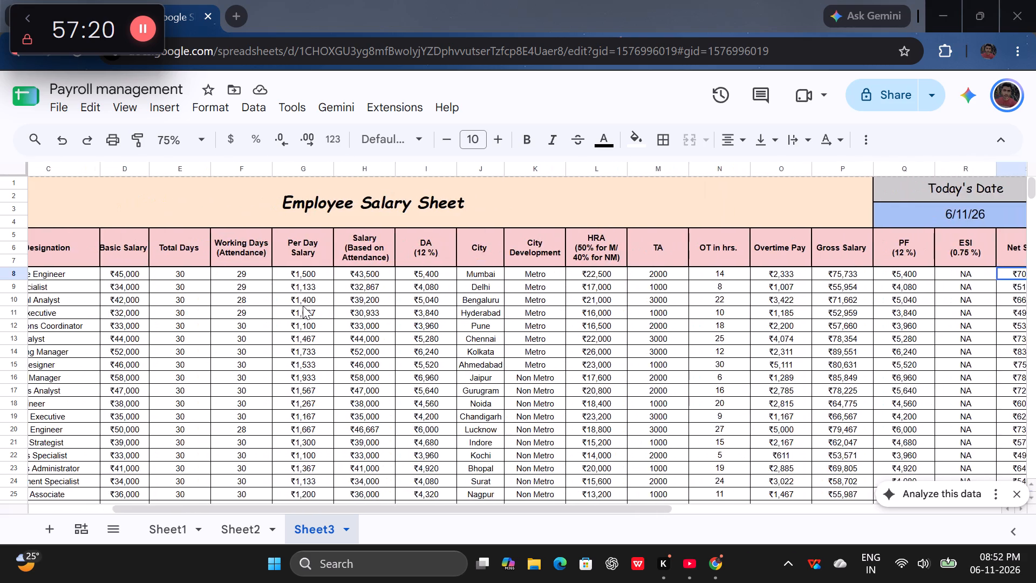
pyautogui.hscroll(2, 303, 306)
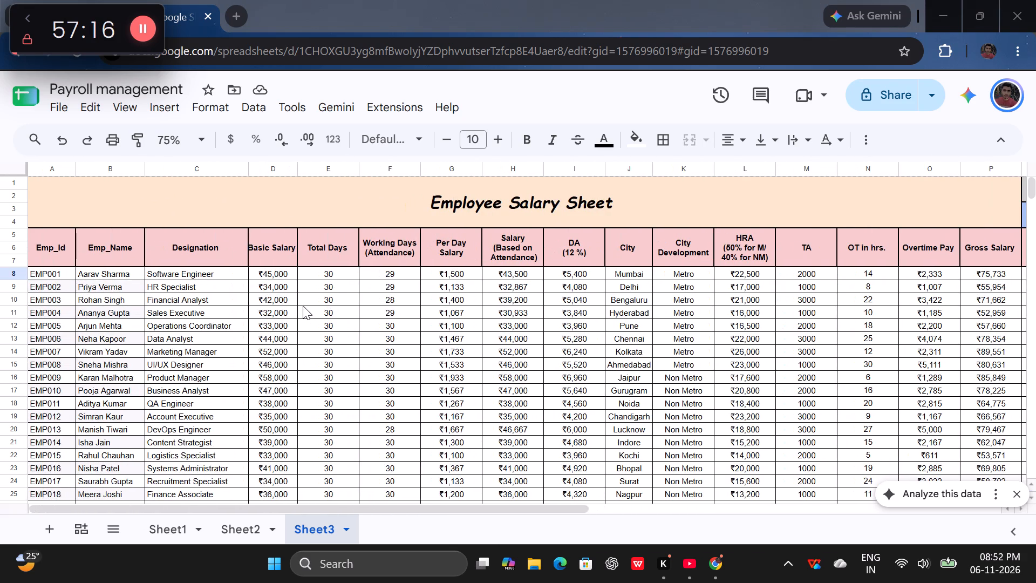
pyautogui.hscroll(-2, 303, 306)
pyautogui.scroll(1, 303, 306)
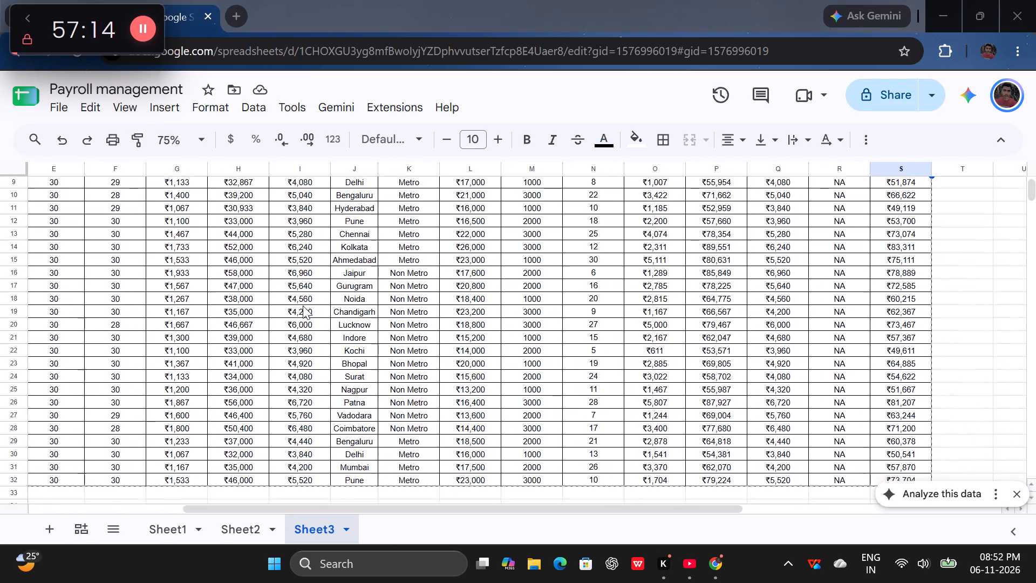
pyautogui.scroll(1, 303, 306)
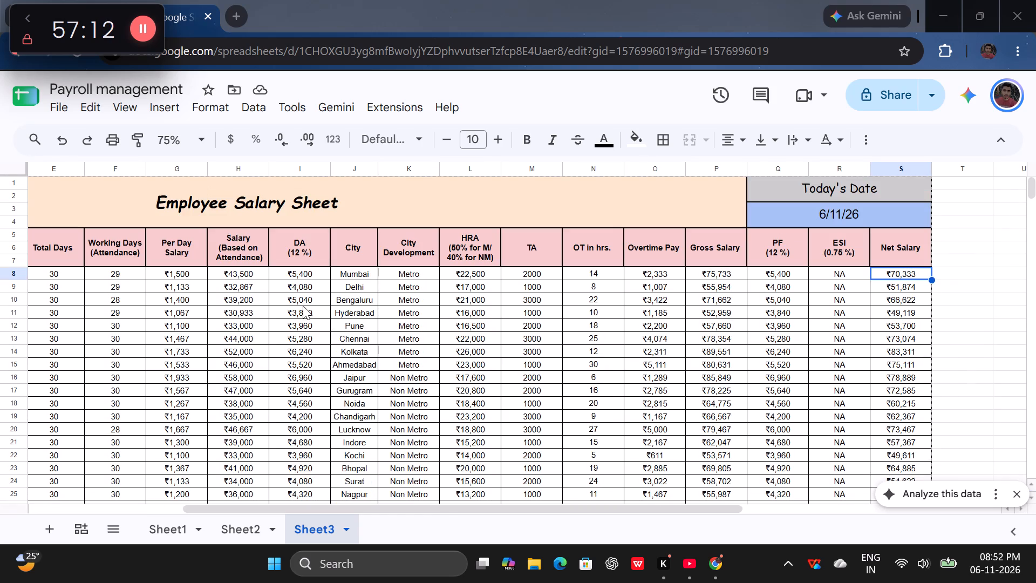
pyautogui.scroll(-3, 303, 306)
pyautogui.scroll(1, 303, 306)
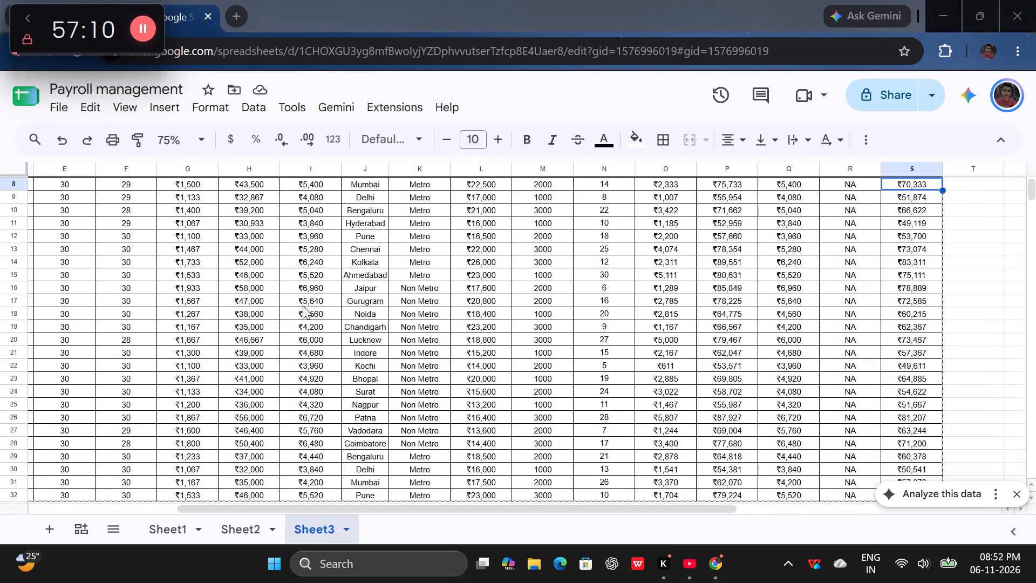
pyautogui.scroll(2, 303, 306)
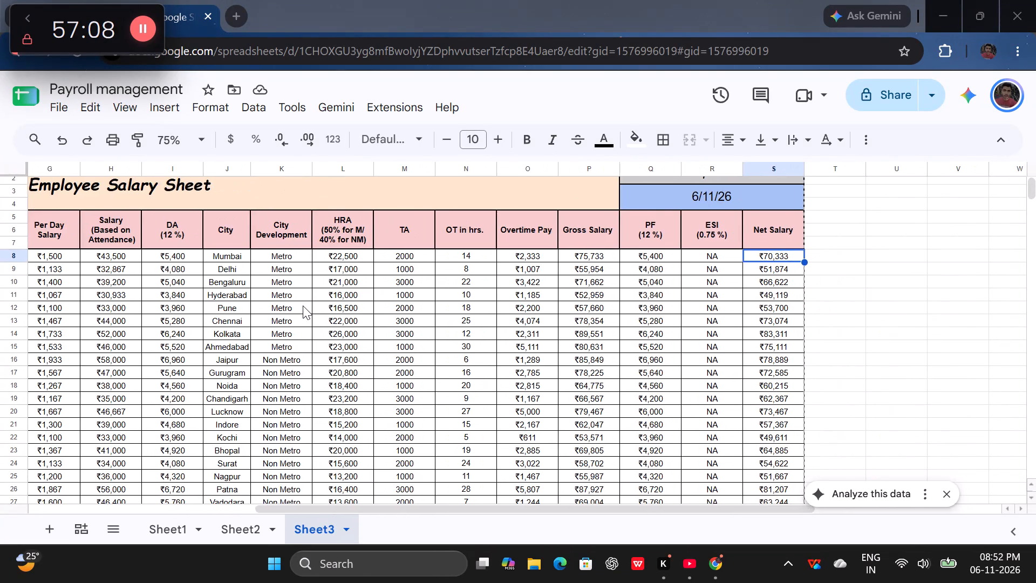
pyautogui.scroll(-1, 303, 306)
pyautogui.hscroll(4, 303, 306)
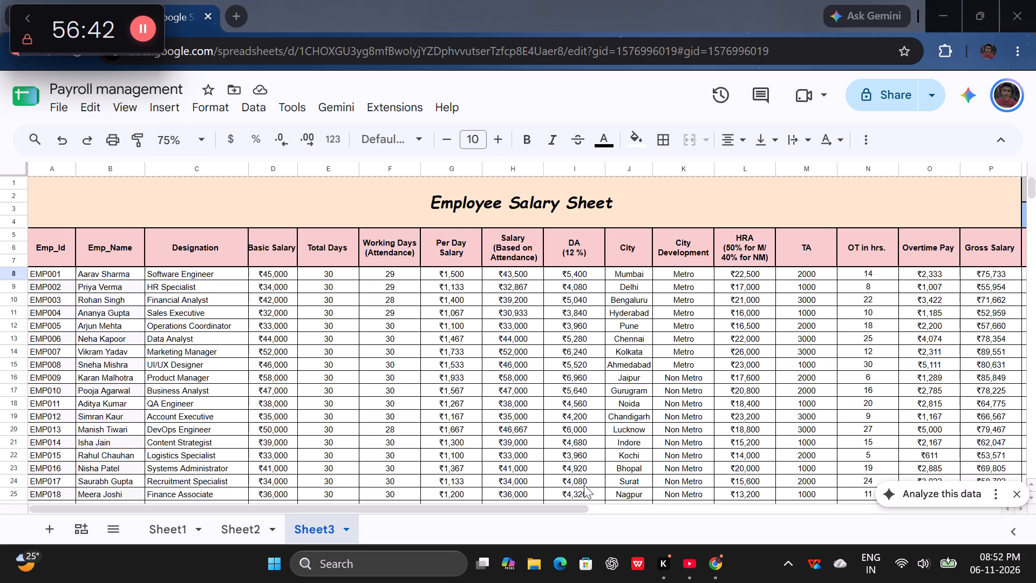
pyautogui.click(609, 467)
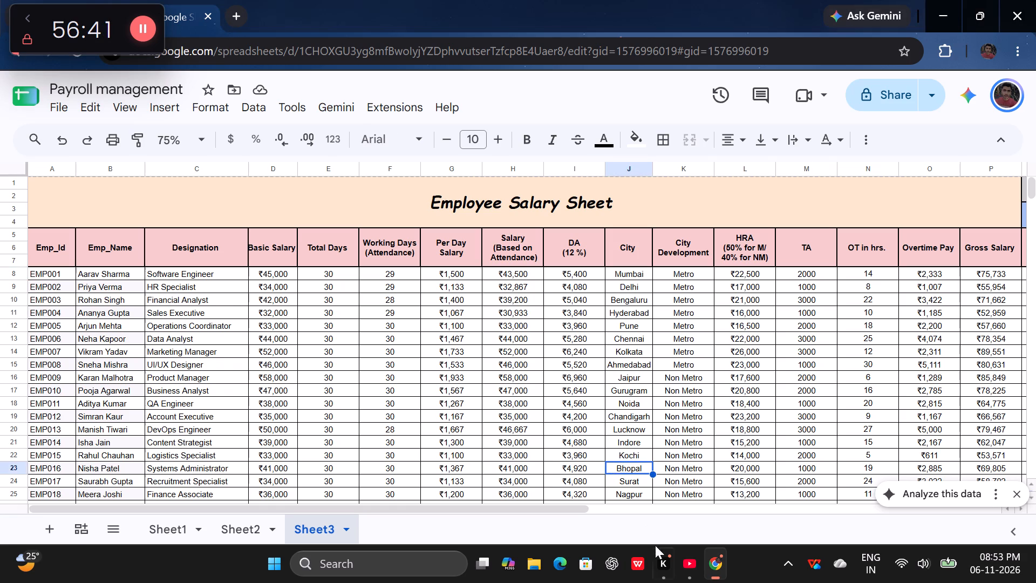
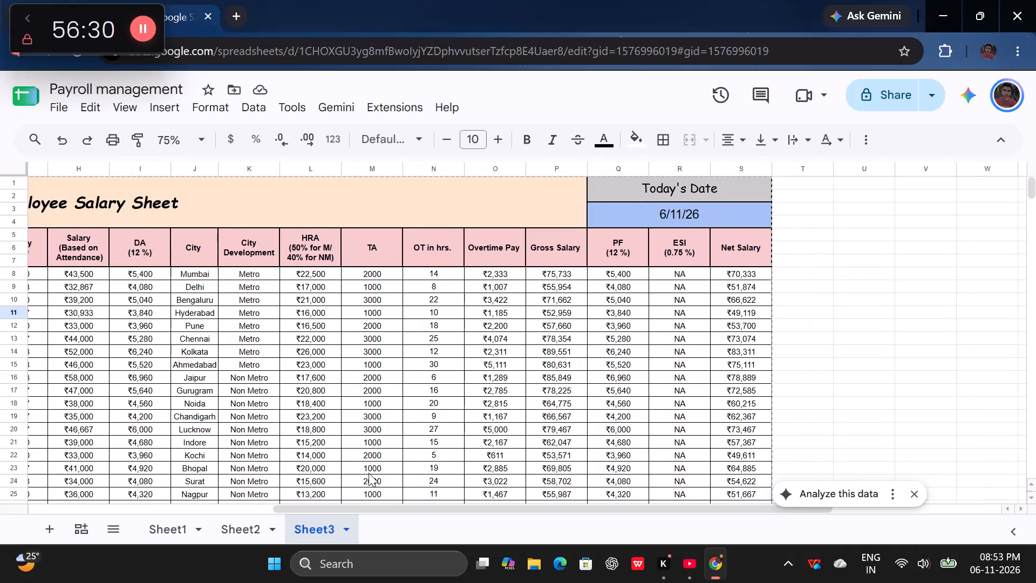
# Add a new blank sheet after the Employee Salary Sheet in the Payroll management spreadsheet.
pyautogui.hscroll(1, 309, 459)
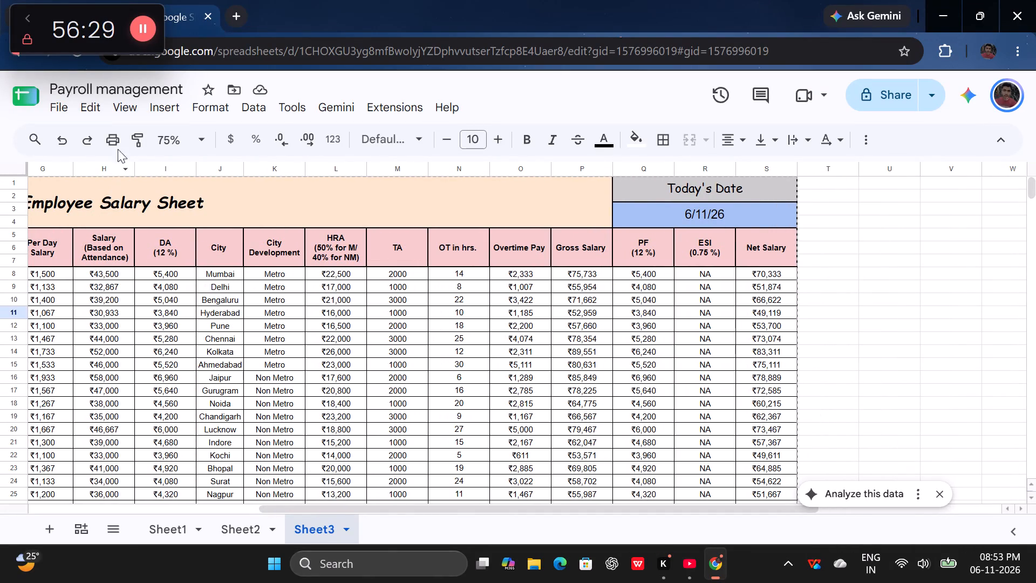
pyautogui.click(46, 528)
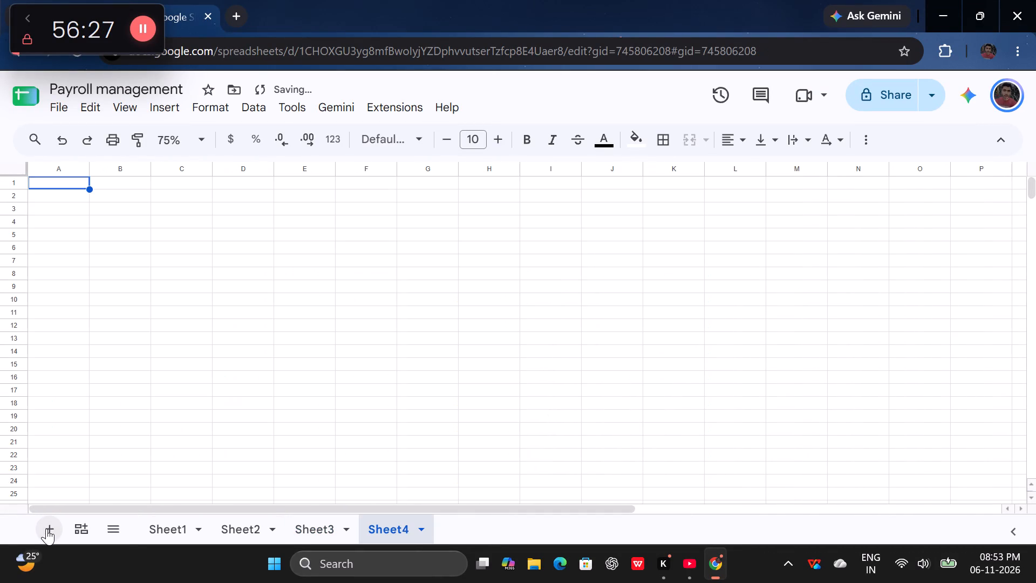
pyautogui.scroll(1, 126, 312)
# Switch to the YouTube payroll tutorial, examine its Salary_Slip layout, and return to the blank sheet in Google Sheets.
pyautogui.click(691, 563)
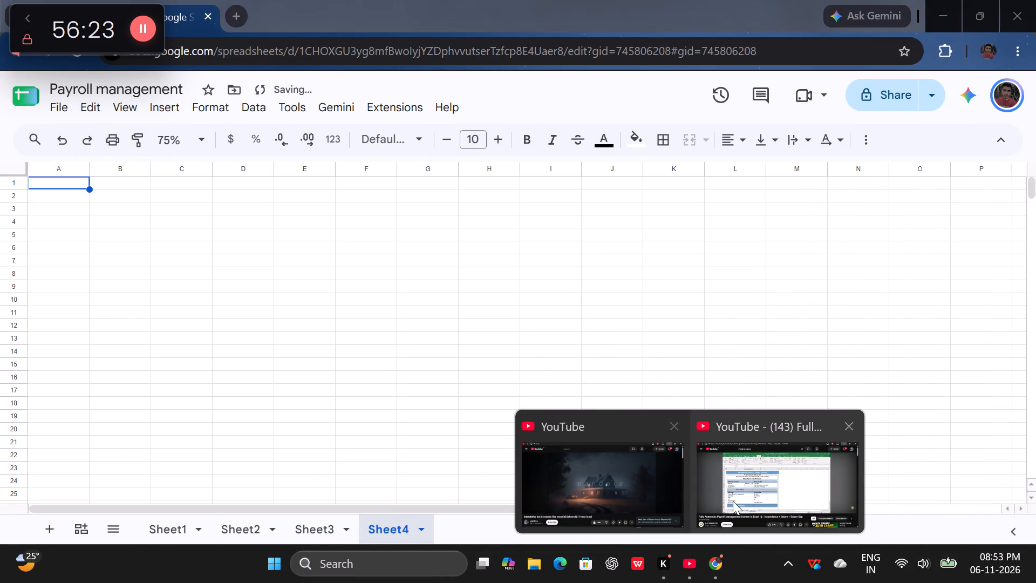
pyautogui.click(744, 501)
pyautogui.click(723, 569)
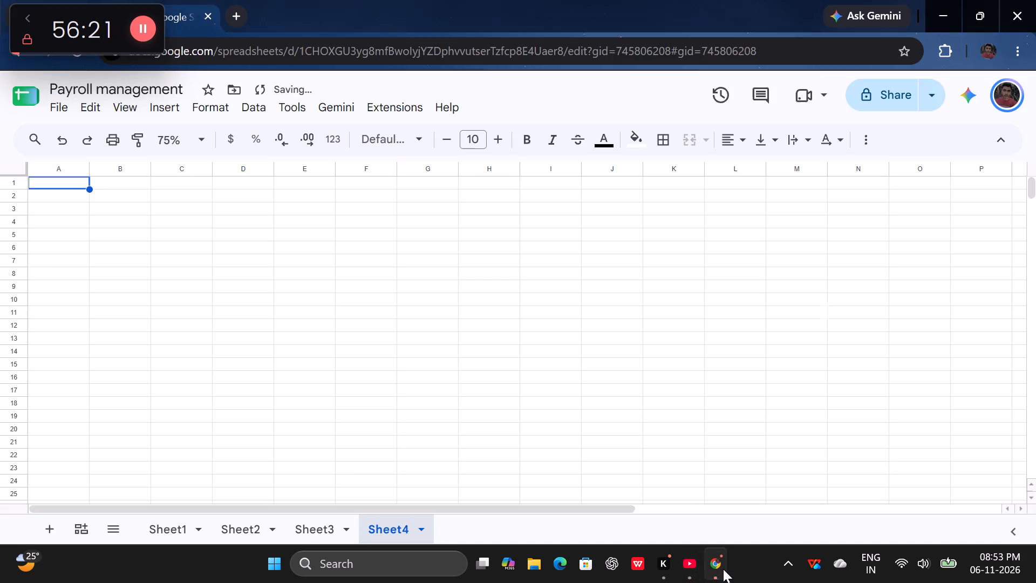
pyautogui.click(723, 569)
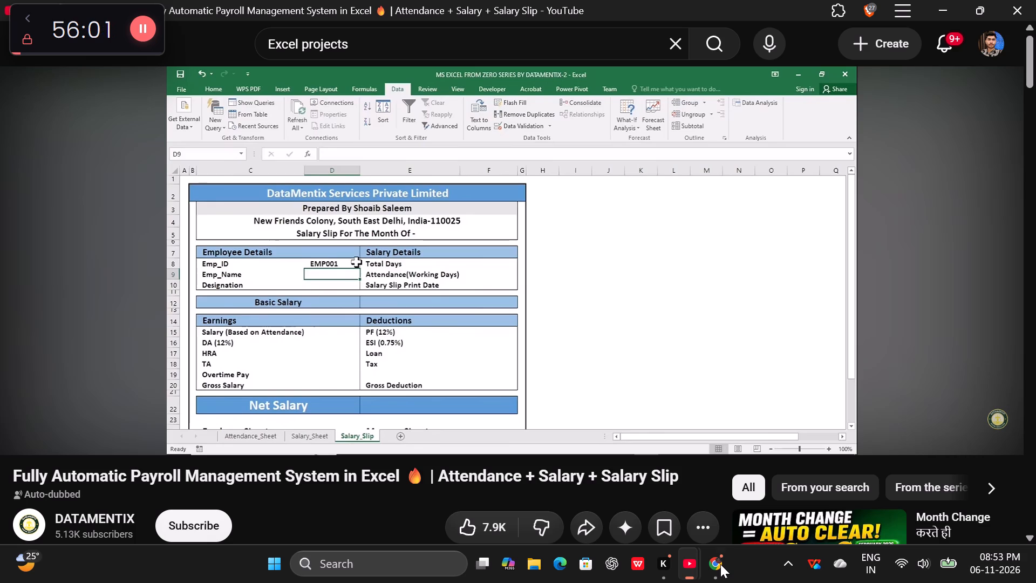
pyautogui.click(720, 564)
pyautogui.click(720, 564)
pyautogui.click(720, 564)
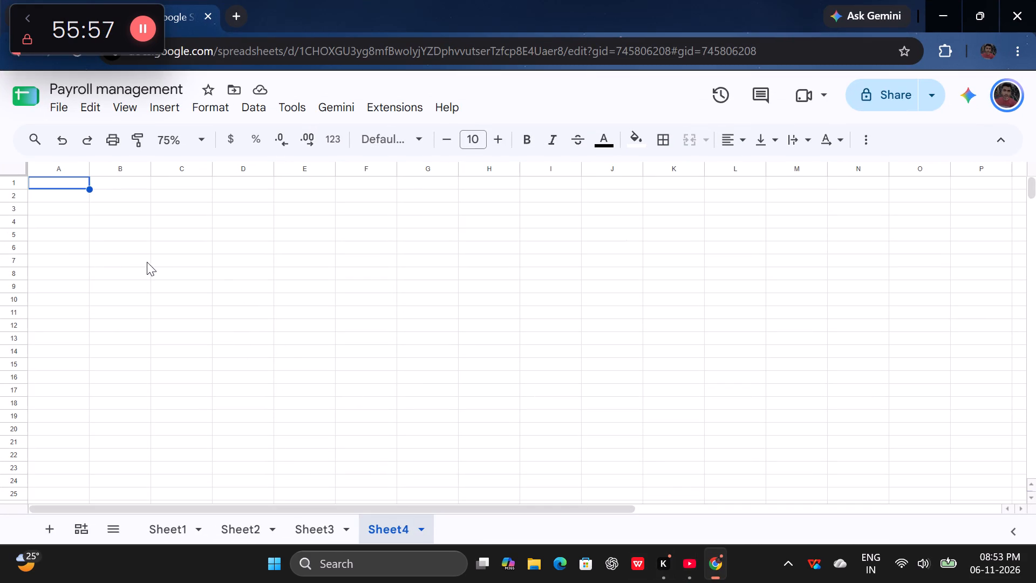
# Narrow column A of the blank sheet to a thin margin.
pyautogui.click(52, 165)
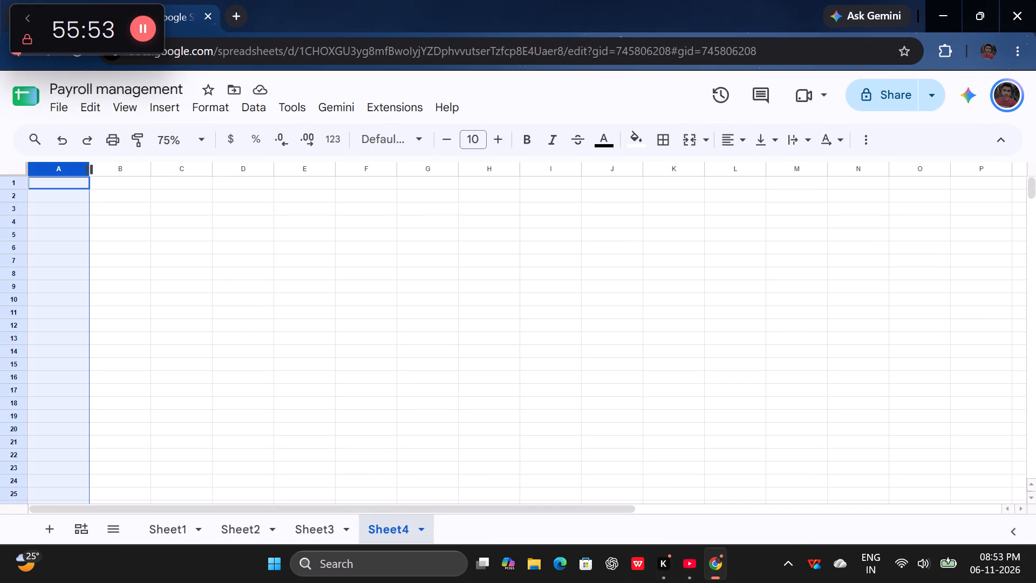
pyautogui.moveTo(89, 170); pyautogui.dragTo(44, 170)
pyautogui.moveTo(44, 170); pyautogui.dragTo(37, 170)
pyautogui.click(87, 182)
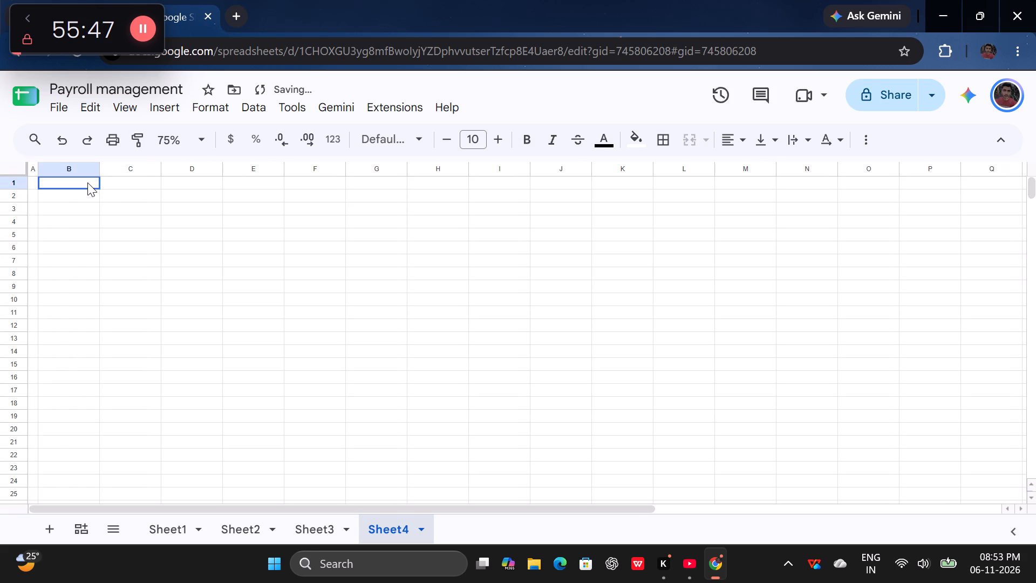
# Shrink row 1 of the blank sheet to a thin margin strip.
pyautogui.click(82, 208)
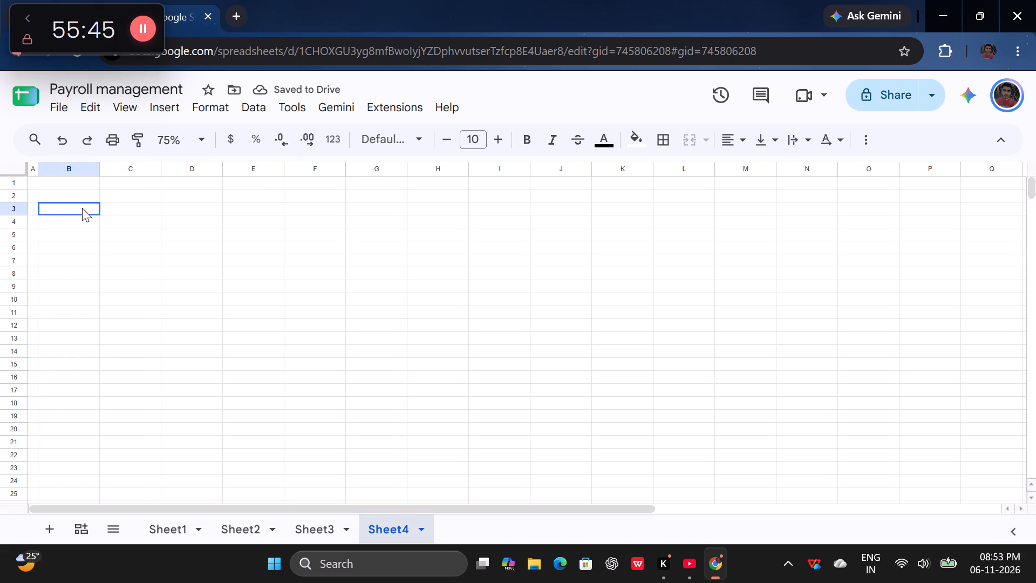
pyautogui.click(82, 191)
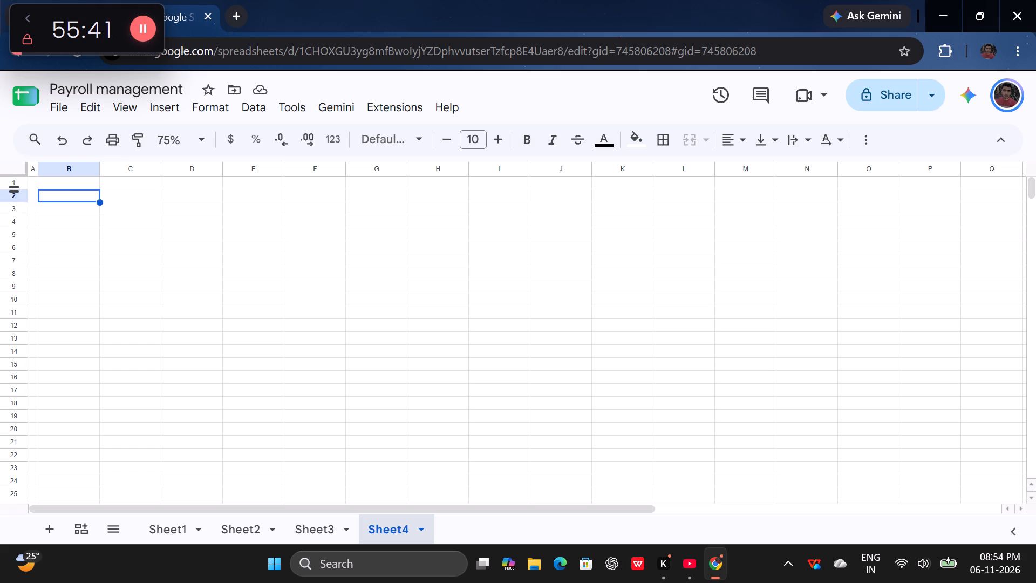
pyautogui.moveTo(16, 189); pyautogui.dragTo(16, 179)
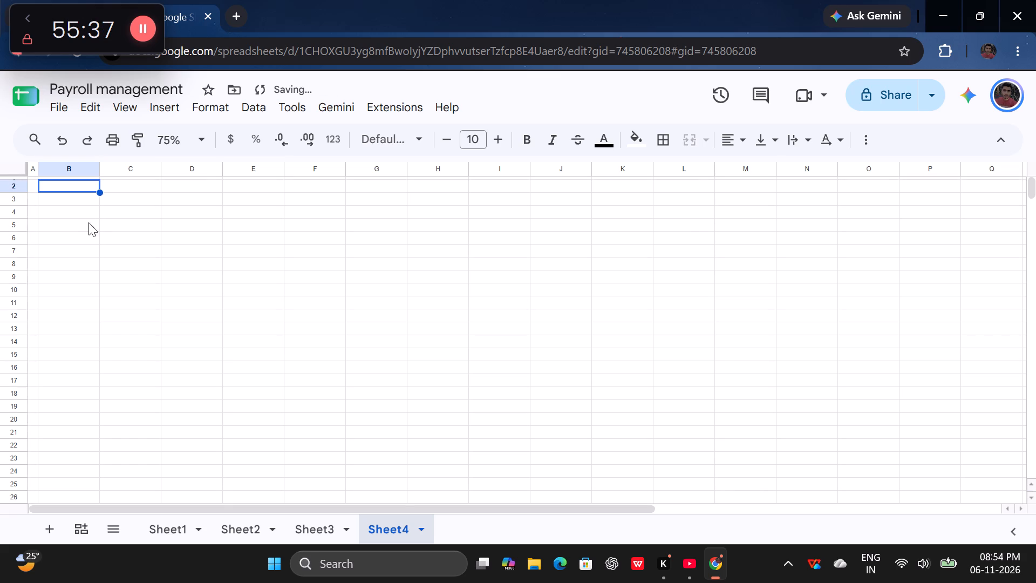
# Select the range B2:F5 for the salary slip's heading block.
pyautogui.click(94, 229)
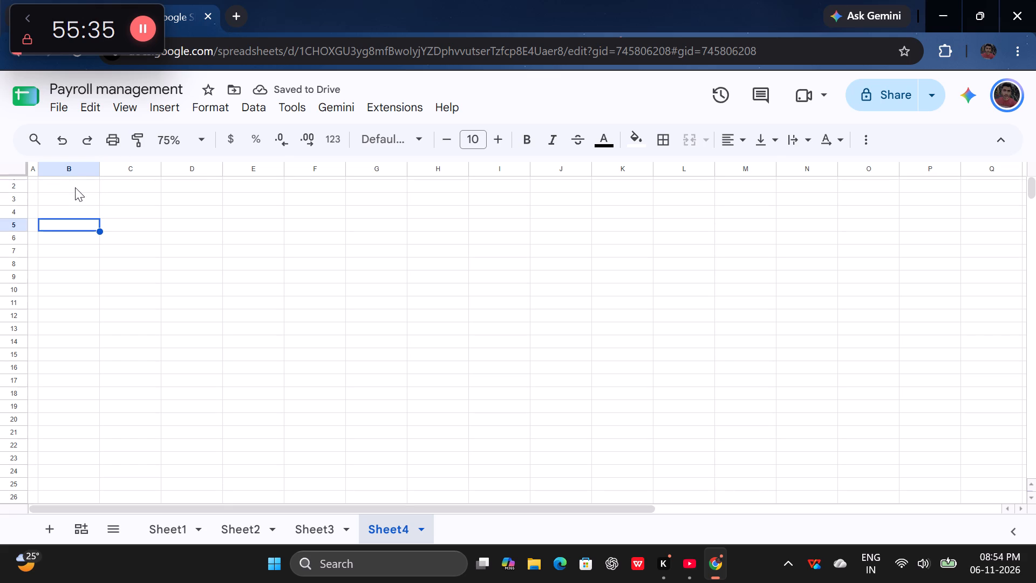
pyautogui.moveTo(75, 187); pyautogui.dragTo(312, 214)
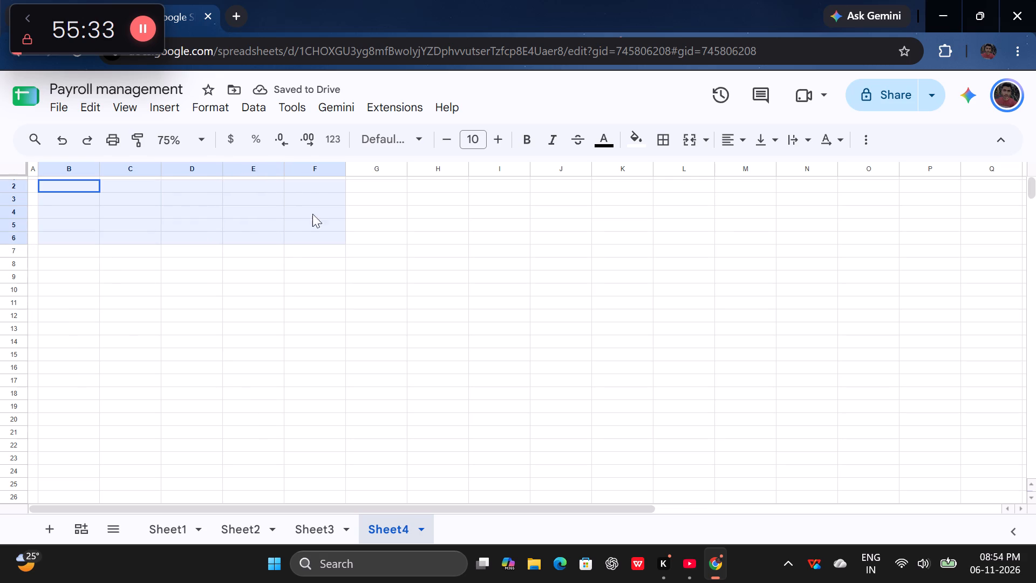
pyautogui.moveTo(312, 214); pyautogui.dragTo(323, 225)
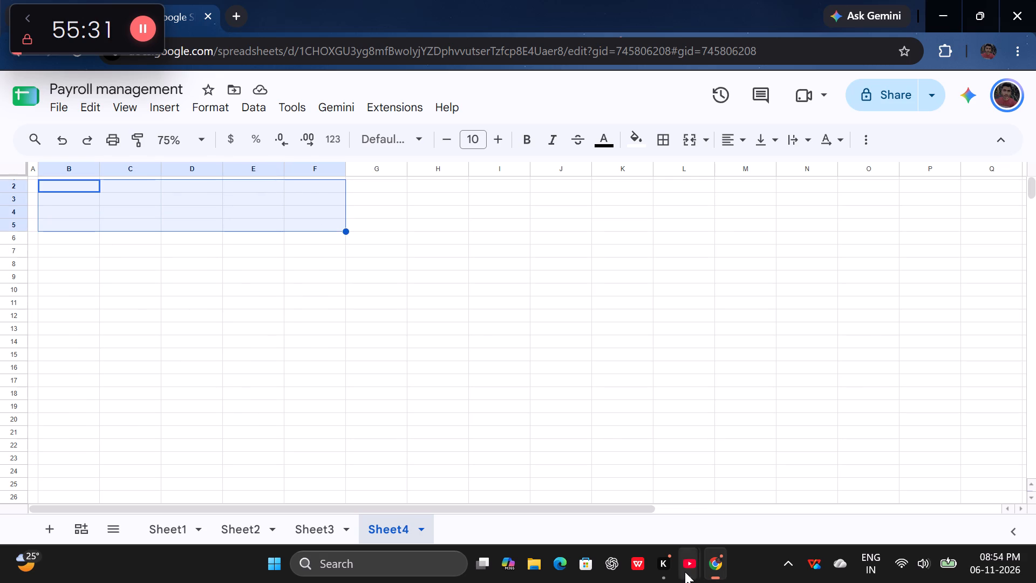
# Switch between the YouTube tutorial and the sheet to compare the example salary slip's heading layout with the selected range.
pyautogui.click(685, 572)
pyautogui.click(720, 571)
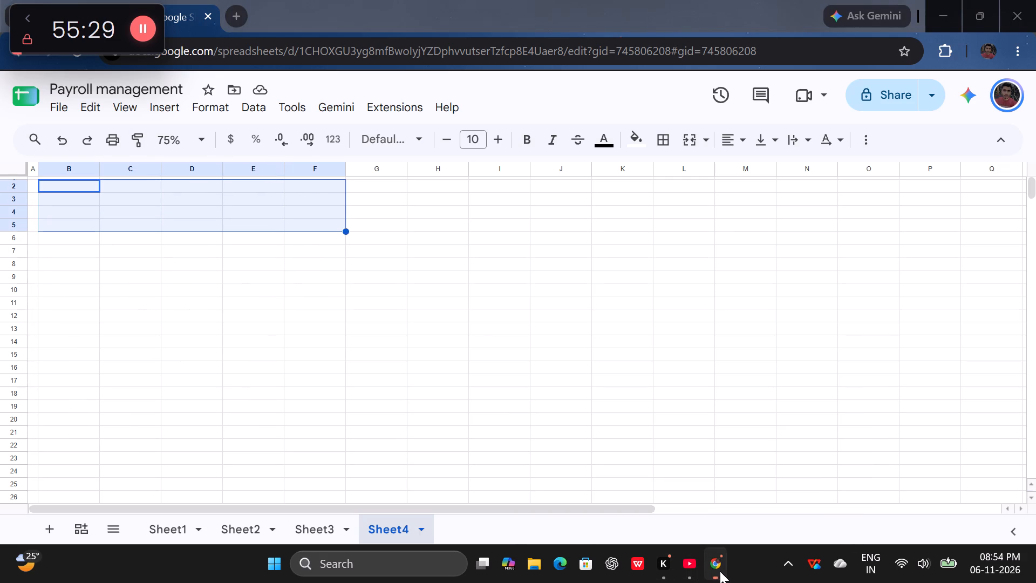
pyautogui.click(720, 571)
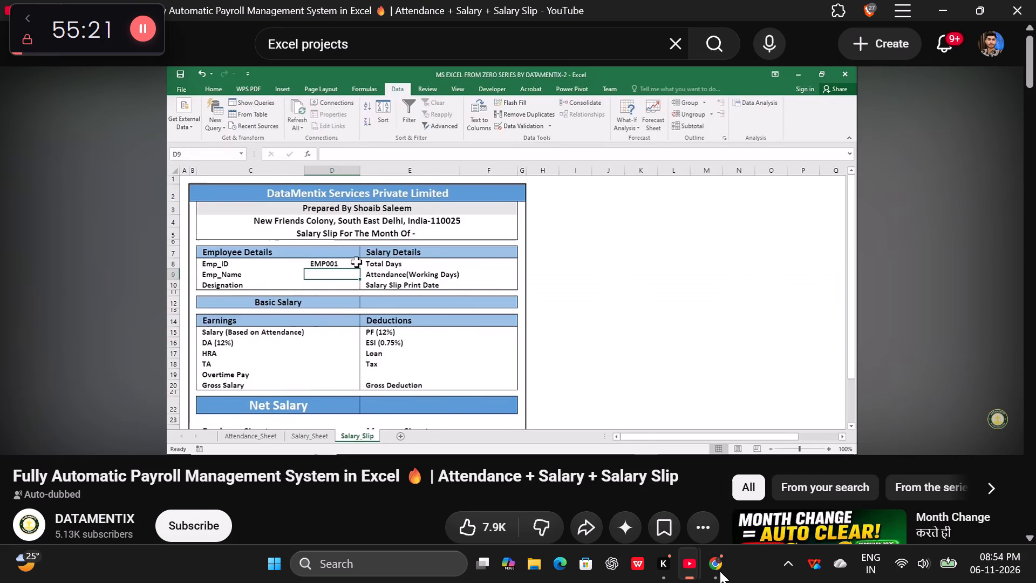
pyautogui.rightClick(720, 571)
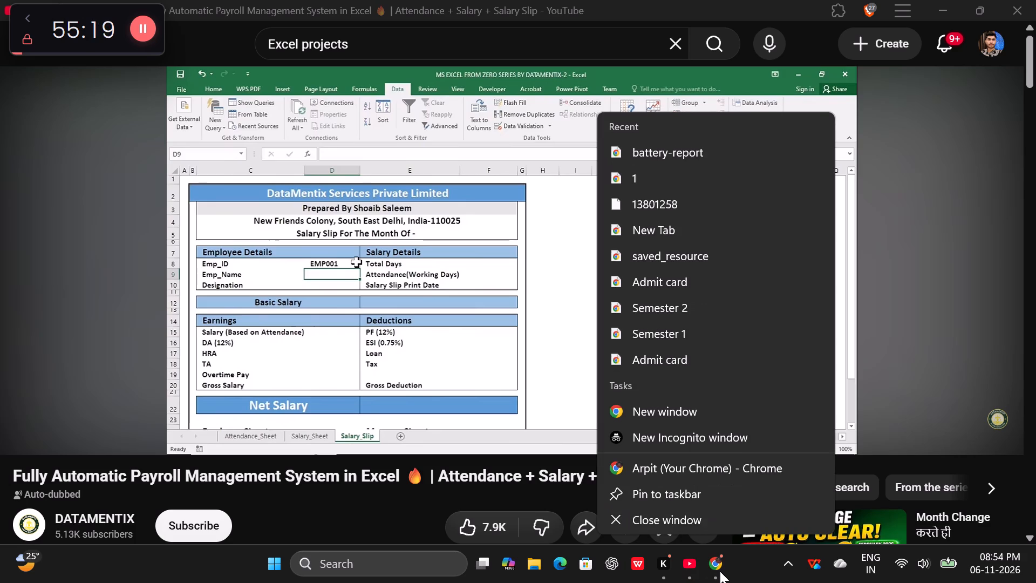
pyautogui.click(720, 571)
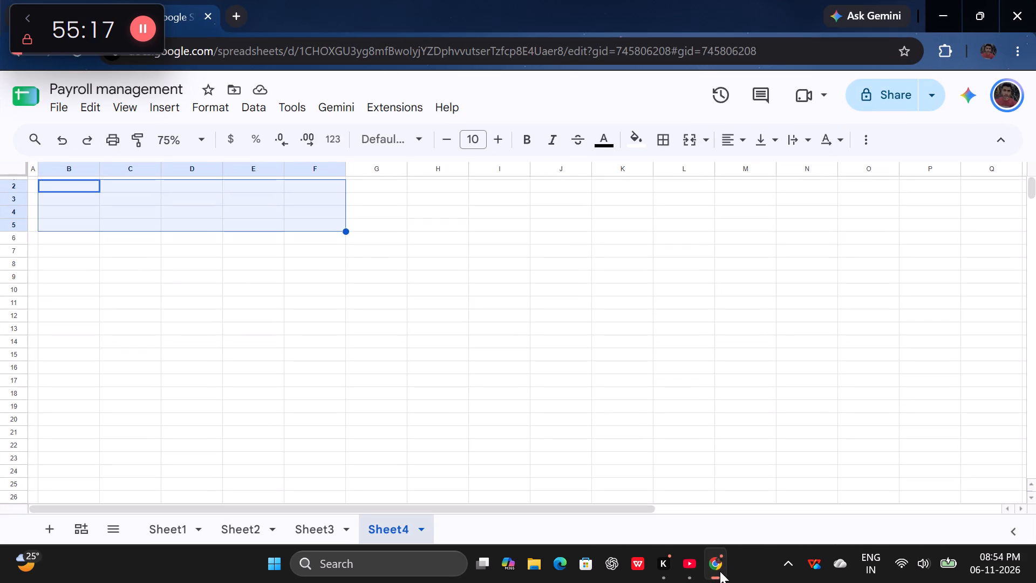
pyautogui.click(720, 571)
pyautogui.click(720, 571)
pyautogui.click(720, 571)
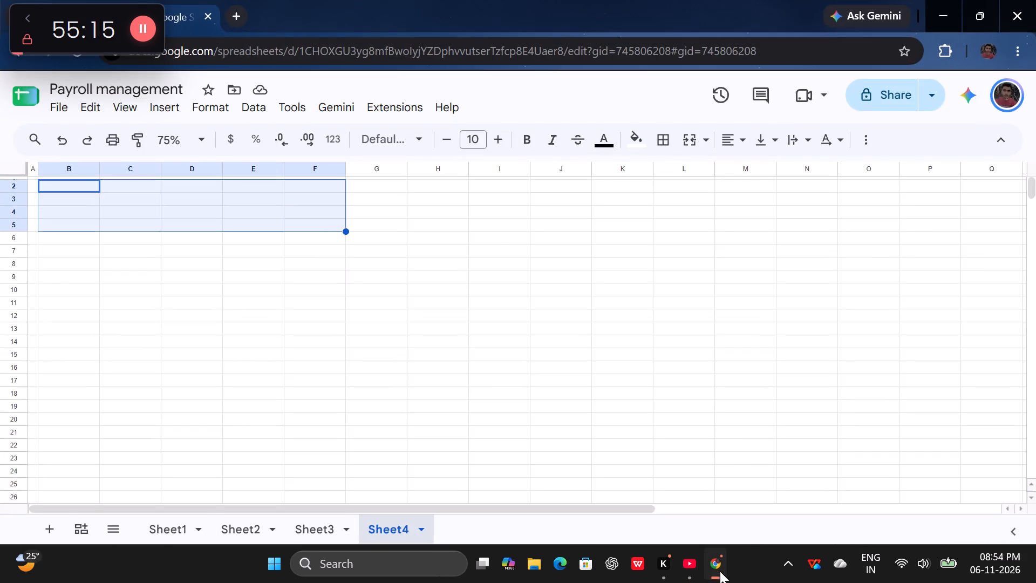
pyautogui.click(720, 571)
pyautogui.click(720, 571)
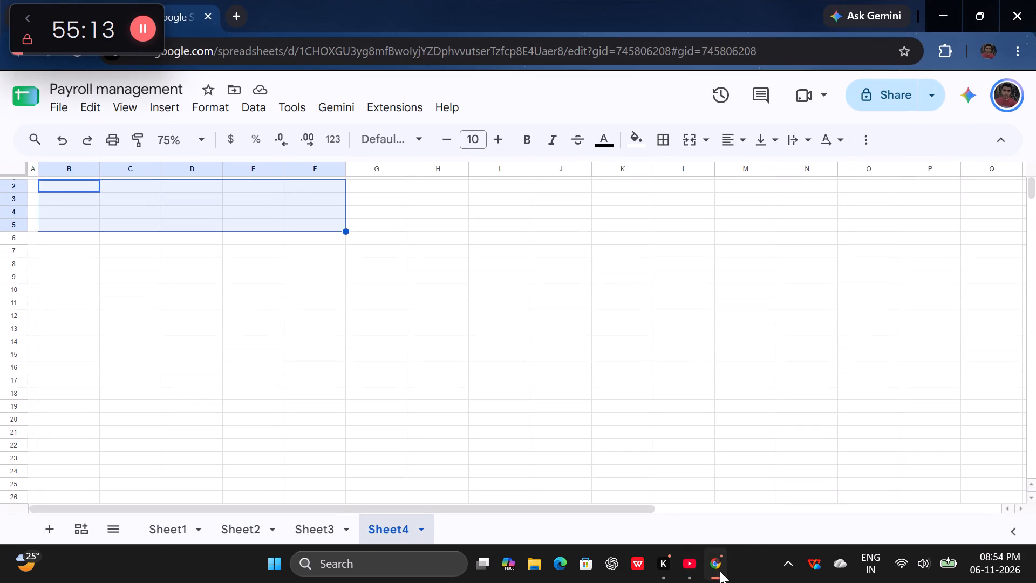
pyautogui.click(720, 571)
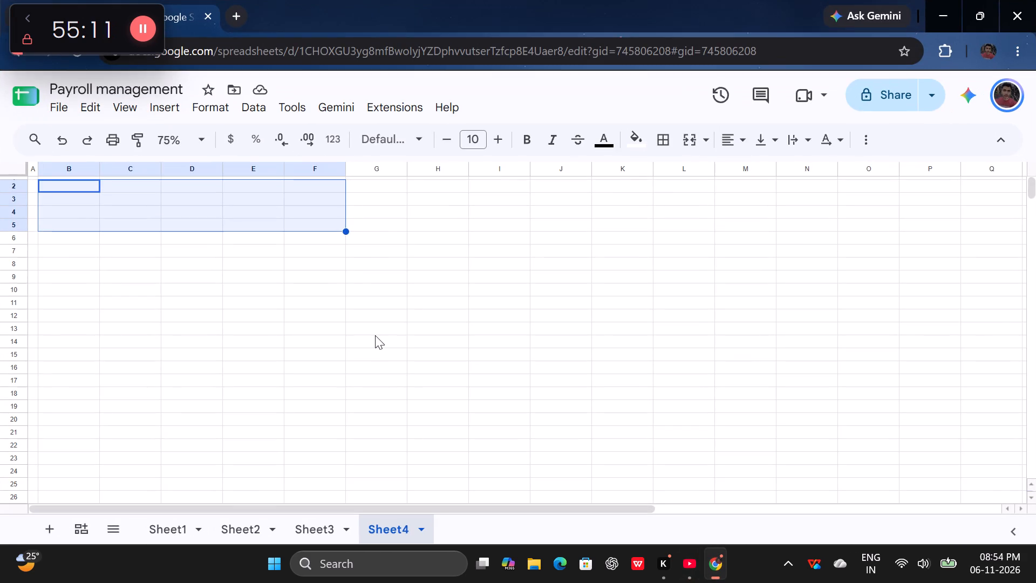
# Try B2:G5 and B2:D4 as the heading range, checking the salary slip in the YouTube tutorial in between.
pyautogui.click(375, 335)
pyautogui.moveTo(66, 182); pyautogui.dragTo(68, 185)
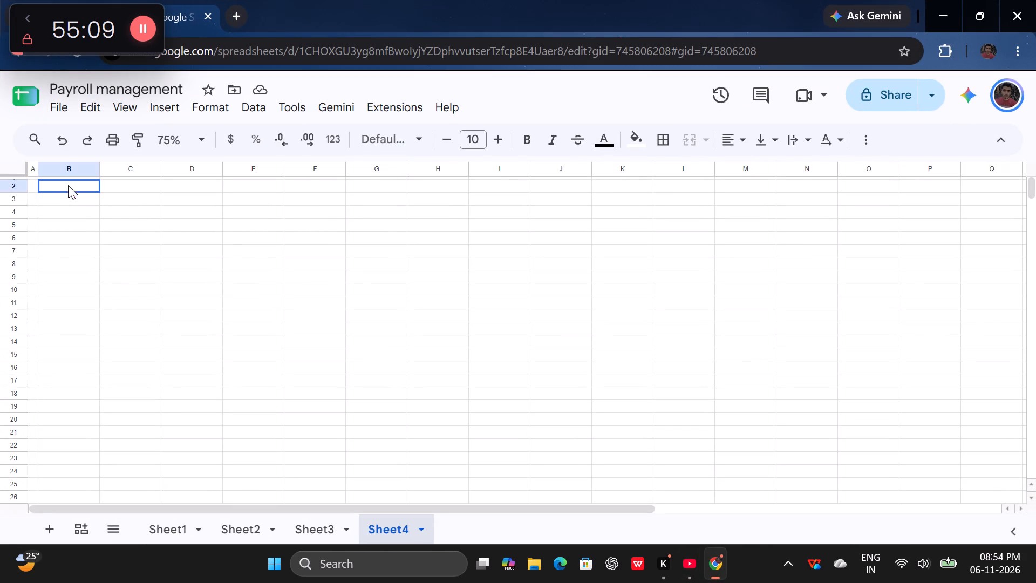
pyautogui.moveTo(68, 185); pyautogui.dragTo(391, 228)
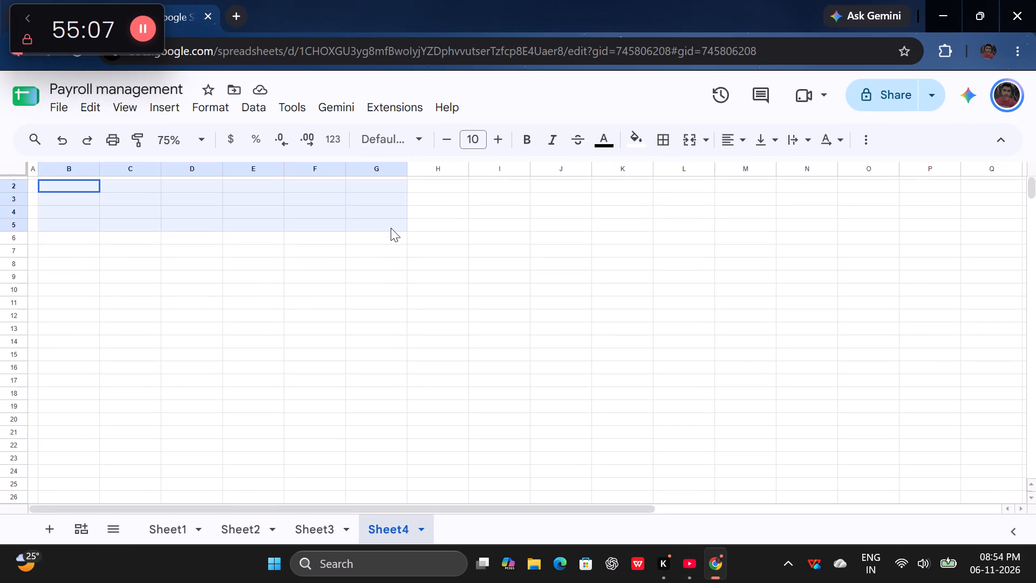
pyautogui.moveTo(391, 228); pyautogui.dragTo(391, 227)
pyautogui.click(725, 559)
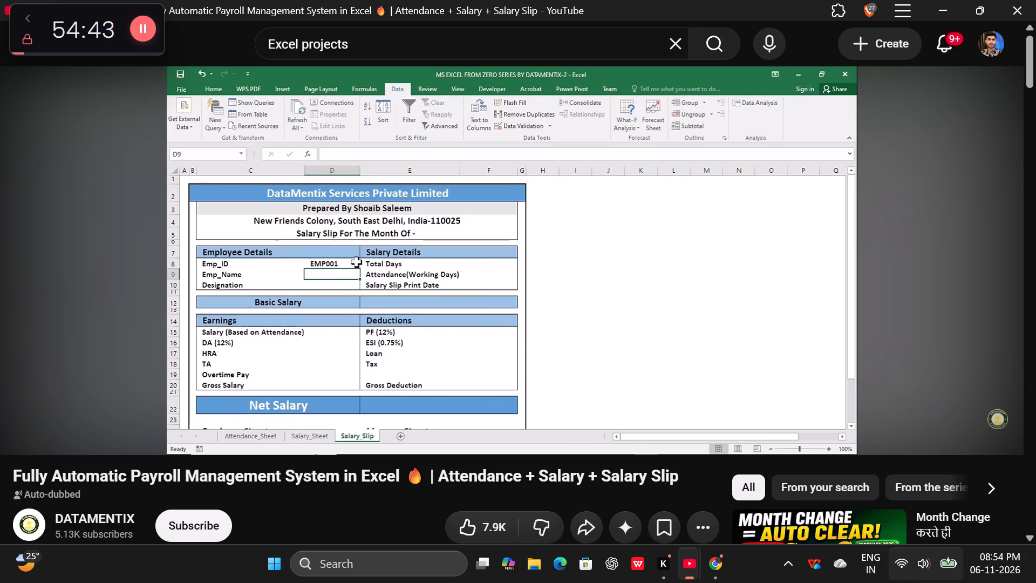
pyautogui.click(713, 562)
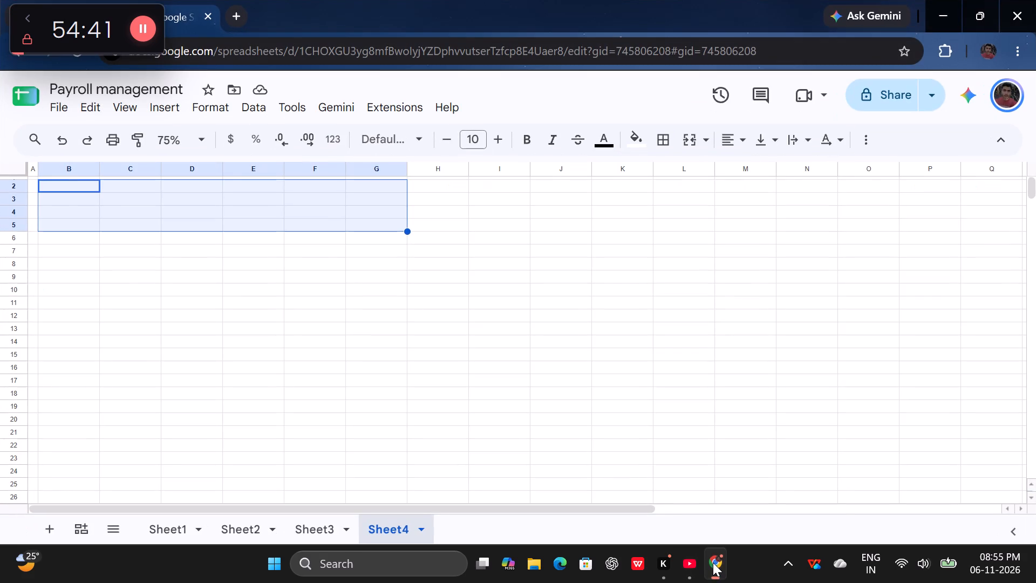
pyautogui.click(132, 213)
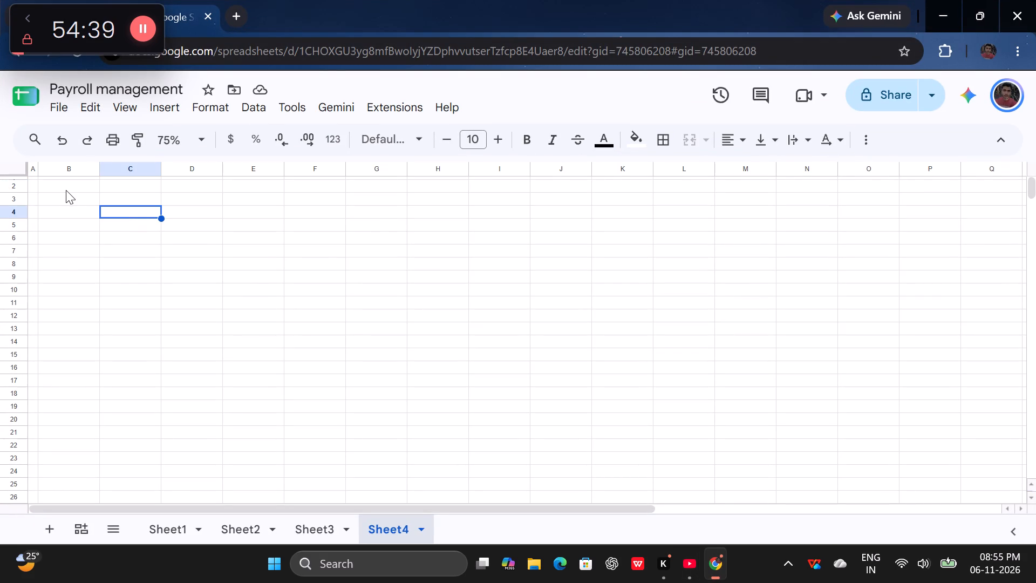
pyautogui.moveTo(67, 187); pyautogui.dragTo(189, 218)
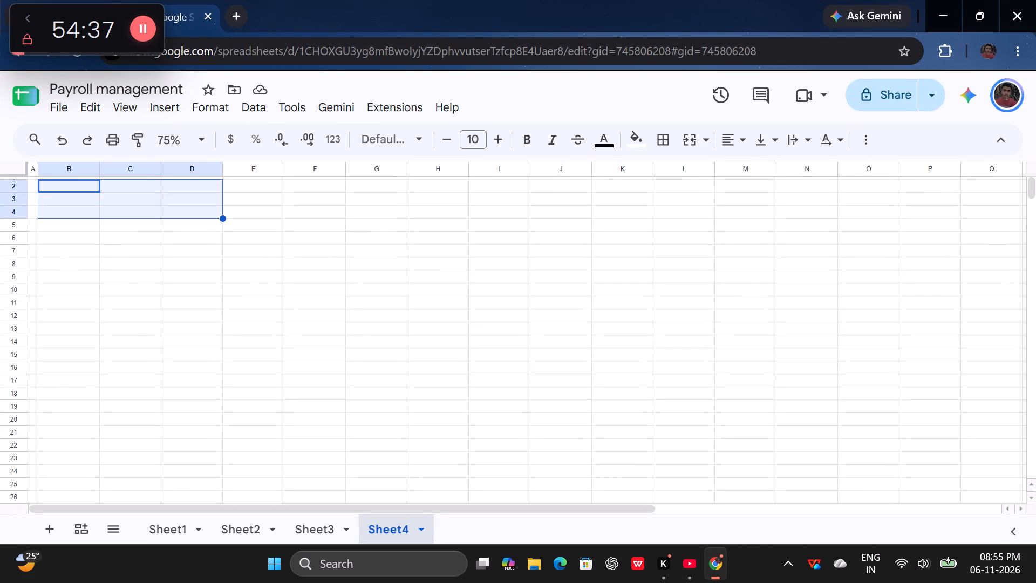
# Select the range B2:G5 in the blank sheet for the salary slip's heading block.
pyautogui.click(207, 139)
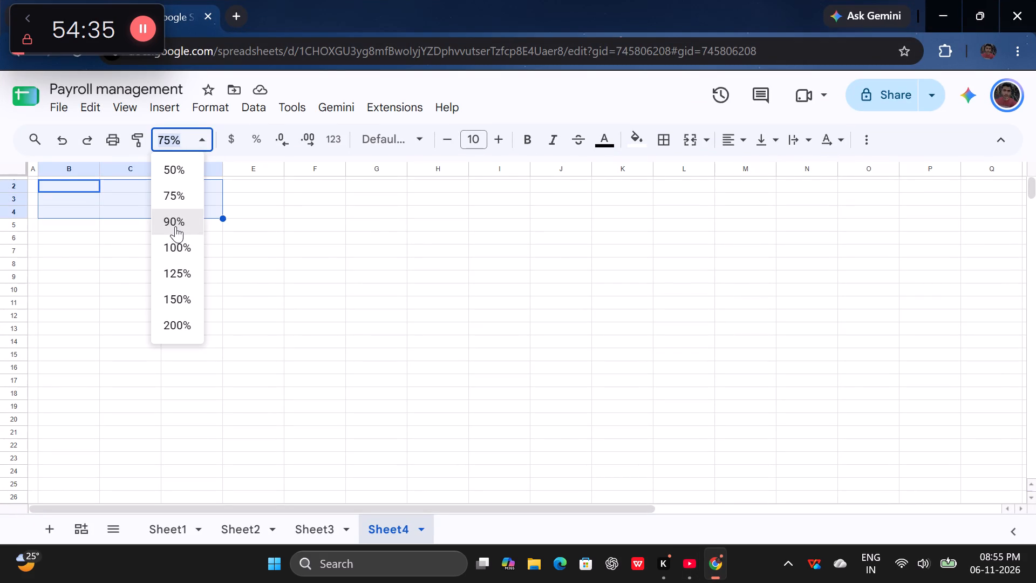
pyautogui.click(175, 226)
pyautogui.click(199, 151)
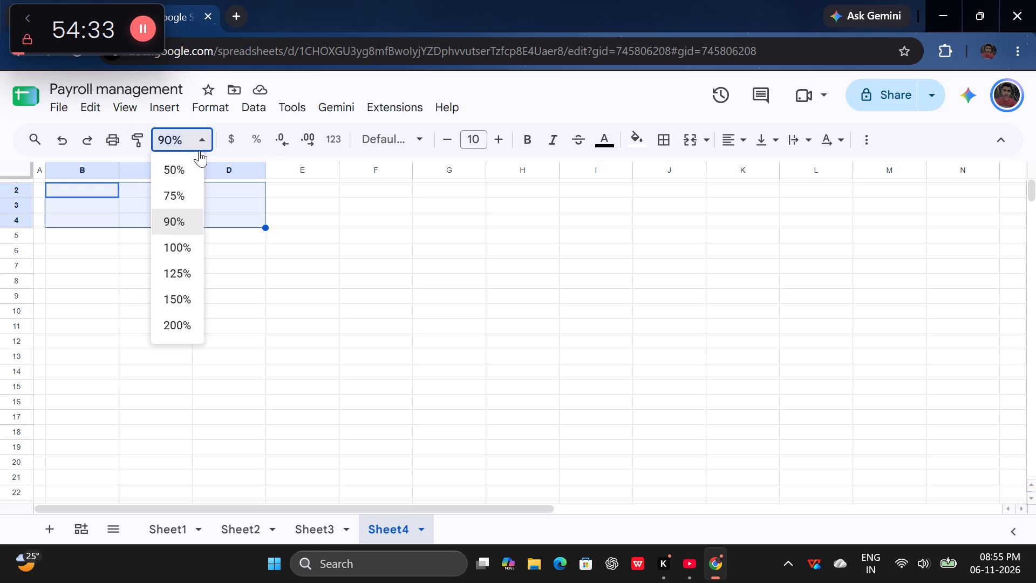
pyautogui.click(180, 243)
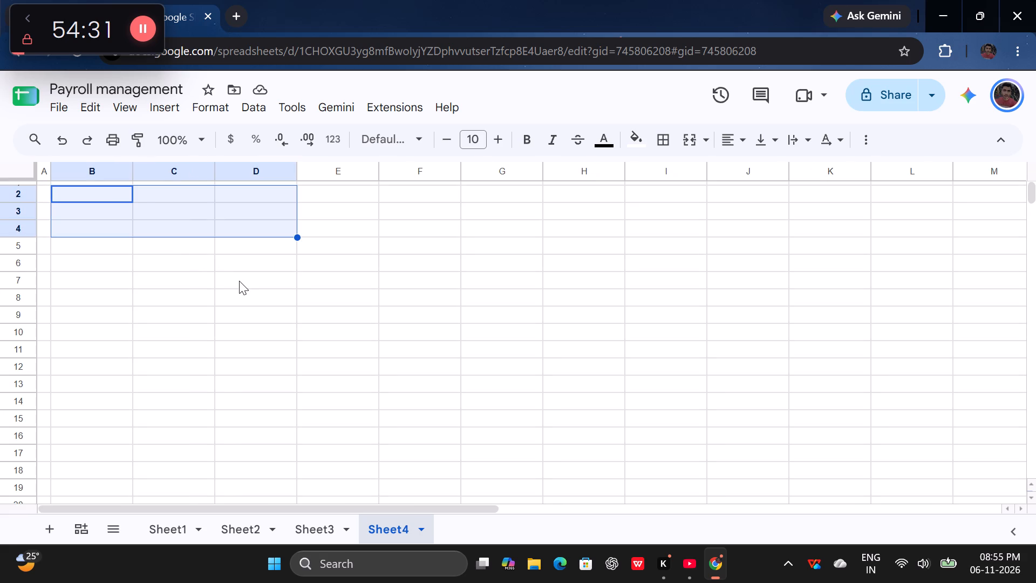
pyautogui.click(239, 281)
pyautogui.moveTo(74, 199); pyautogui.dragTo(465, 248)
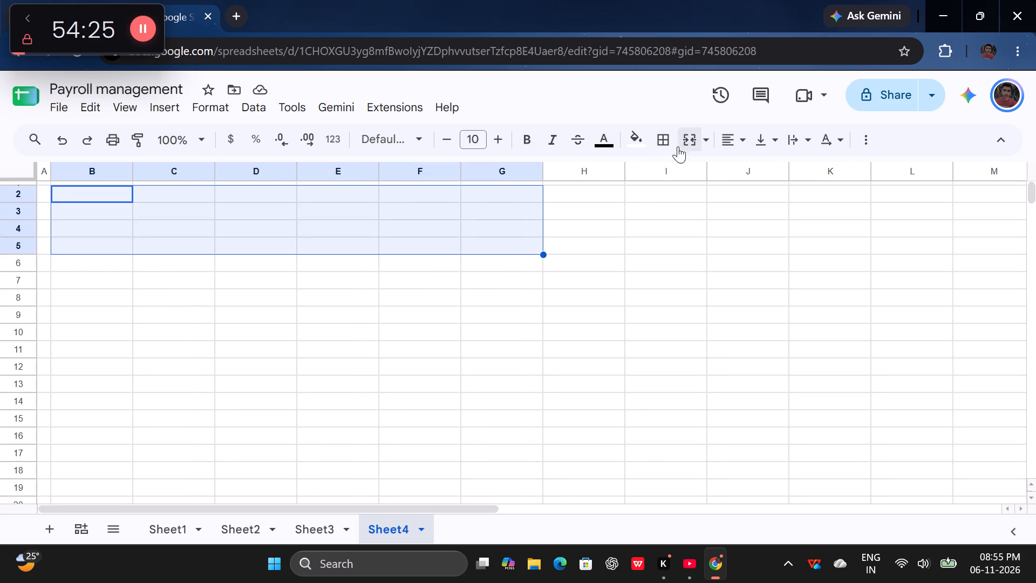
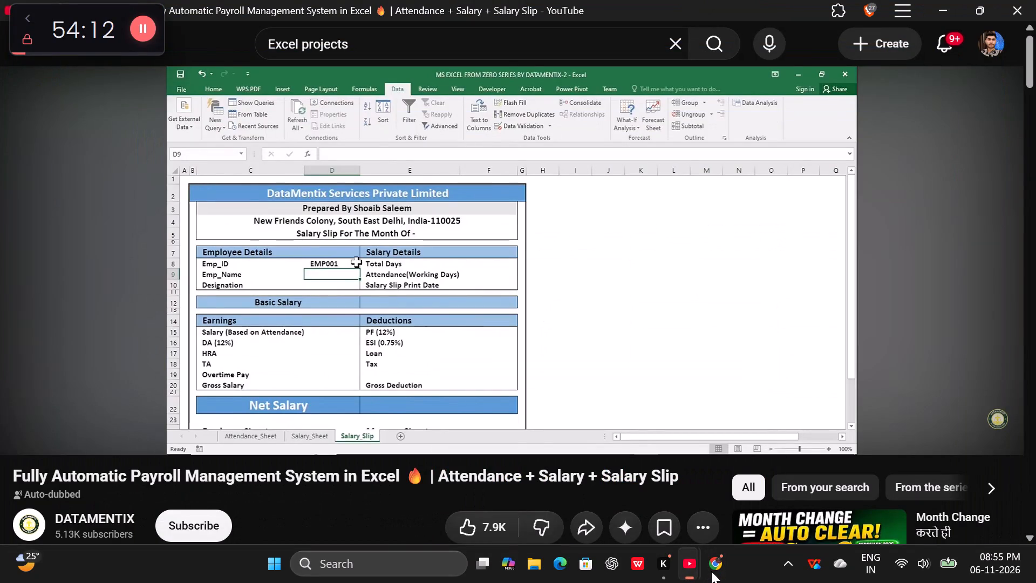
# Switch to the Payroll management spreadsheet and view the Employee Salary Sheet on Sheet3 at 75% zoom, back to its first columns.
pyautogui.click(711, 571)
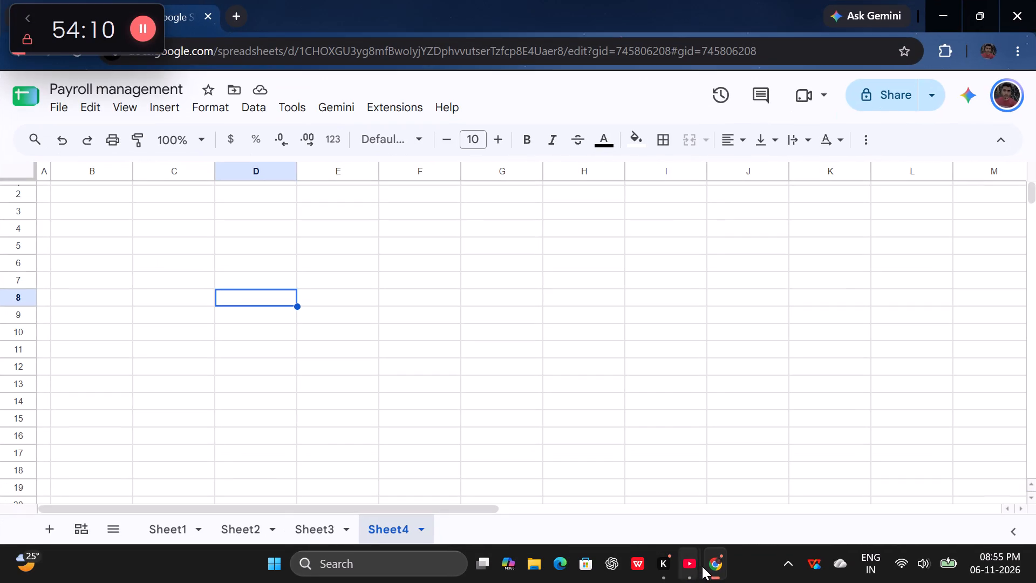
pyautogui.click(333, 530)
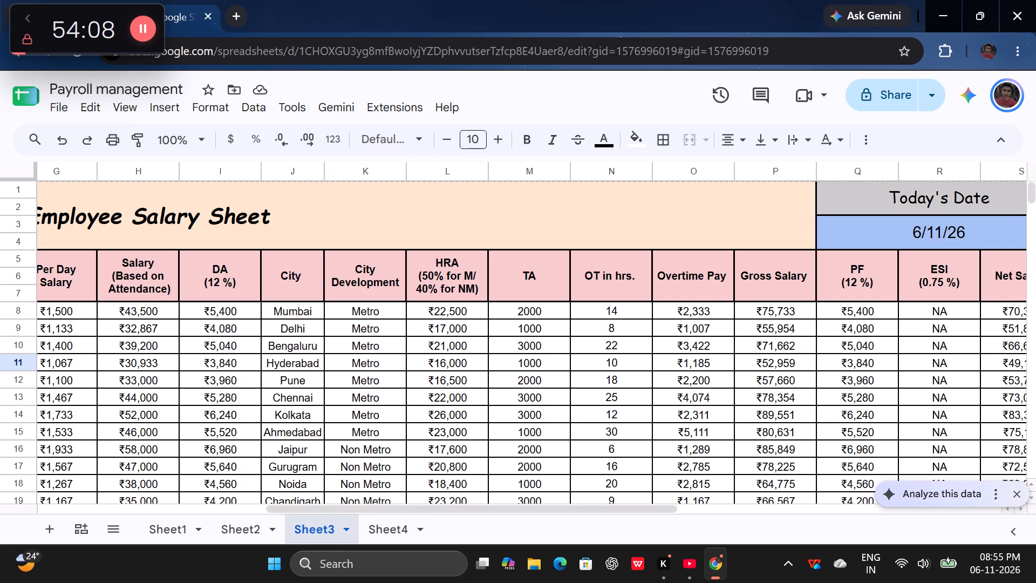
pyautogui.click(199, 139)
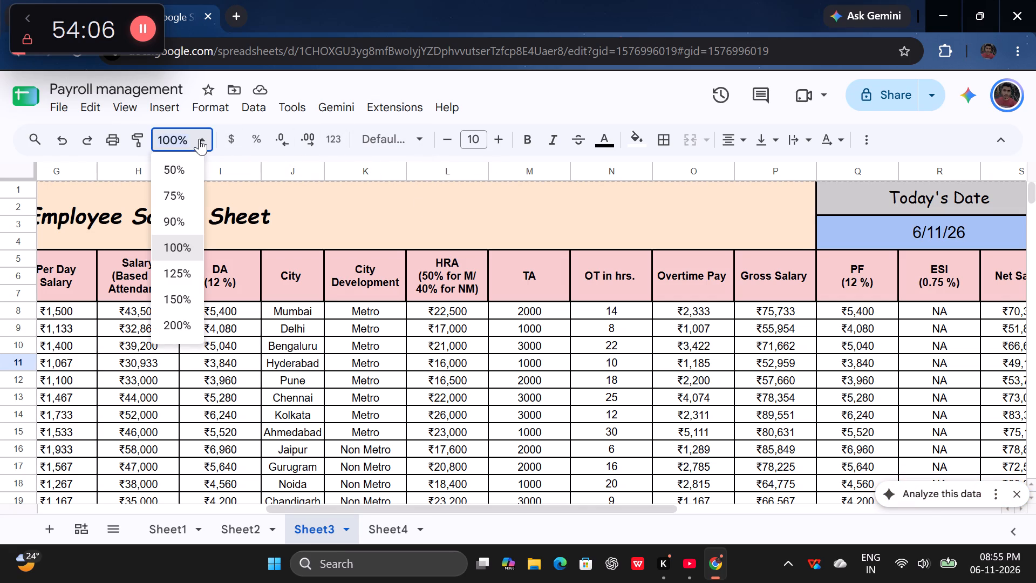
pyautogui.click(187, 207)
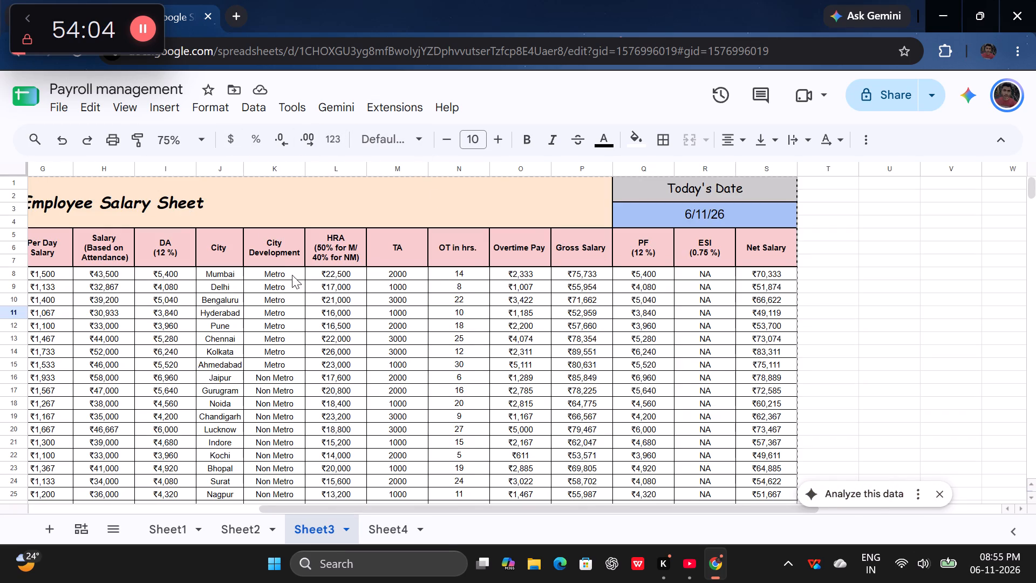
pyautogui.hscroll(5, 349, 308)
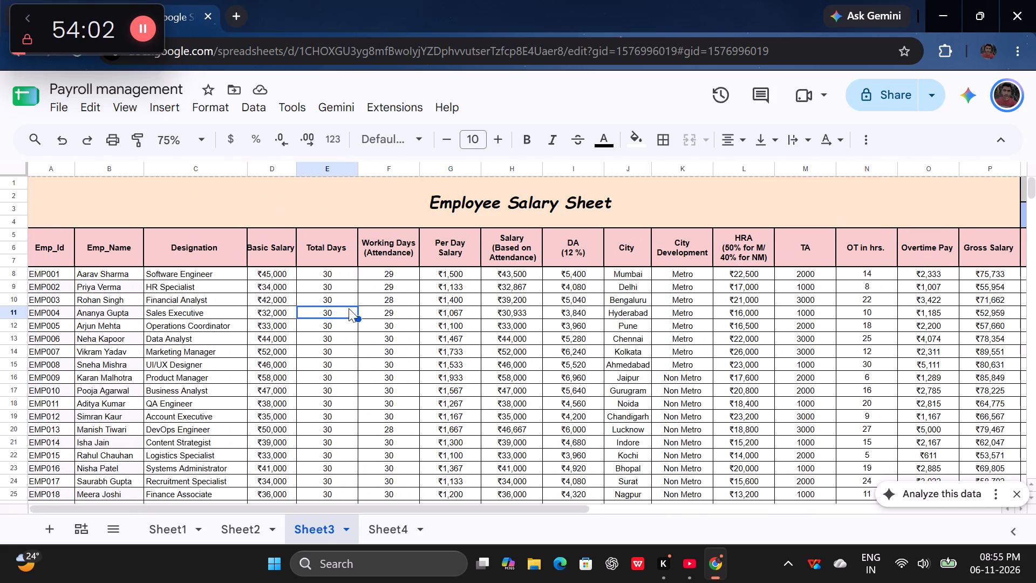
# Unlock the floating focus timer and move it clear of the browser's navigation controls.
pyautogui.click(28, 38)
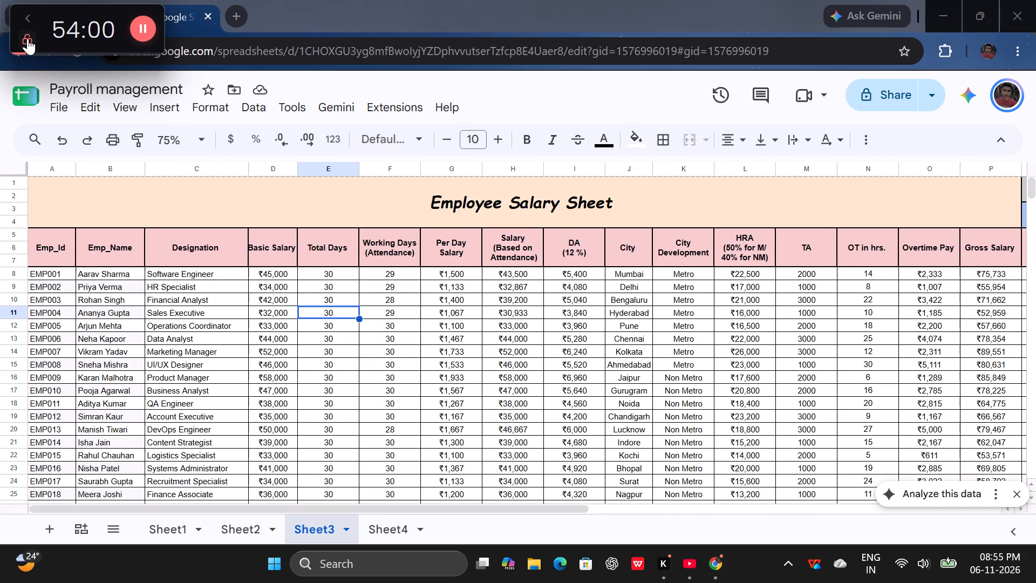
pyautogui.moveTo(46, 13); pyautogui.dragTo(519, 22)
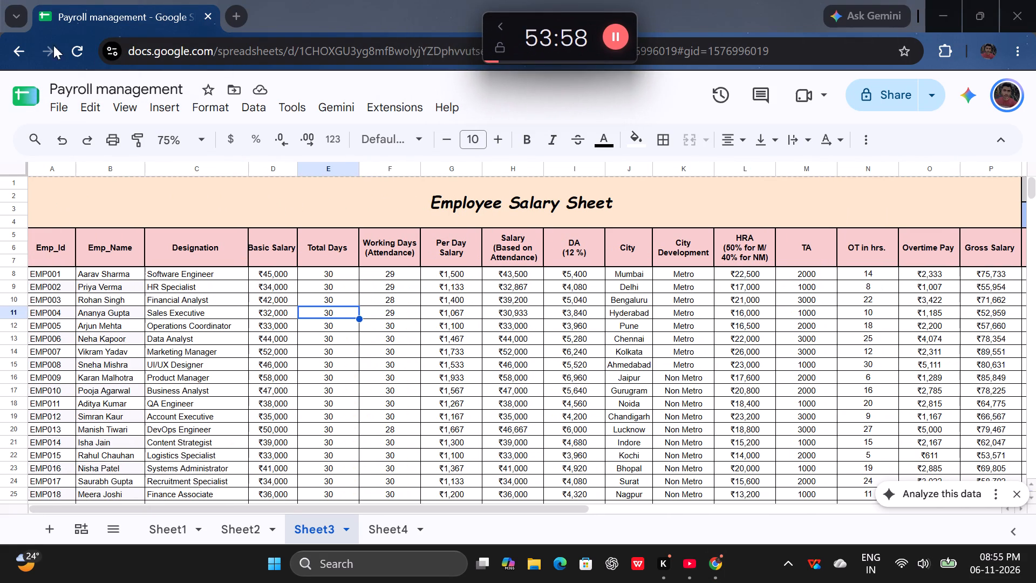
# Leave Payroll management for the Google Sheets file list, look through the recent files, and open the Home bill spreadsheet.
pyautogui.click(23, 49)
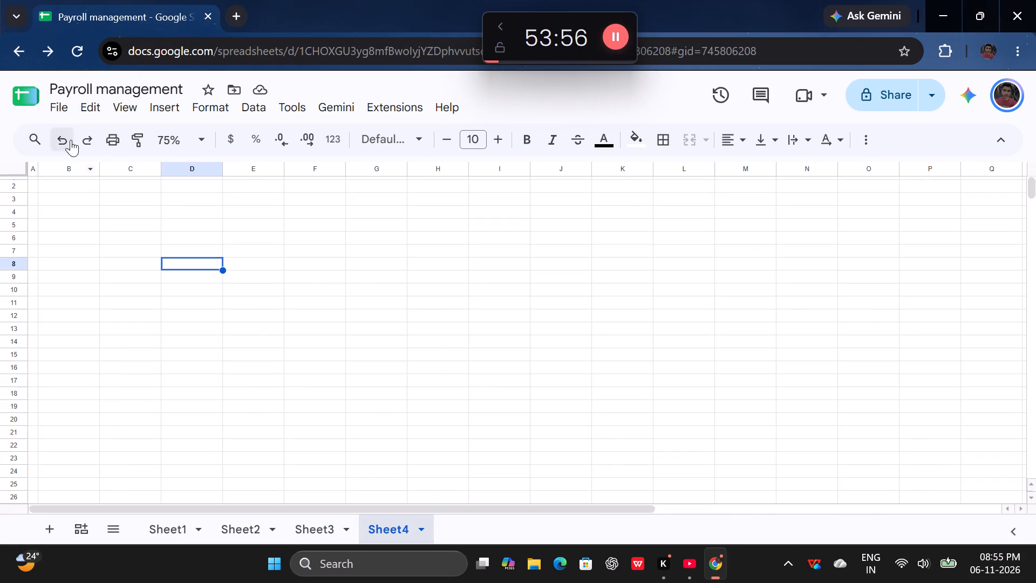
pyautogui.click(24, 50)
pyautogui.click(24, 50)
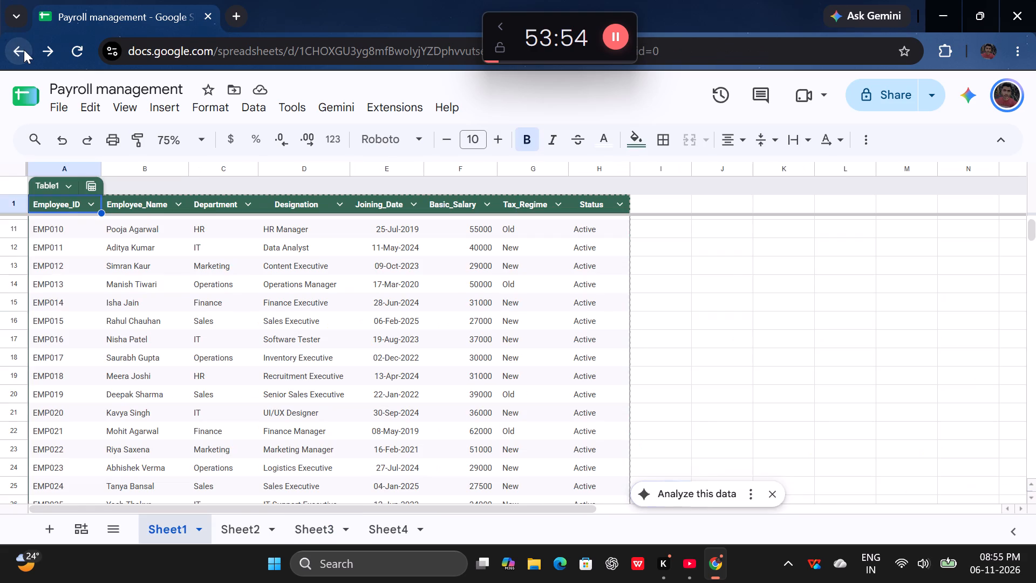
pyautogui.click(24, 50)
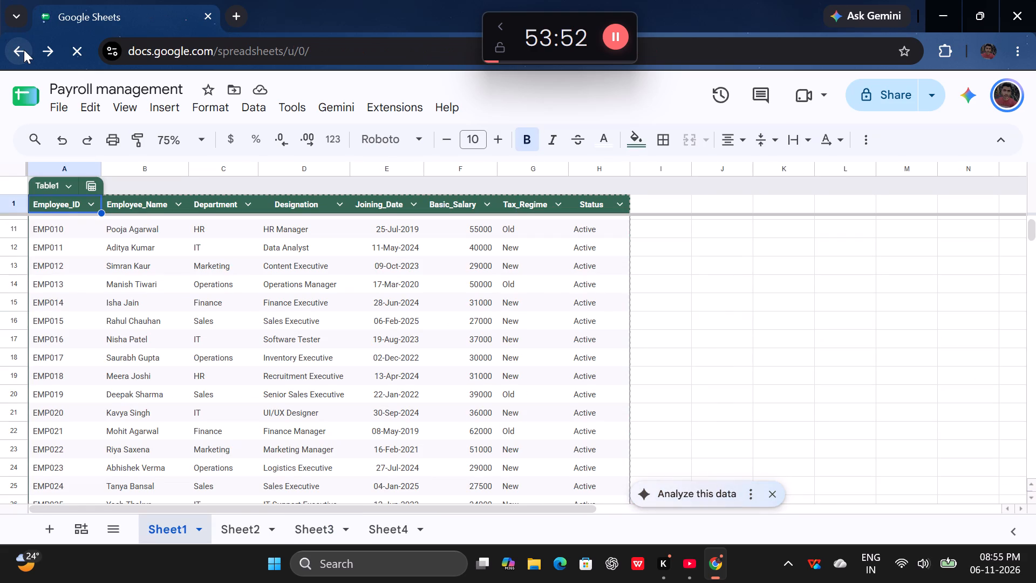
pyautogui.scroll(-1, 351, 296)
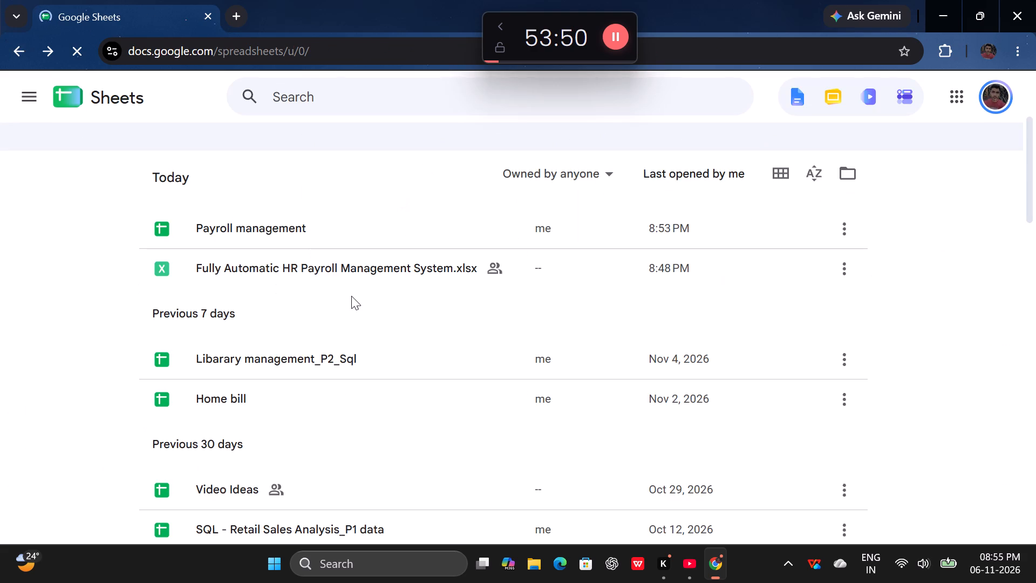
pyautogui.scroll(2, 351, 296)
pyautogui.scroll(3, 503, 370)
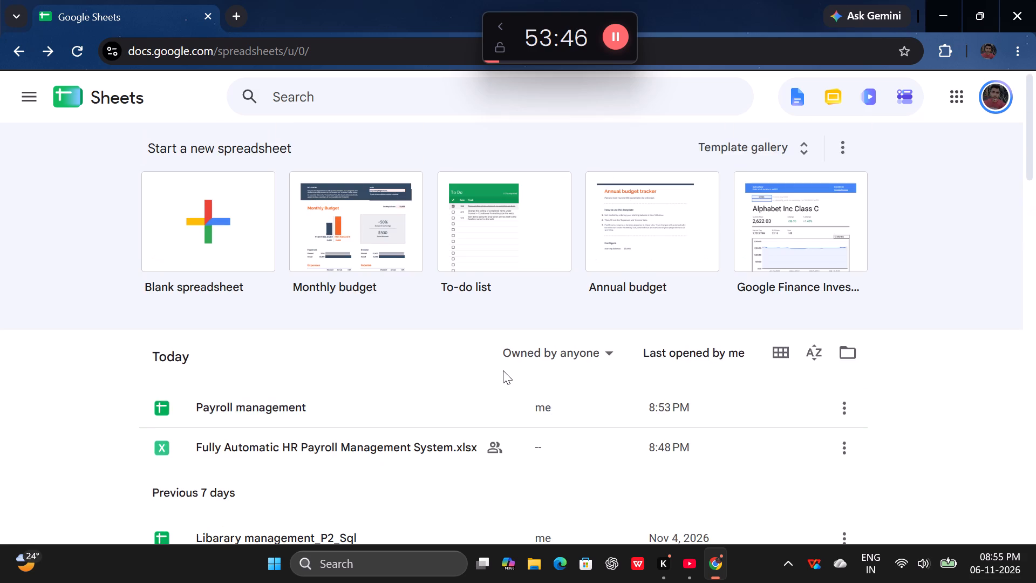
pyautogui.scroll(-1, 503, 370)
pyautogui.scroll(-1, 316, 440)
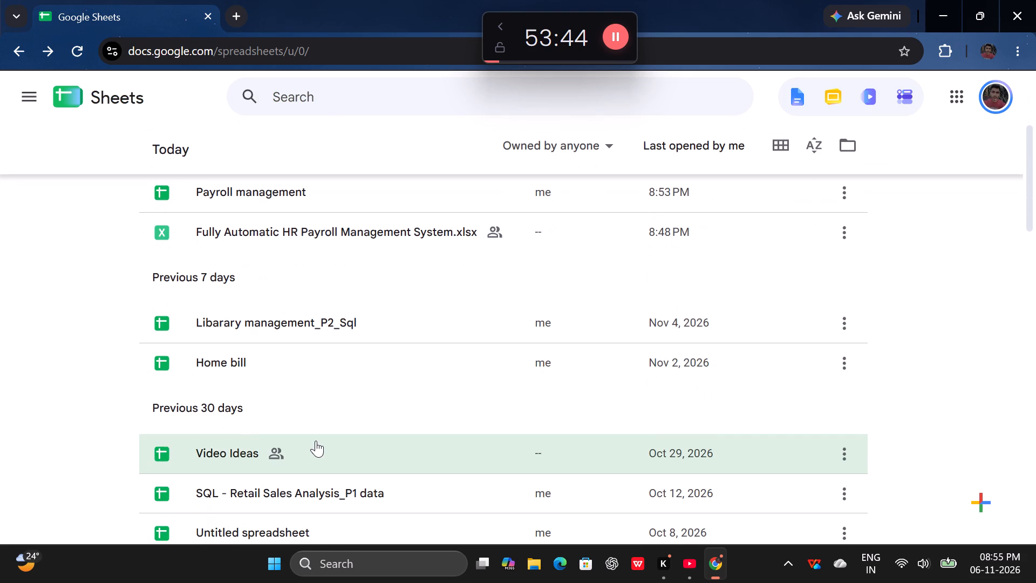
pyautogui.scroll(1, 316, 440)
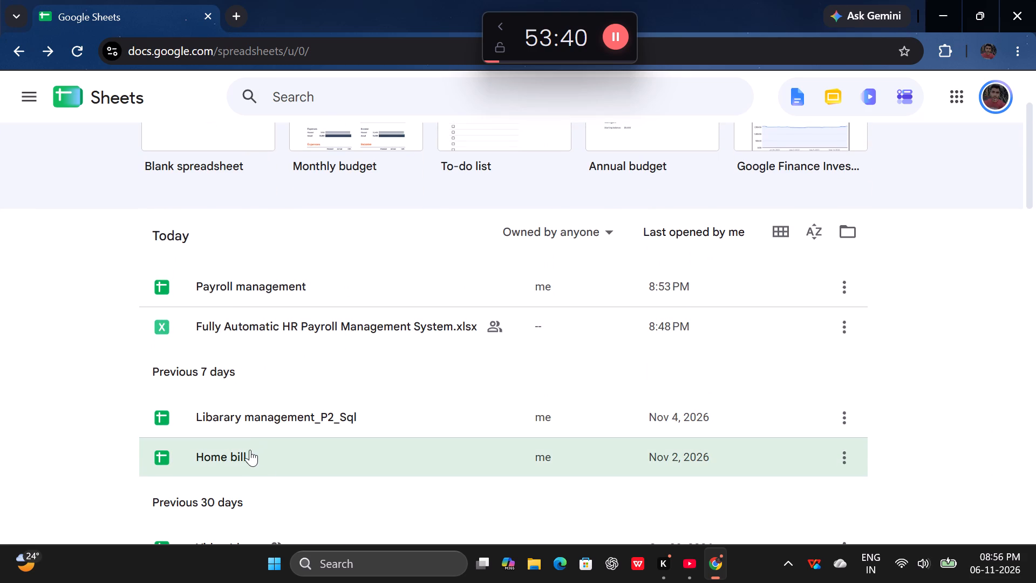
pyautogui.click(248, 450)
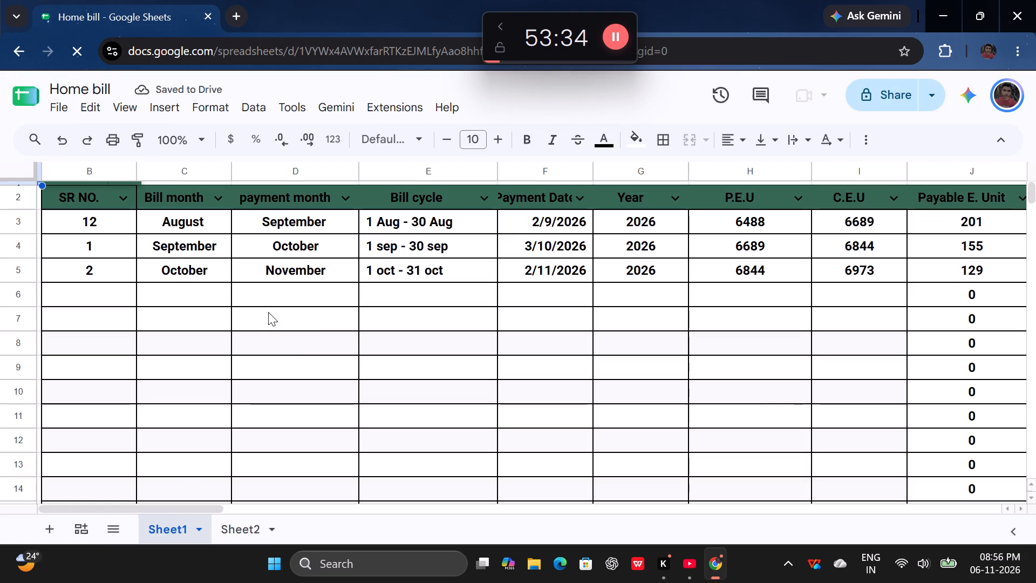
# View Home bill's Sheet1 at 75% zoom and examine the bill table across to its total payment column.
pyautogui.click(204, 140)
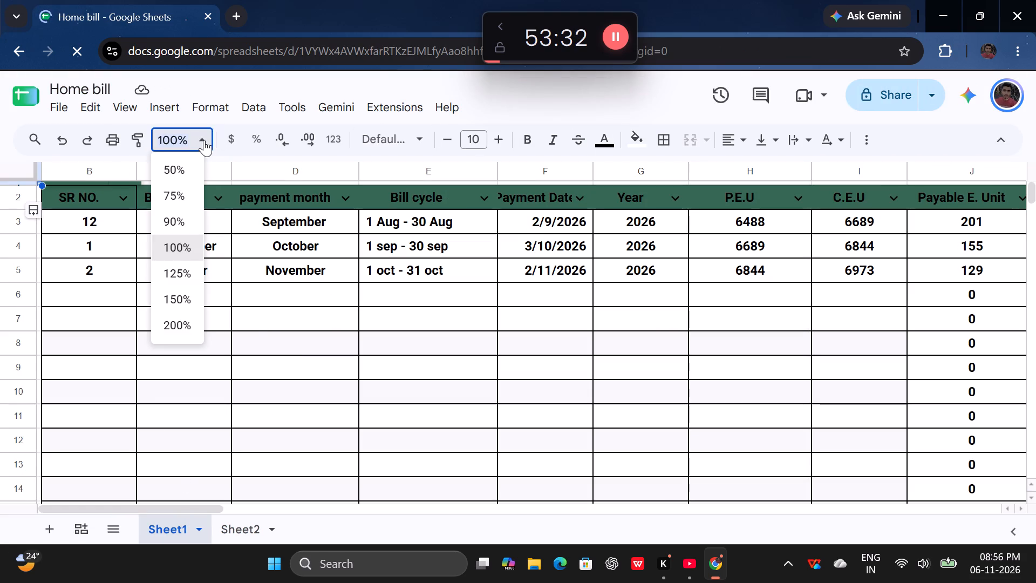
pyautogui.click(175, 198)
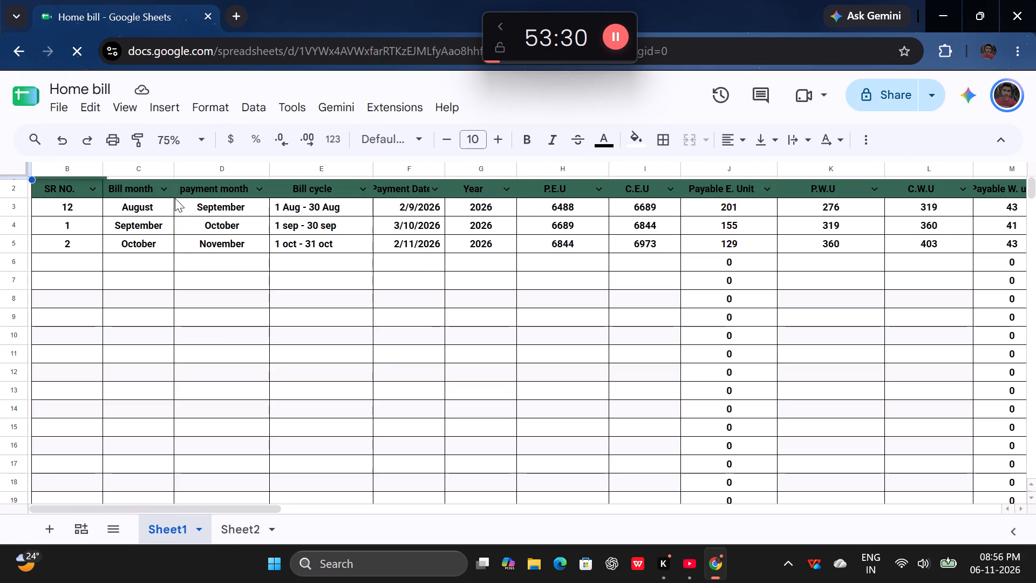
pyautogui.hscroll(-6, 321, 322)
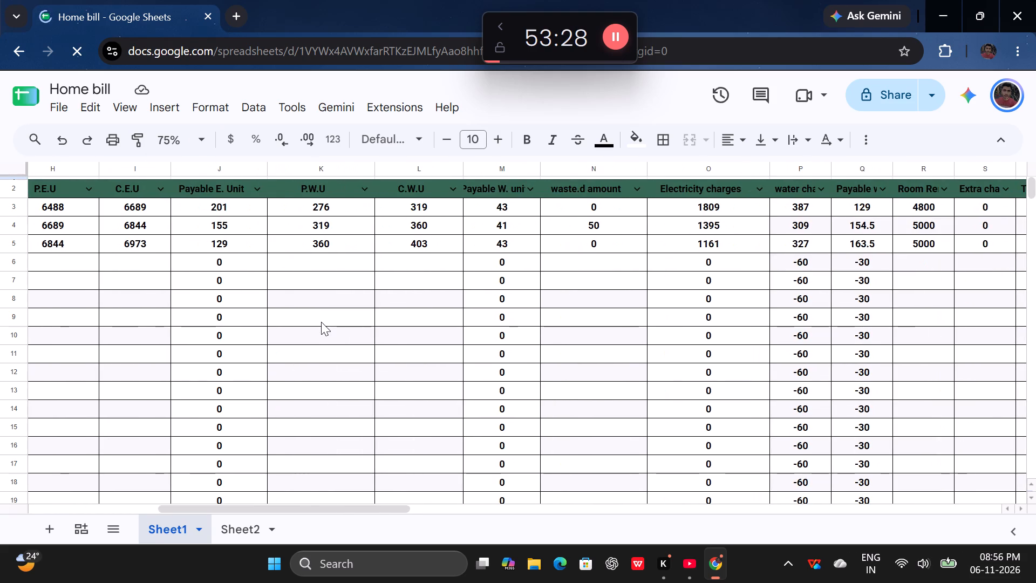
pyautogui.hscroll(-2, 321, 322)
pyautogui.hscroll(2, 321, 322)
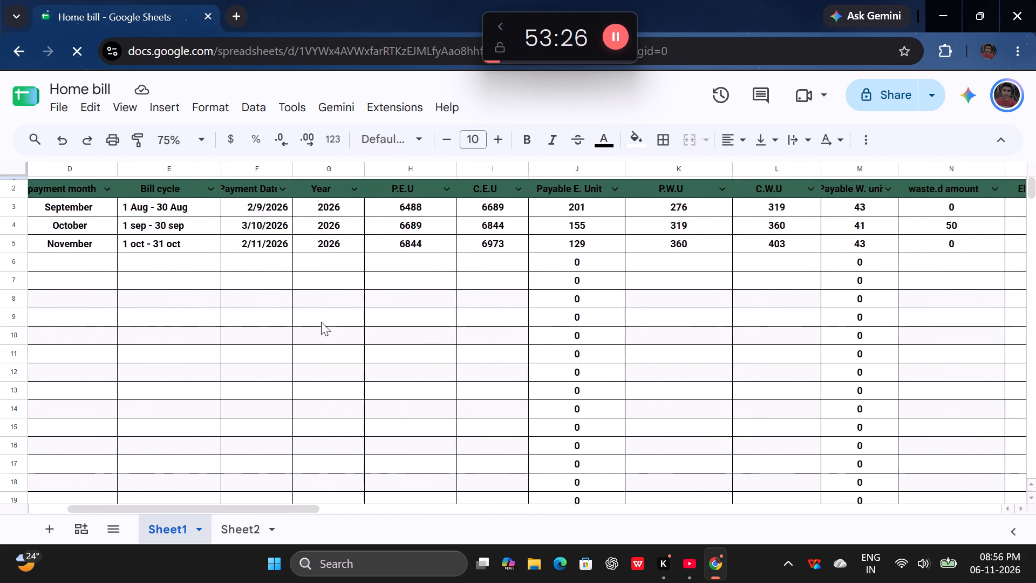
pyautogui.hscroll(1, 321, 322)
pyautogui.hscroll(-7, 321, 322)
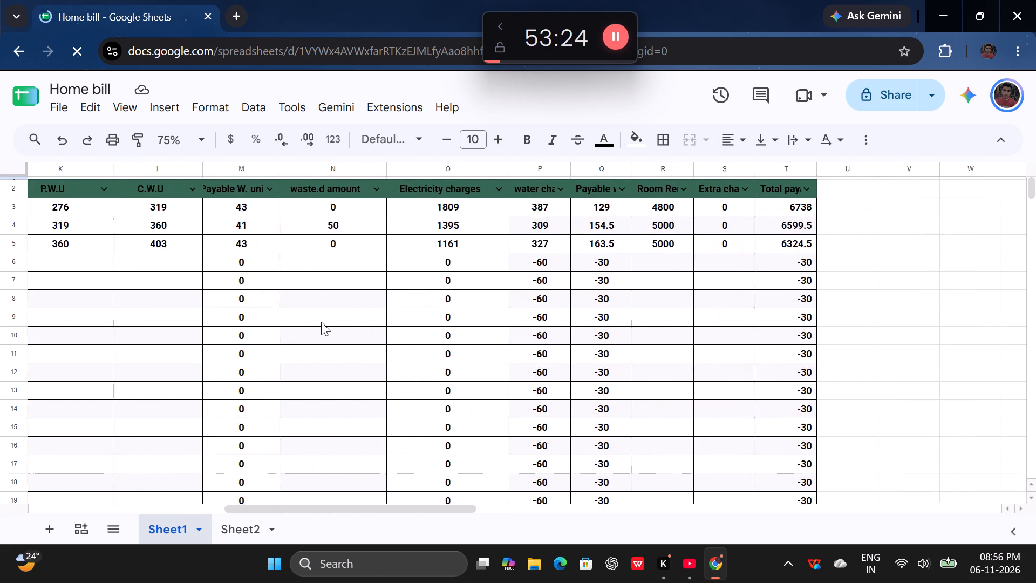
pyautogui.hscroll(-1, 321, 322)
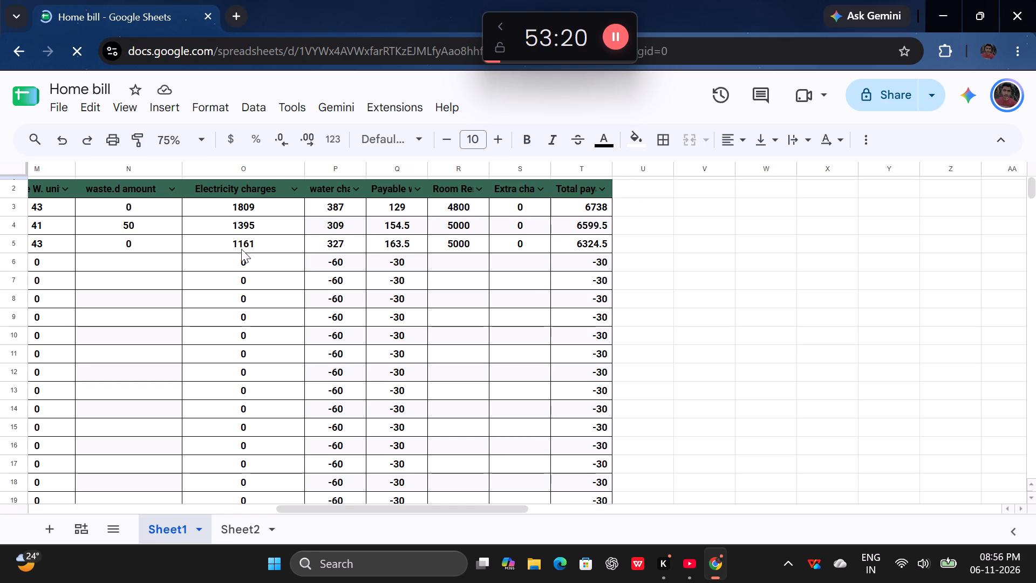
# Return to the Google Sheets file list, look through the recent files, and open Fully Automatic HR Payroll Management System.xlsx.
pyautogui.click(21, 55)
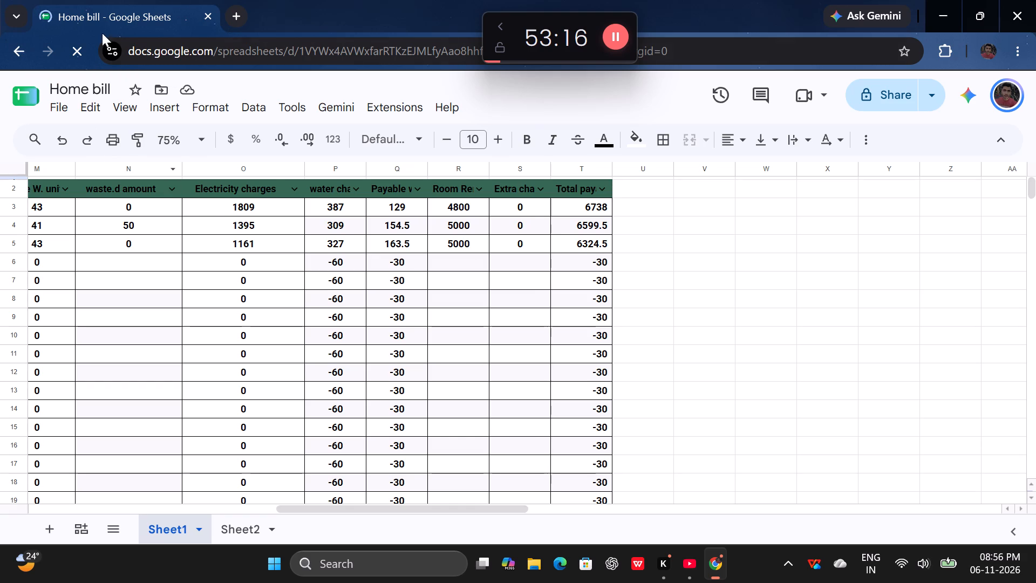
pyautogui.click(21, 55)
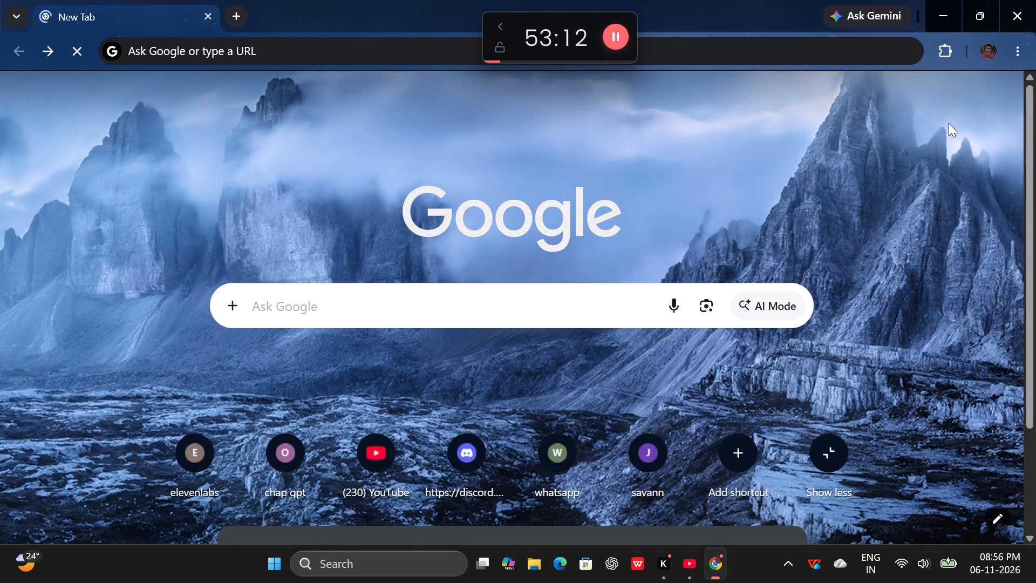
pyautogui.click(53, 48)
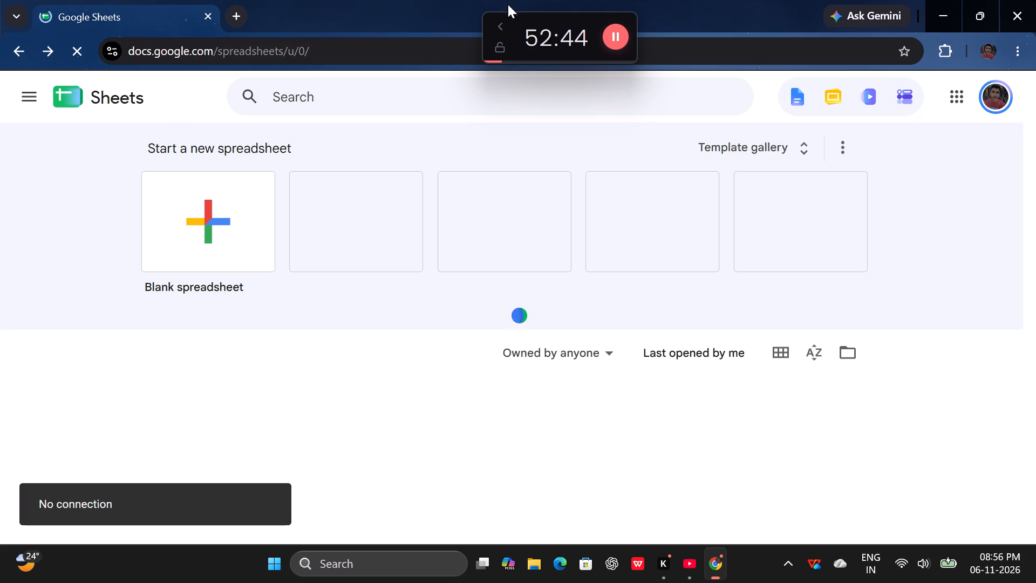
pyautogui.scroll(-1, 321, 234)
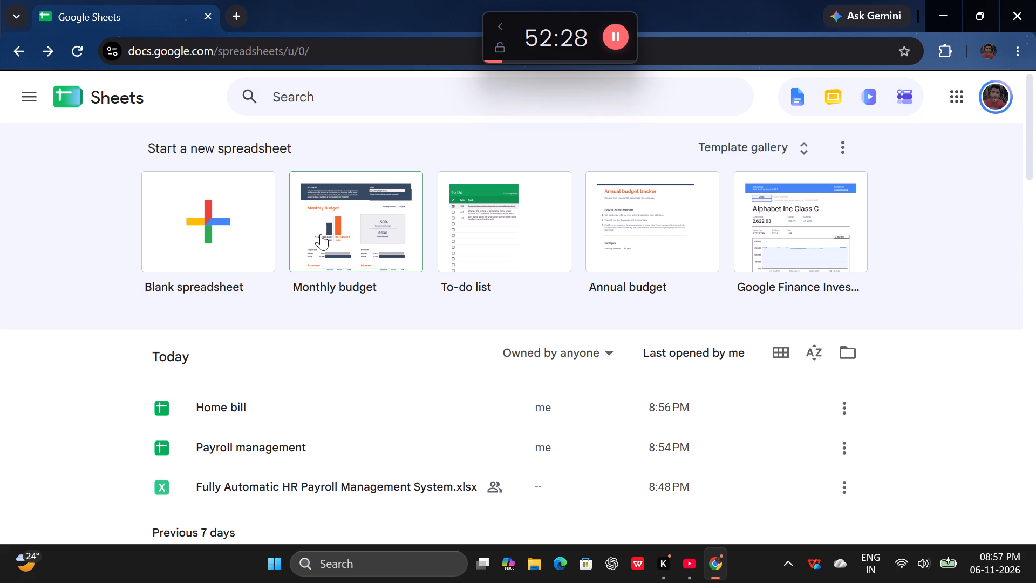
pyautogui.scroll(-1, 225, 327)
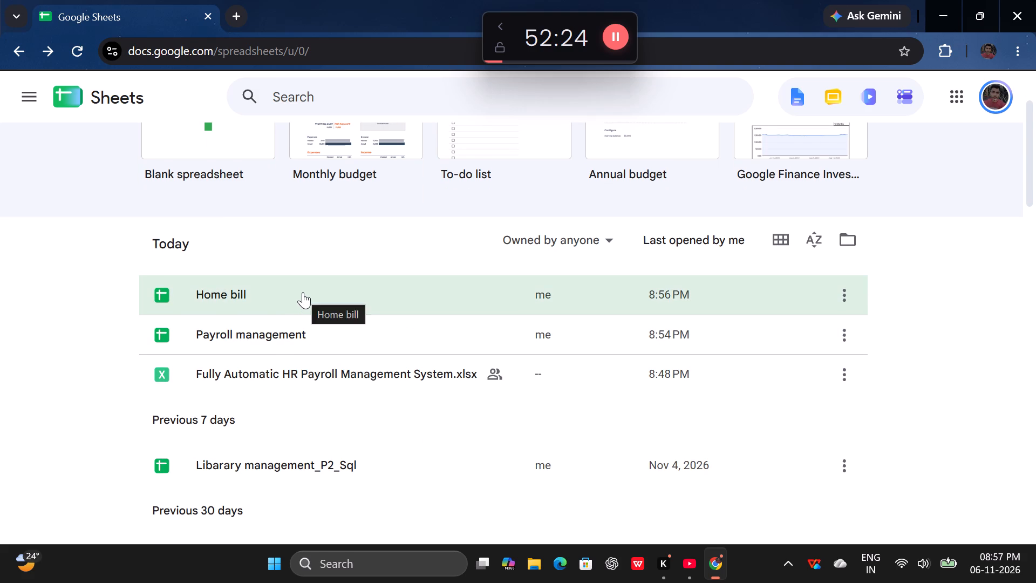
pyautogui.scroll(1, 303, 292)
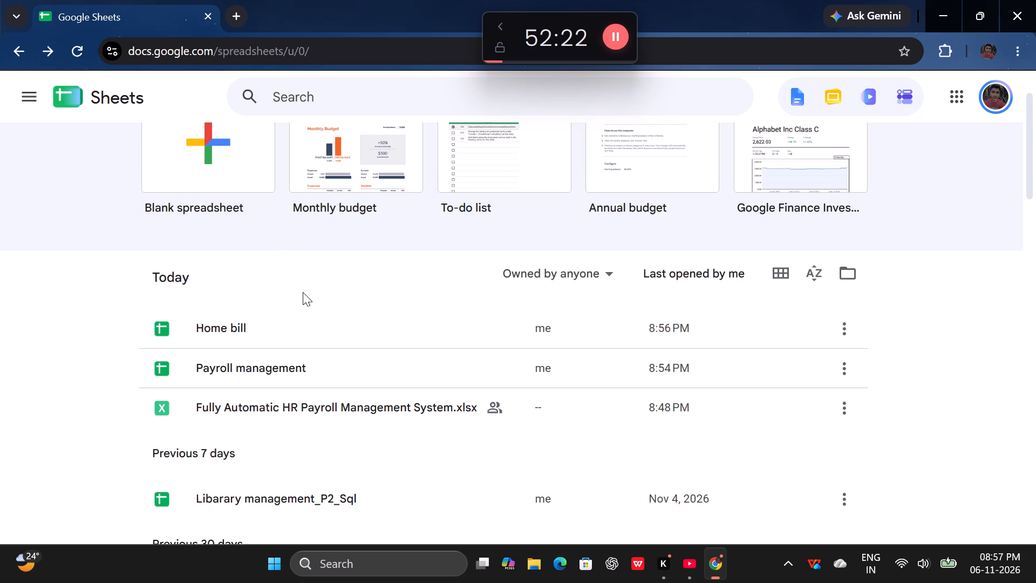
pyautogui.scroll(-1, 303, 292)
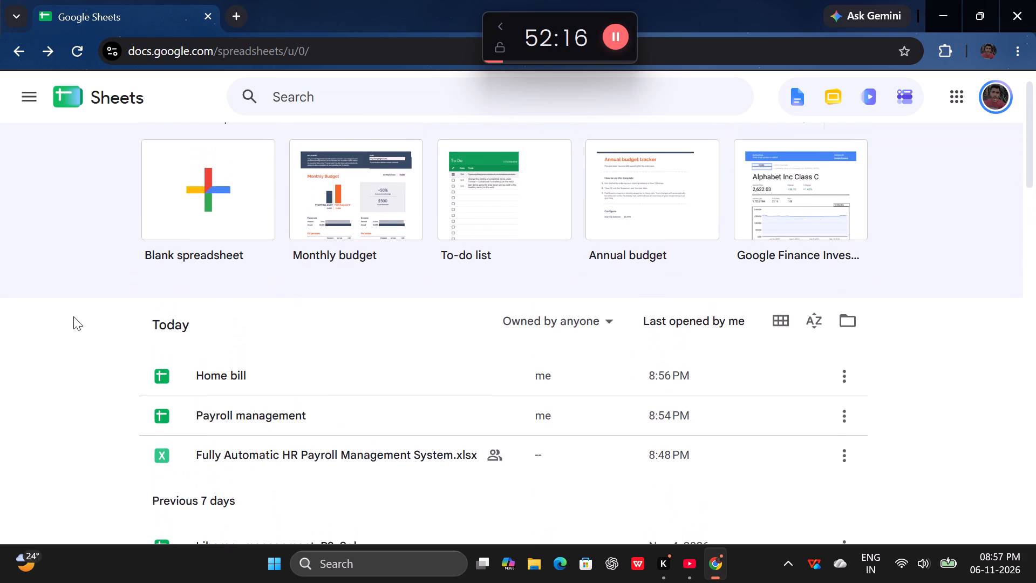
pyautogui.scroll(-1, 87, 306)
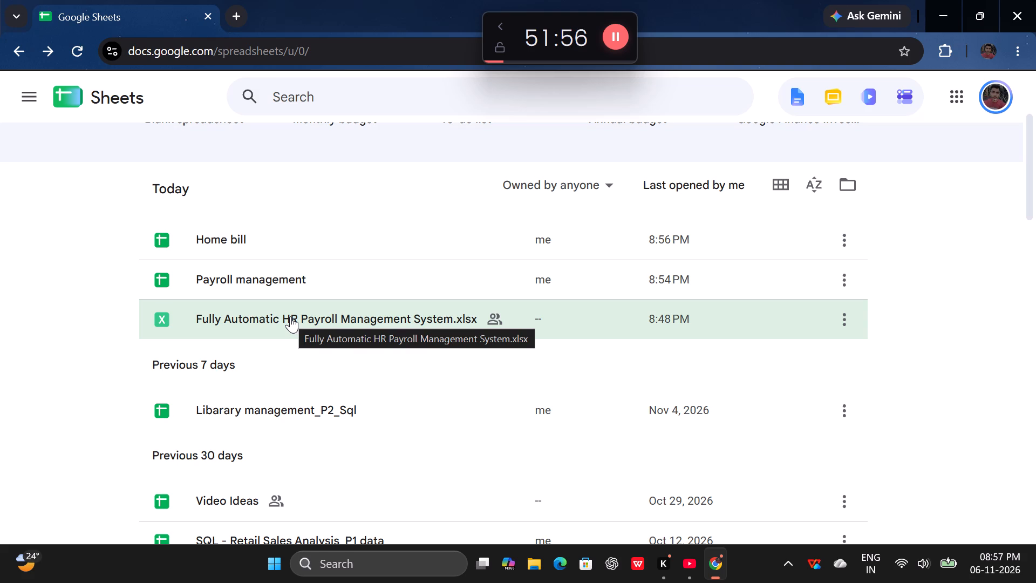
pyautogui.doubleClick(396, 320)
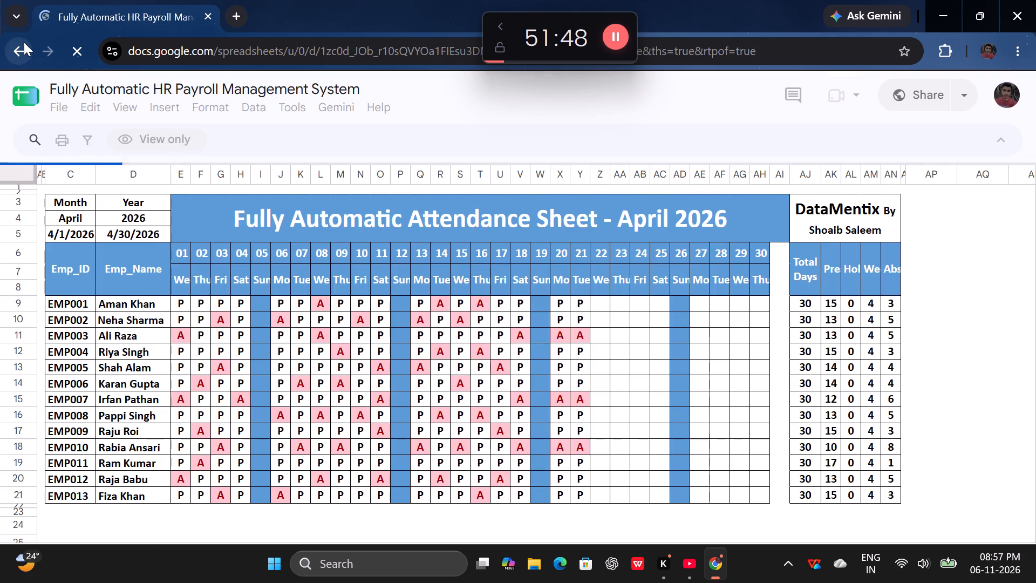
# Go back to the Google Sheets file list and reopen the Payroll management spreadsheet.
pyautogui.click(24, 42)
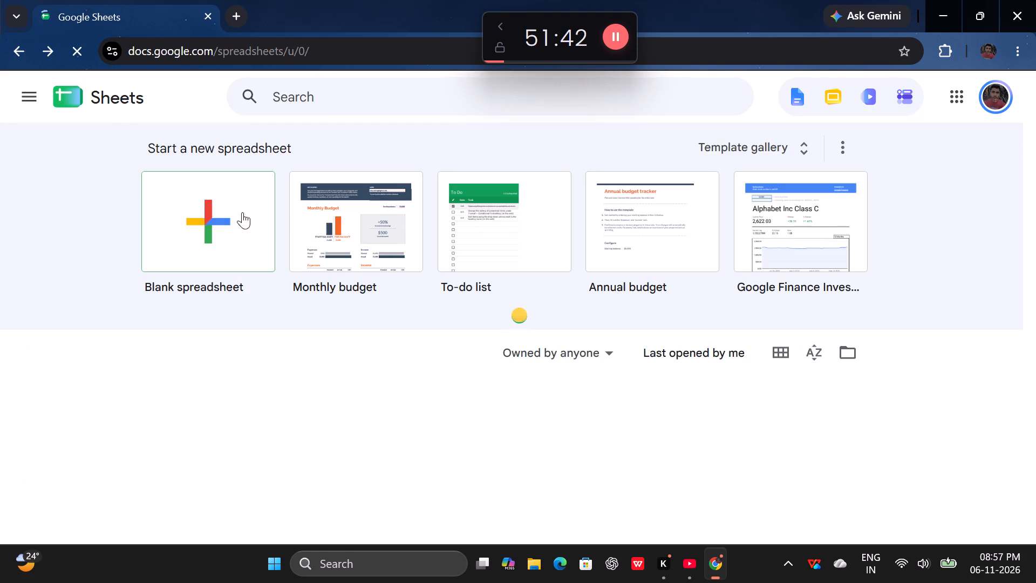
pyautogui.scroll(-1, 301, 214)
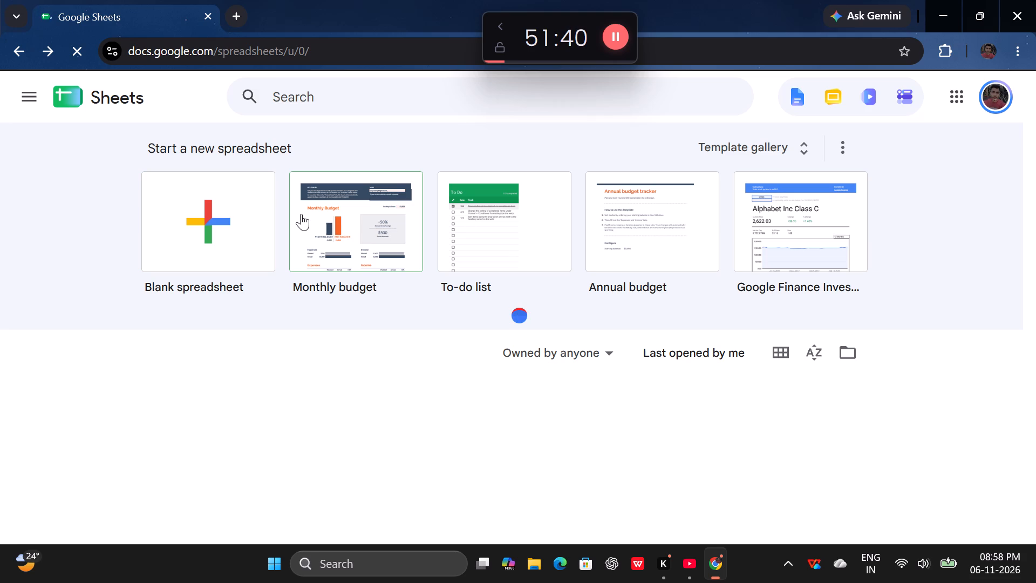
pyautogui.scroll(-1, 301, 214)
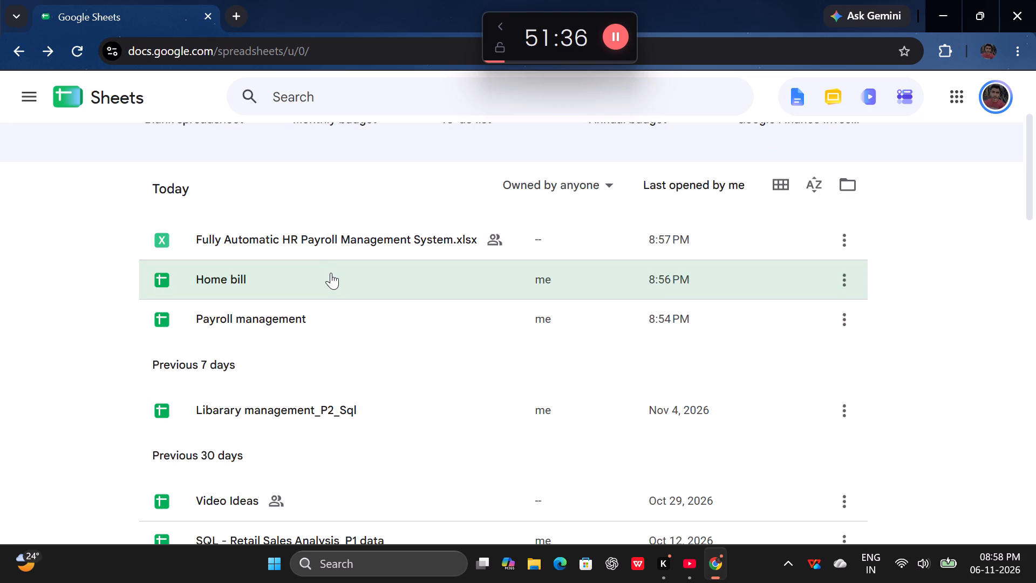
pyautogui.click(297, 315)
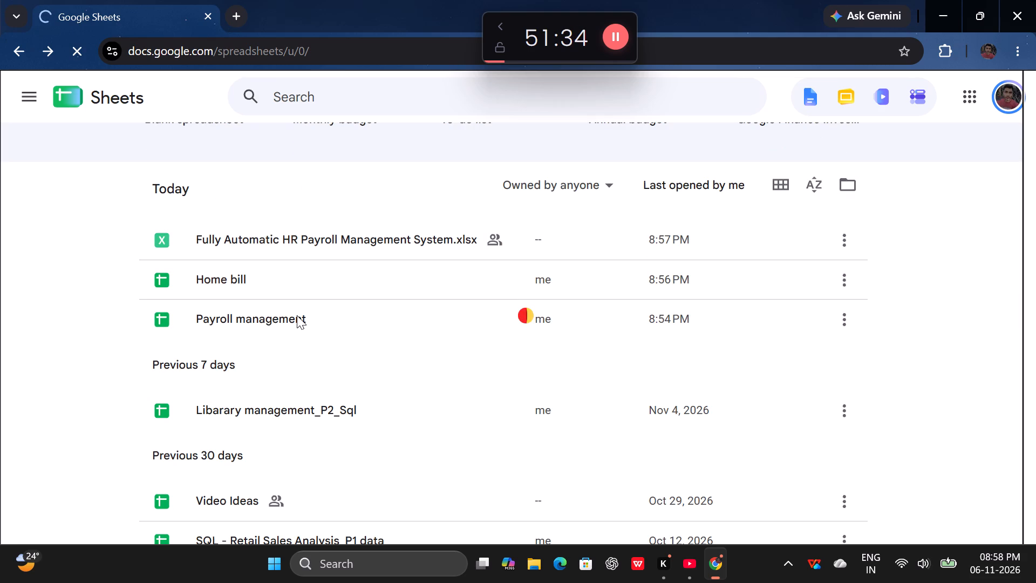
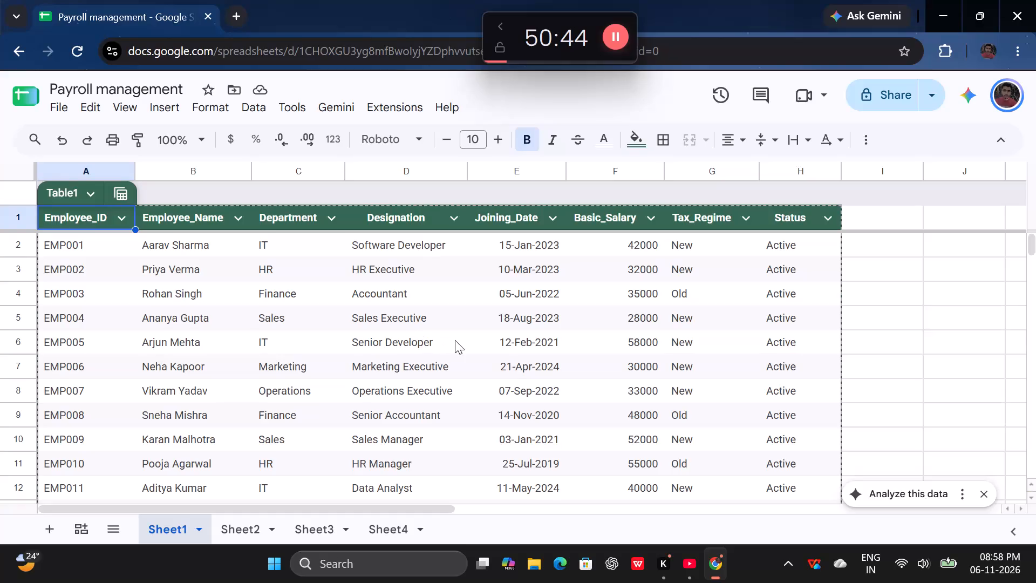
# Look through the employee table on Sheet1 down to its last row and back to the top.
pyautogui.scroll(-2, 455, 340)
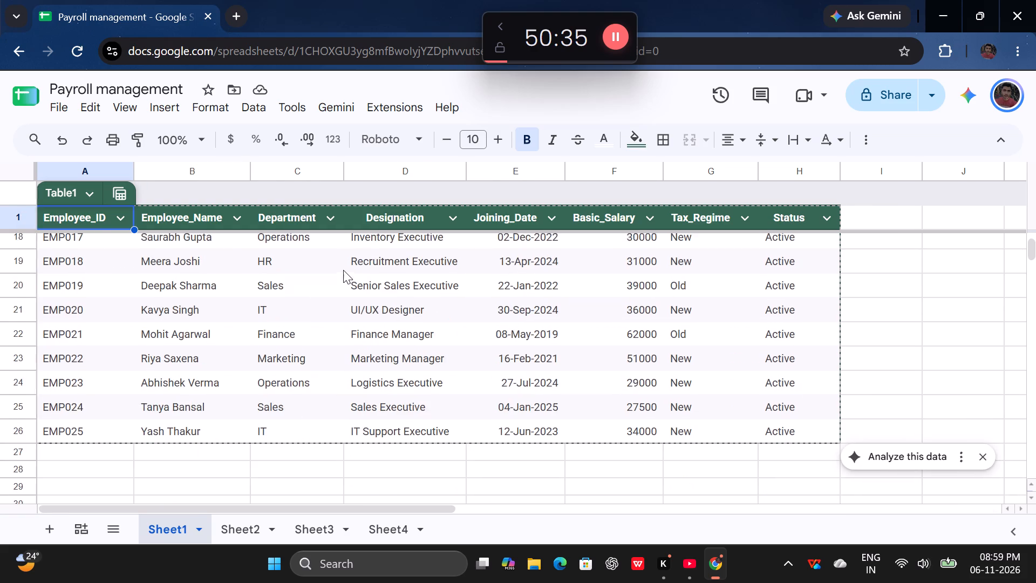
pyautogui.hscroll(5, 343, 270)
pyautogui.scroll(2, 343, 270)
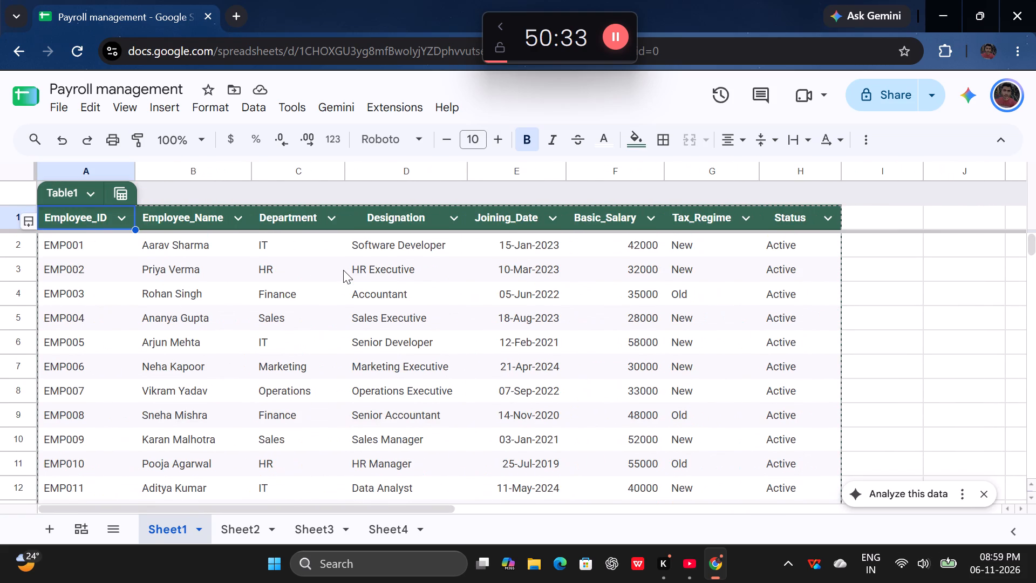
pyautogui.hscroll(3, 343, 270)
pyautogui.scroll(1, 343, 270)
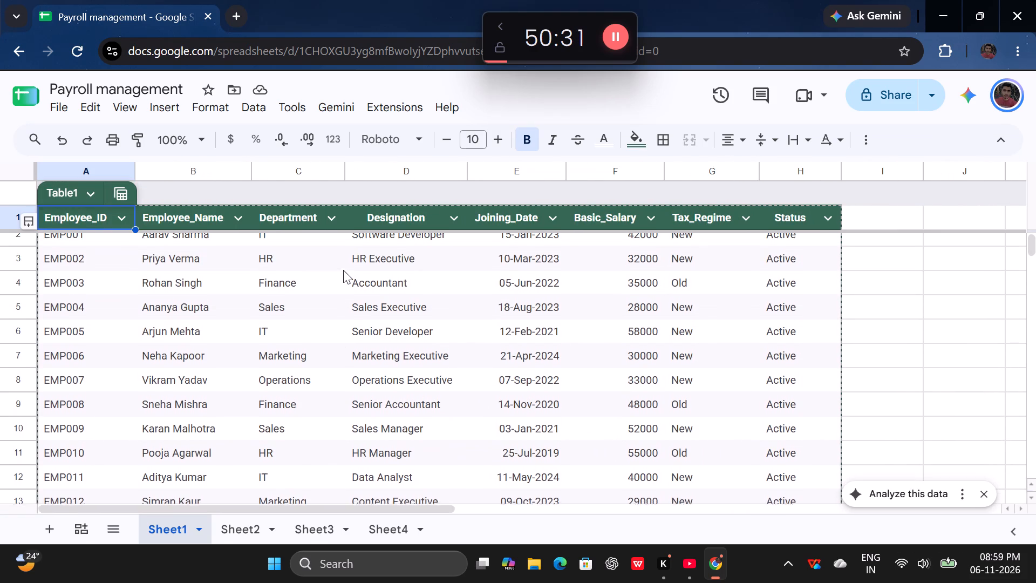
pyautogui.scroll(1, 343, 270)
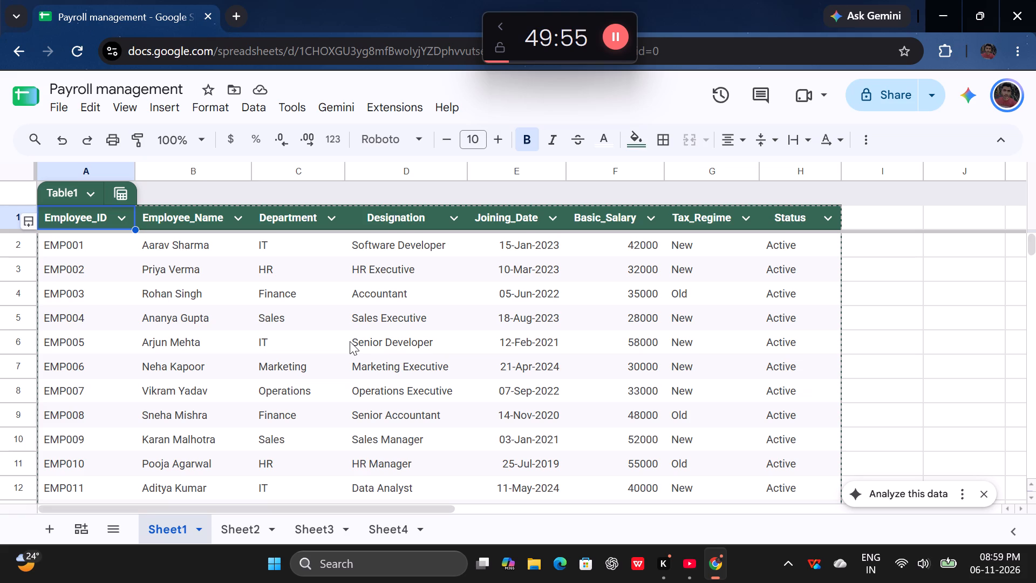
# Move the floating focus timer clear of the address bar's middle to the browser window's upper-left corner, leaving it unlocked.
pyautogui.moveTo(557, 18); pyautogui.dragTo(54, 49)
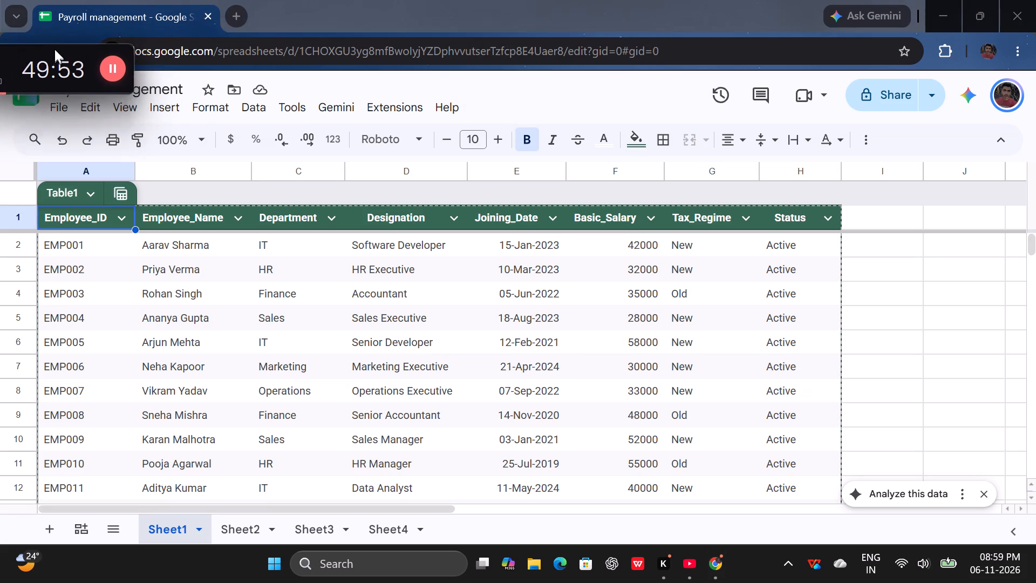
pyautogui.moveTo(54, 49); pyautogui.dragTo(83, 70)
pyautogui.click(25, 98)
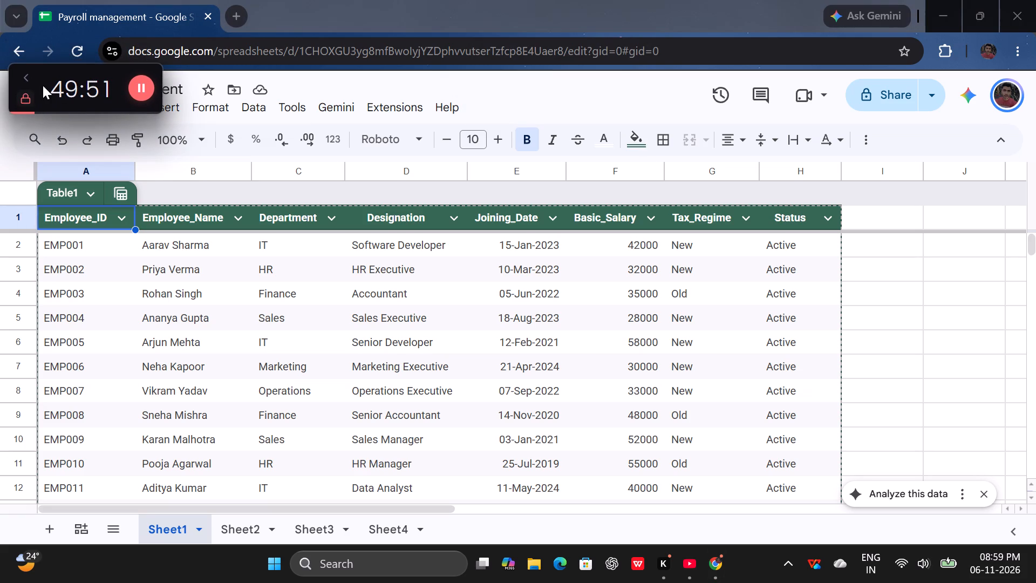
pyautogui.moveTo(70, 72); pyautogui.dragTo(45, 74)
pyautogui.click(22, 97)
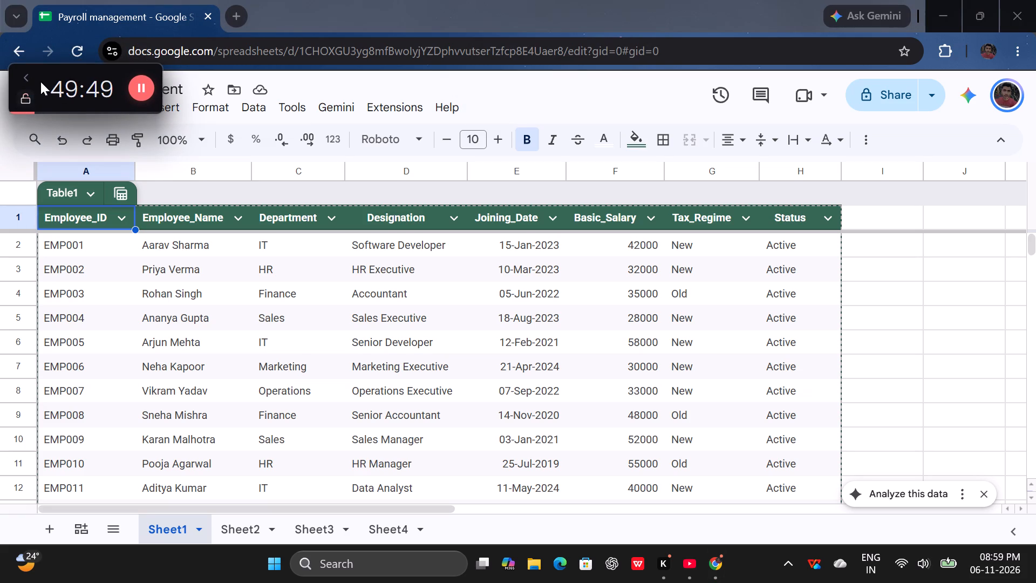
pyautogui.moveTo(54, 72); pyautogui.dragTo(50, 25)
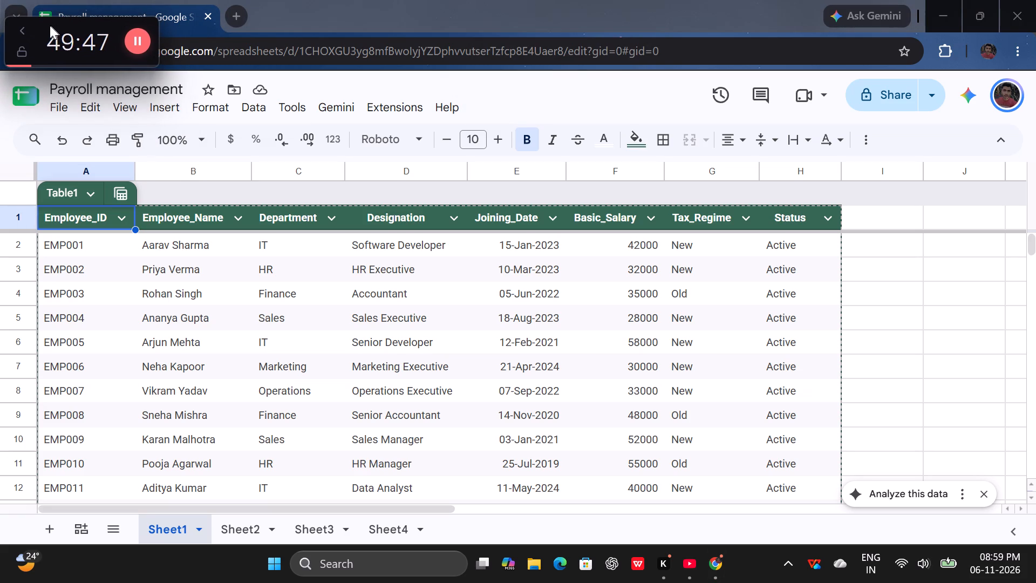
pyautogui.moveTo(50, 25); pyautogui.dragTo(50, 28)
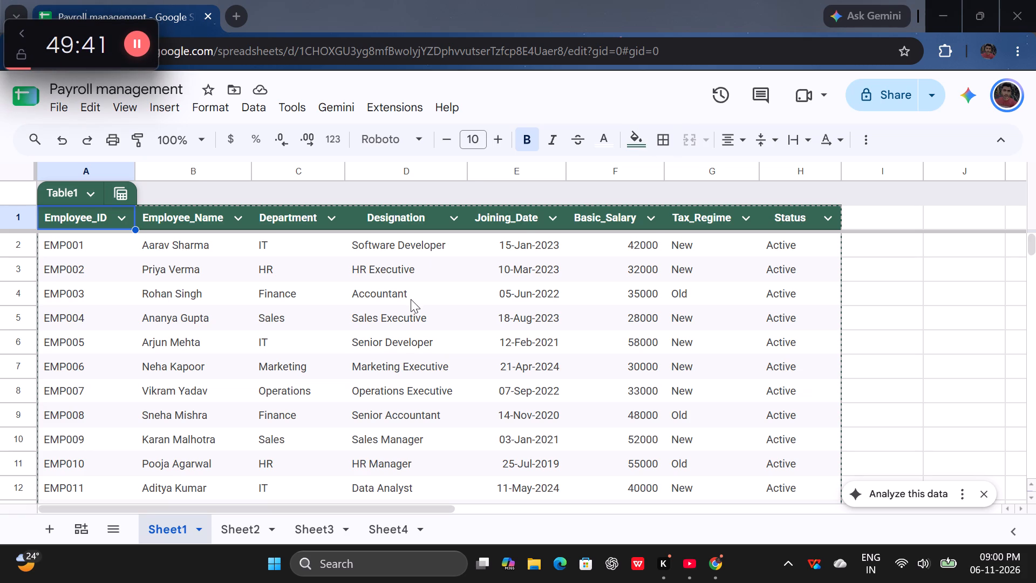
# On Sheet4, merge cells B2:H3 into one title cell, checking the salary slip layout in the YouTube tutorial.
pyautogui.click(399, 525)
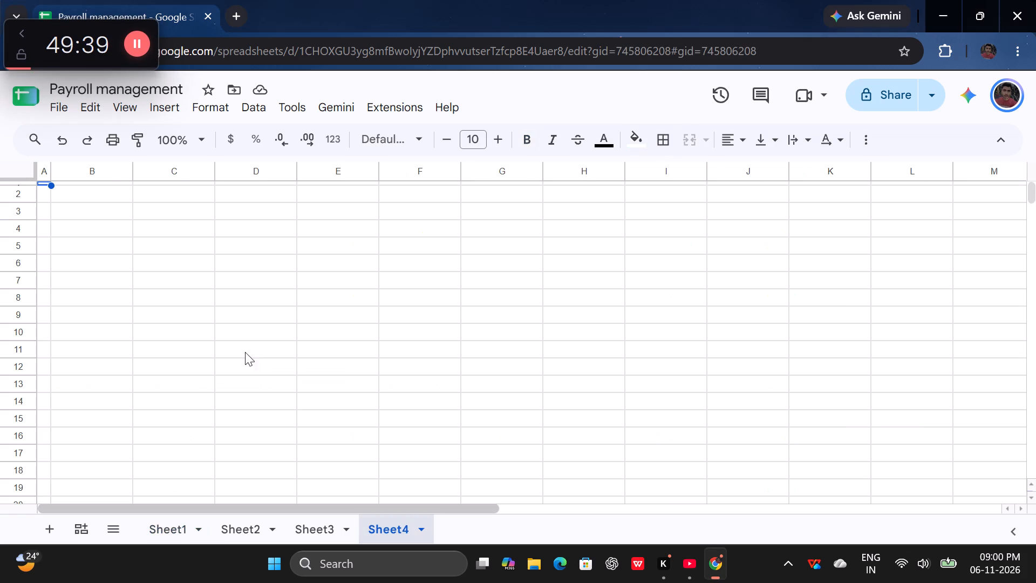
pyautogui.scroll(1, 161, 275)
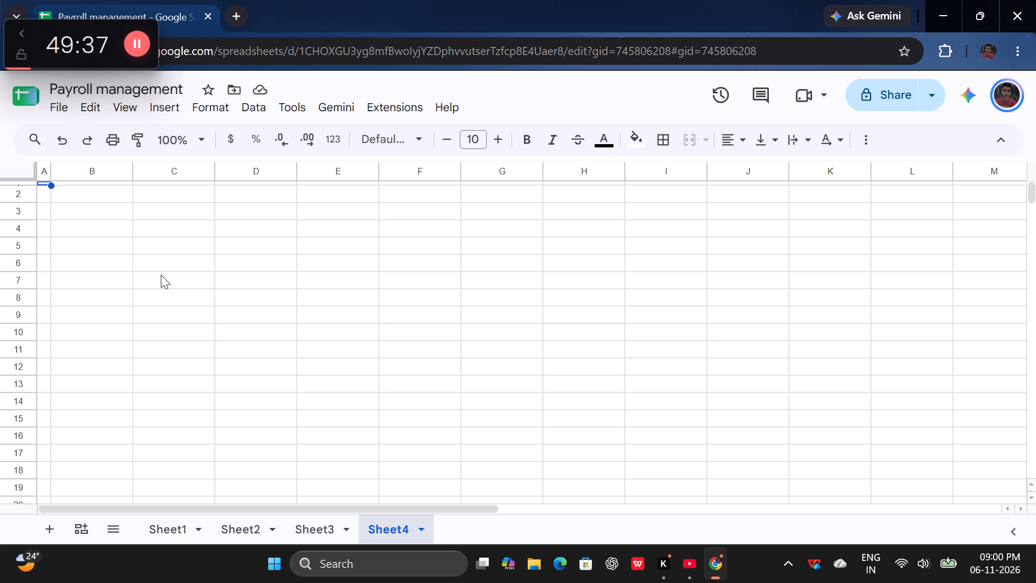
pyautogui.moveTo(93, 194); pyautogui.dragTo(107, 198)
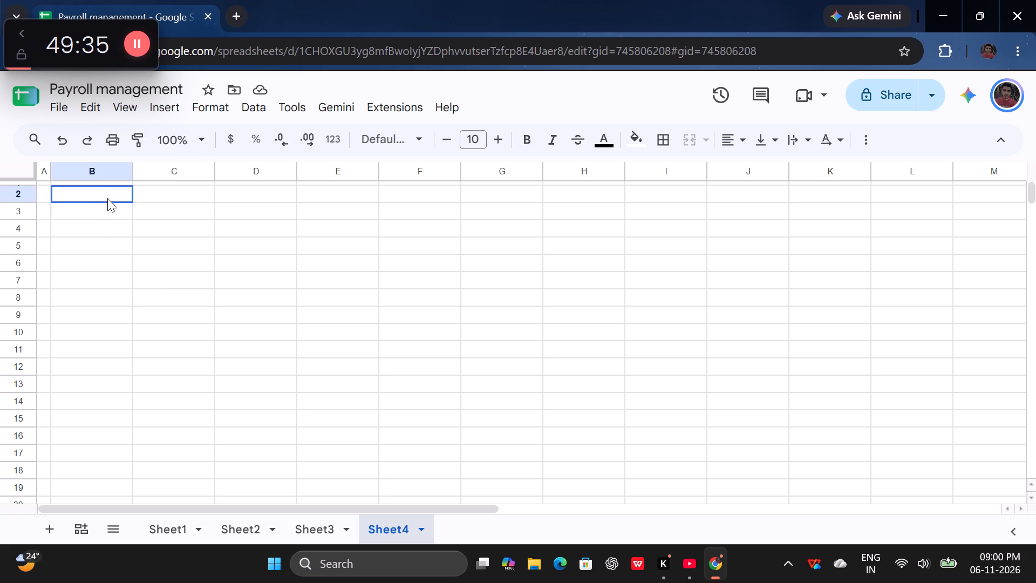
pyautogui.moveTo(107, 198); pyautogui.dragTo(591, 222)
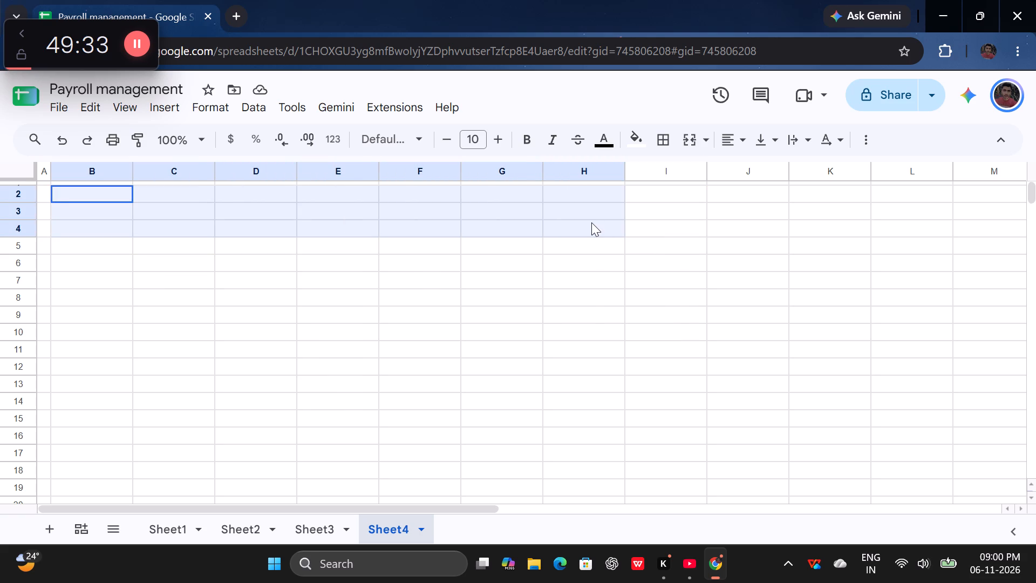
pyautogui.moveTo(591, 222); pyautogui.dragTo(593, 211)
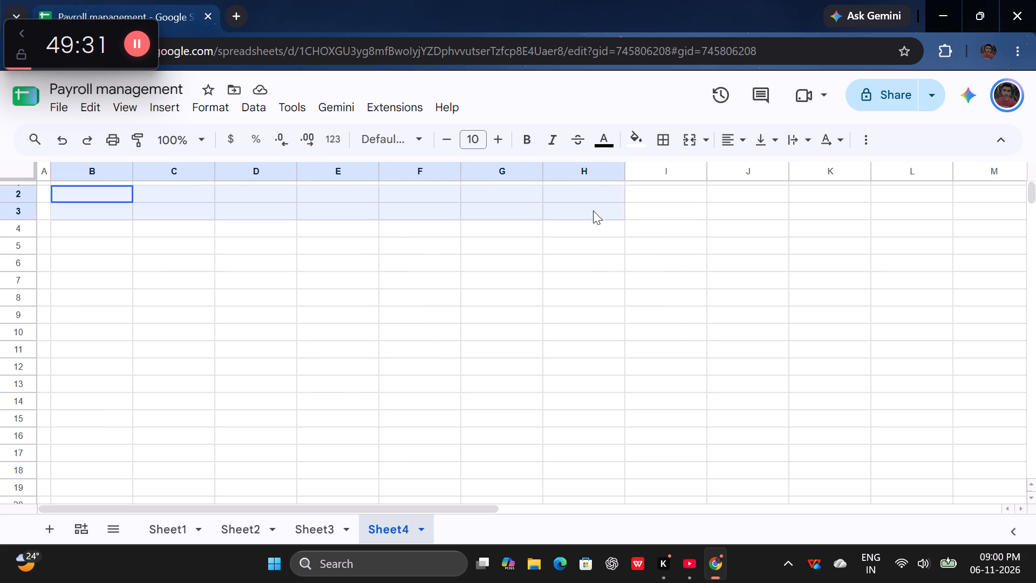
pyautogui.moveTo(593, 211); pyautogui.dragTo(593, 220)
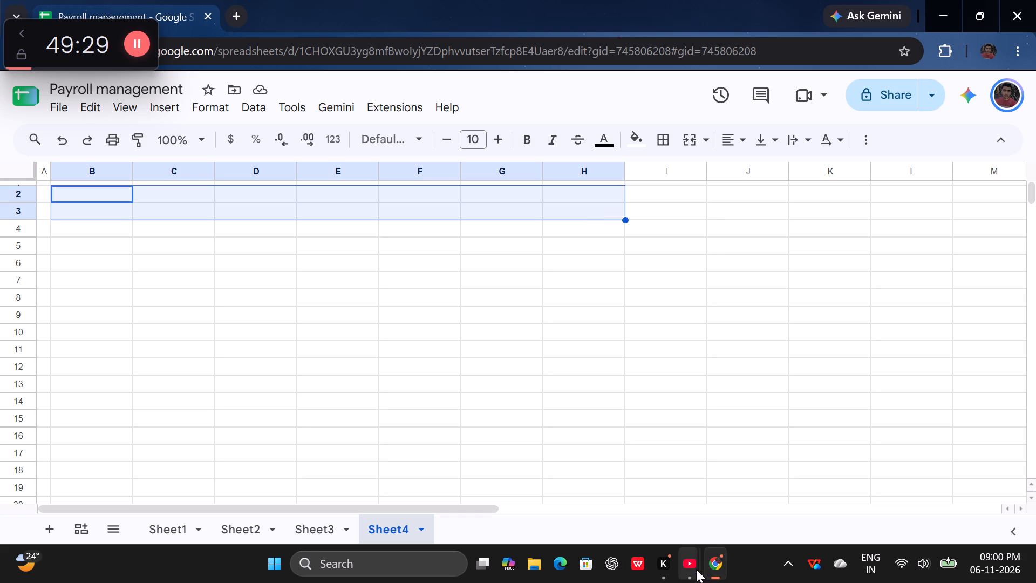
pyautogui.click(696, 569)
pyautogui.click(752, 470)
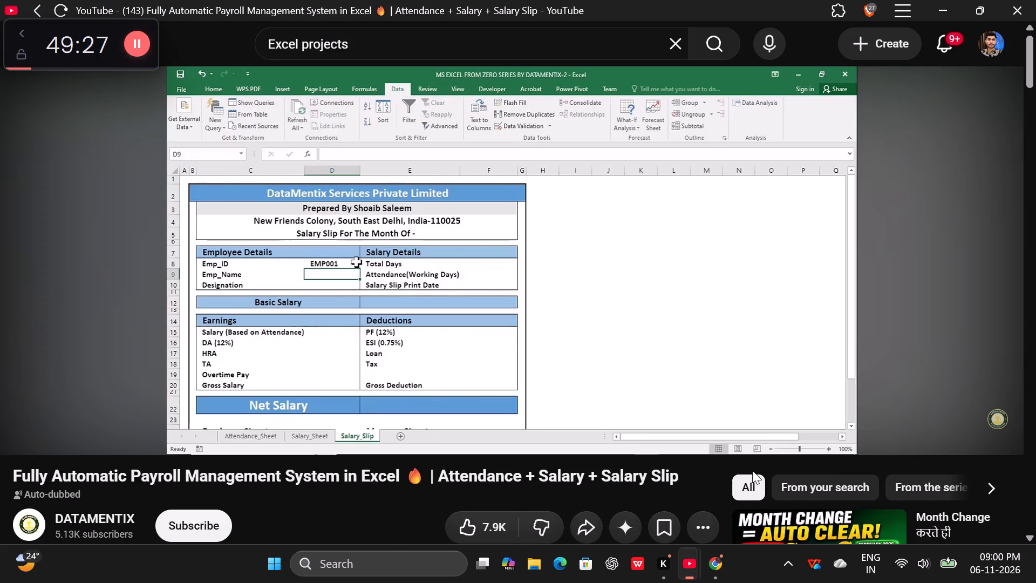
pyautogui.click(709, 568)
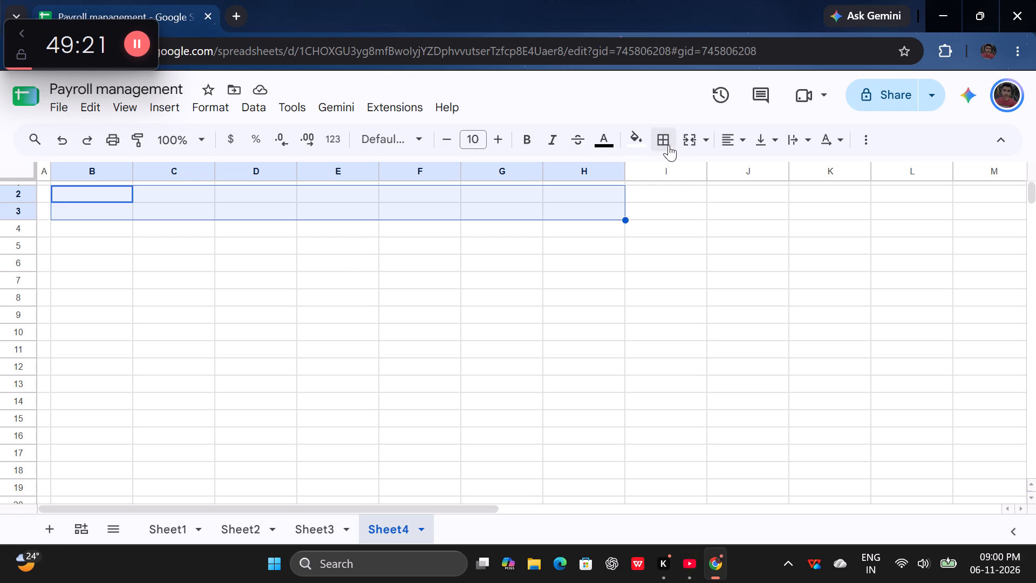
pyautogui.click(692, 144)
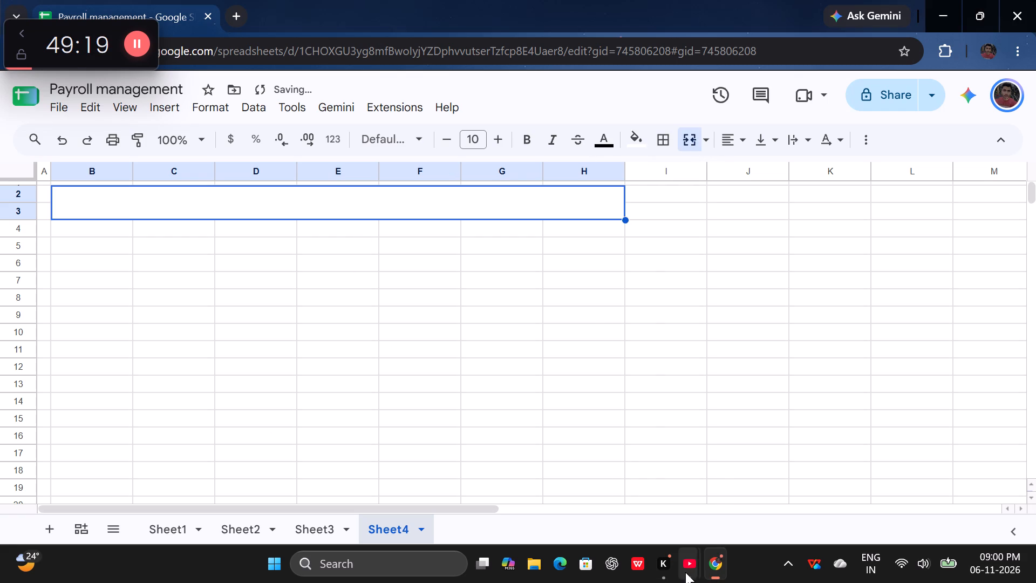
# Arrange the YouTube payroll tutorial and the Payroll management spreadsheet side by side, and compare the video's salary slip with the merged title area.
pyautogui.click(685, 572)
pyautogui.click(735, 512)
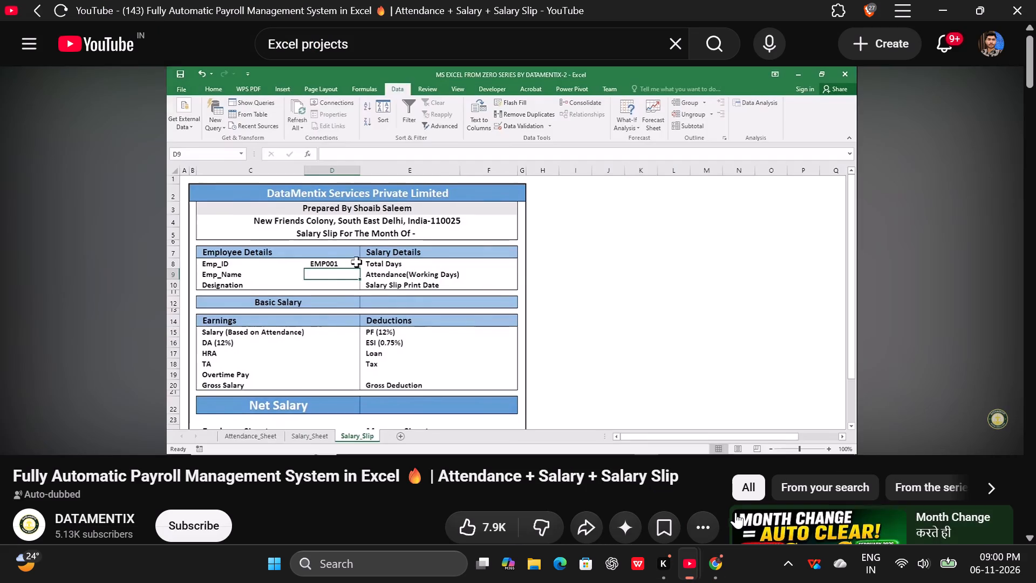
pyautogui.click(716, 565)
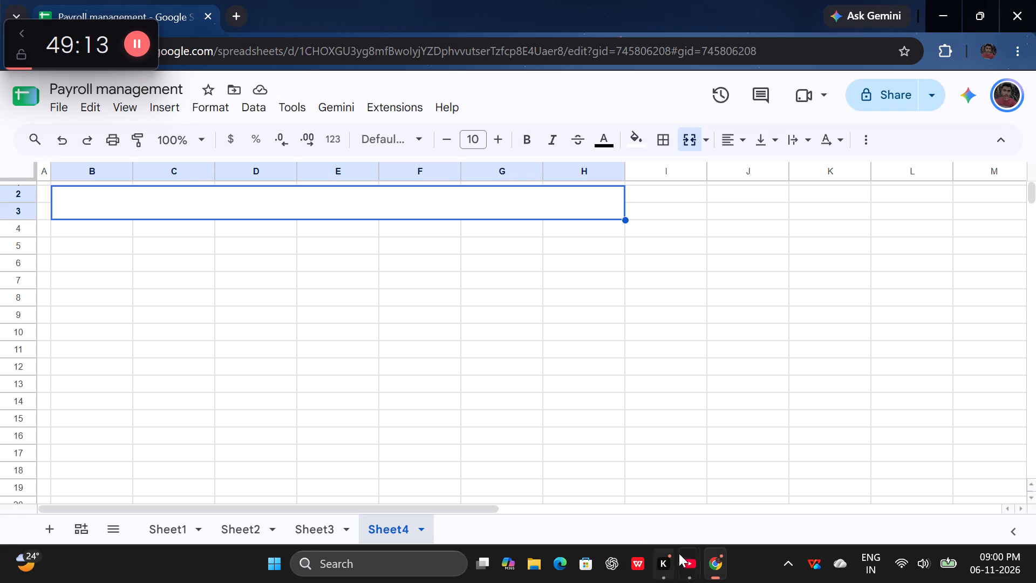
pyautogui.click(685, 572)
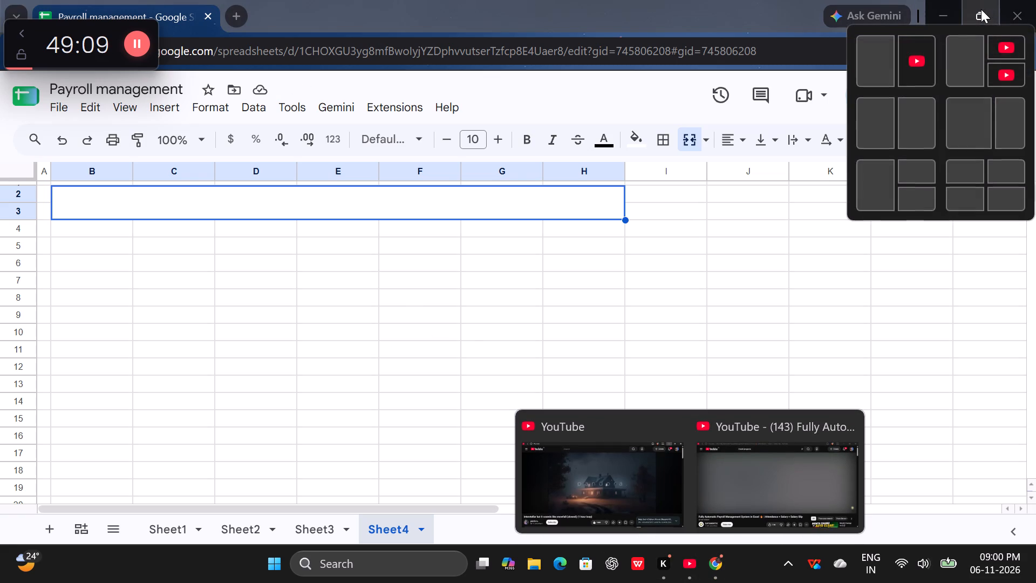
pyautogui.click(914, 133)
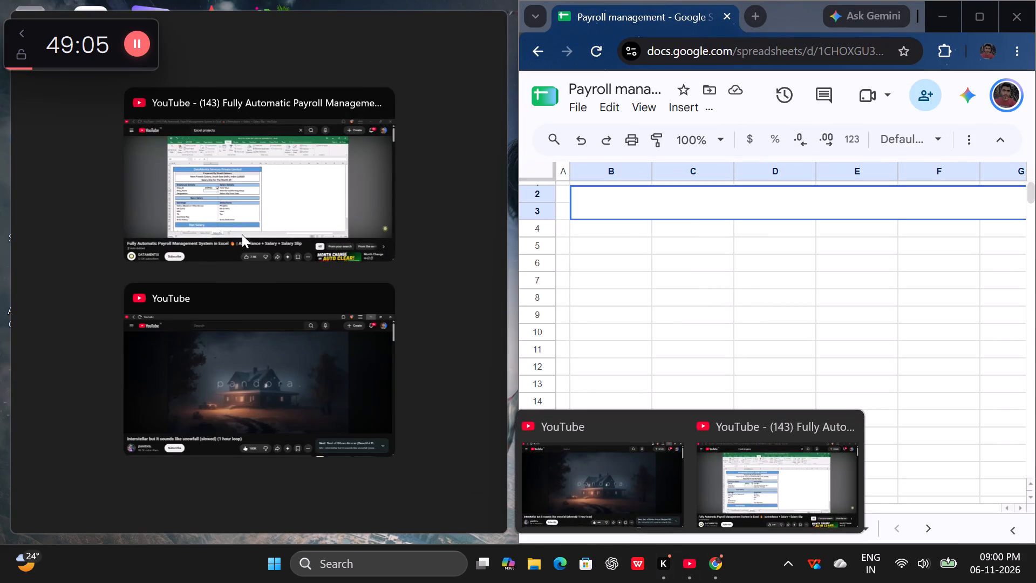
pyautogui.click(231, 201)
pyautogui.hscroll(-1, 268, 338)
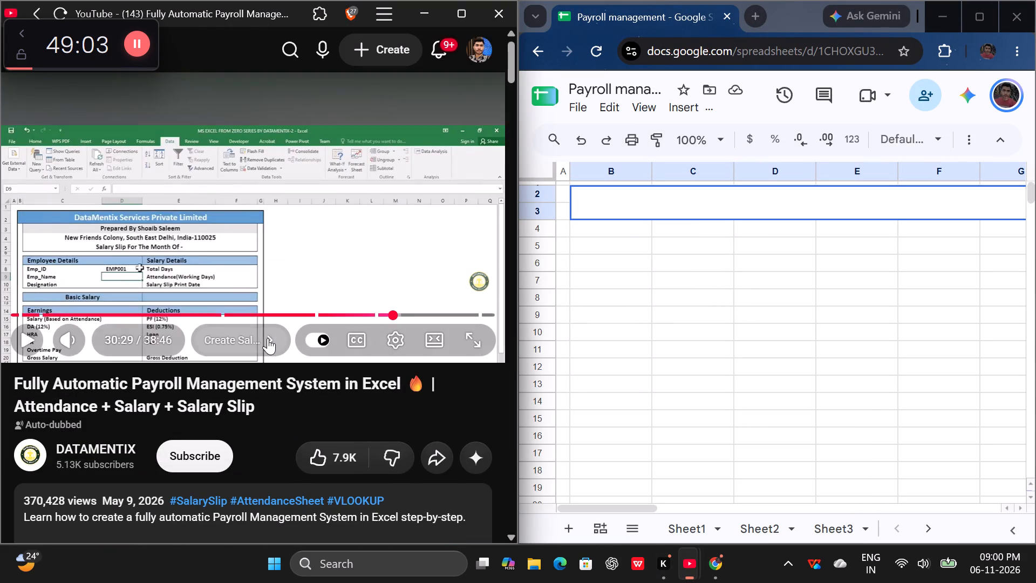
pyautogui.hscroll(-1, 268, 338)
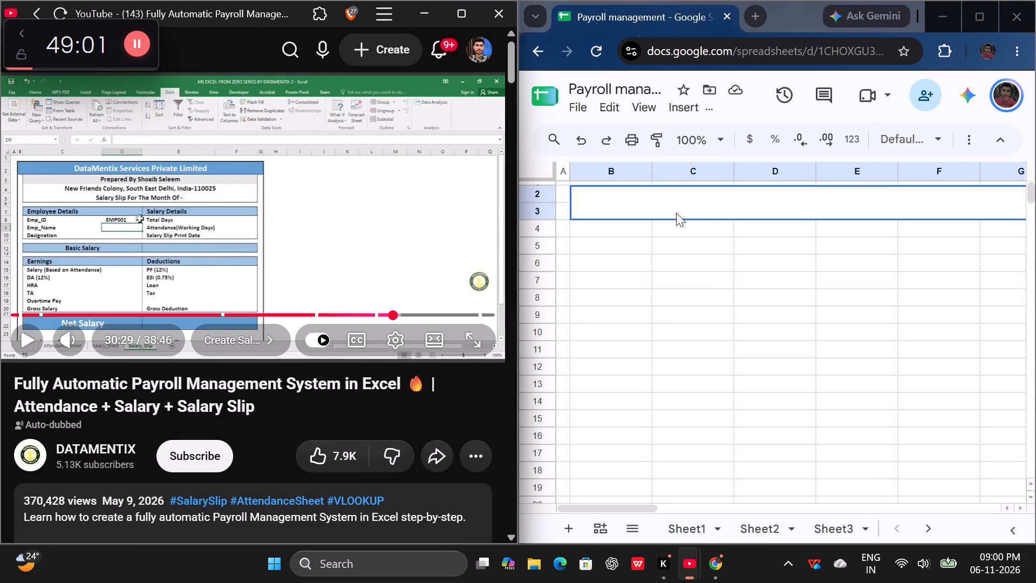
pyautogui.hscroll(1, 676, 213)
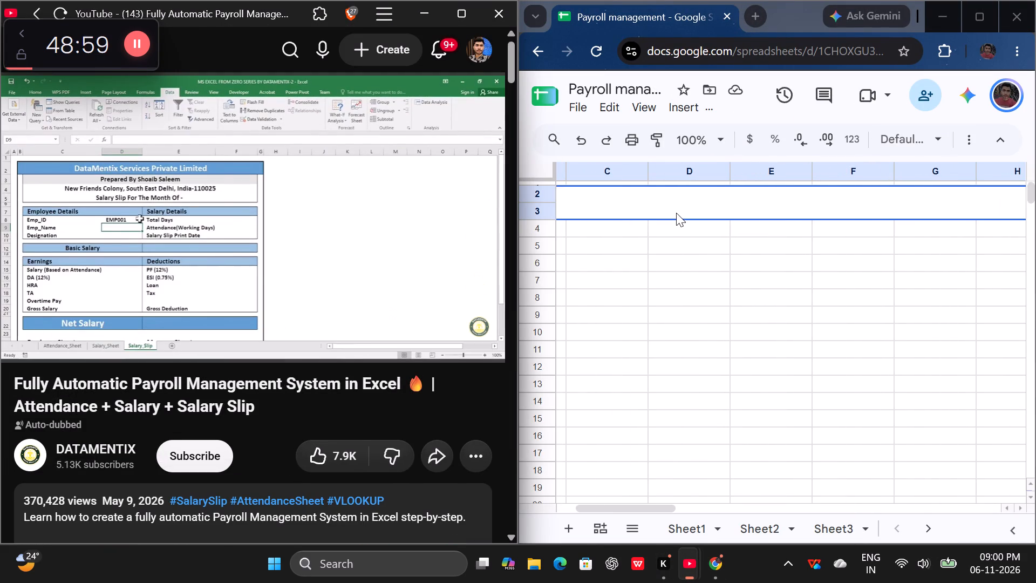
pyautogui.hscroll(1, 676, 213)
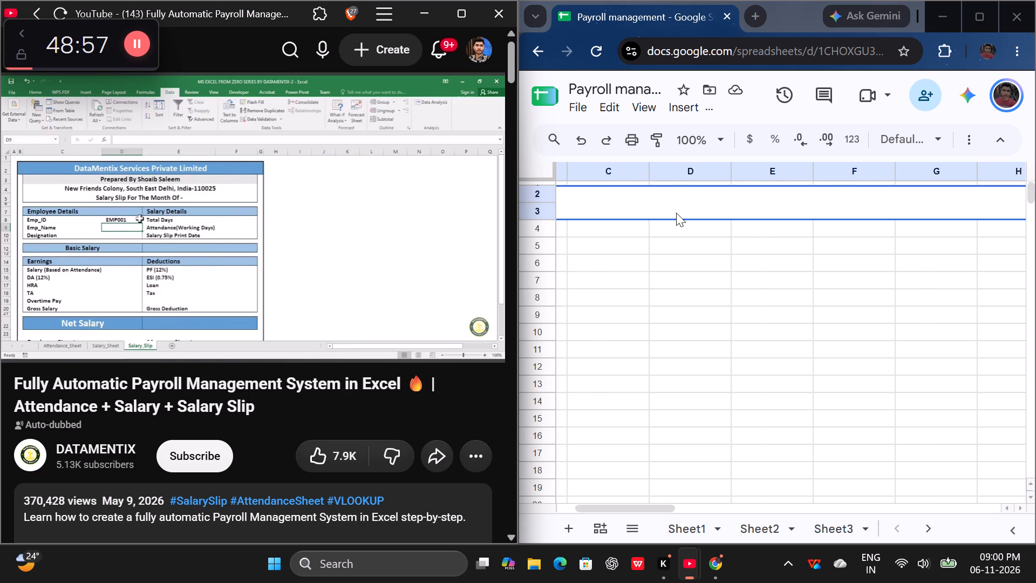
pyautogui.hscroll(2, 676, 213)
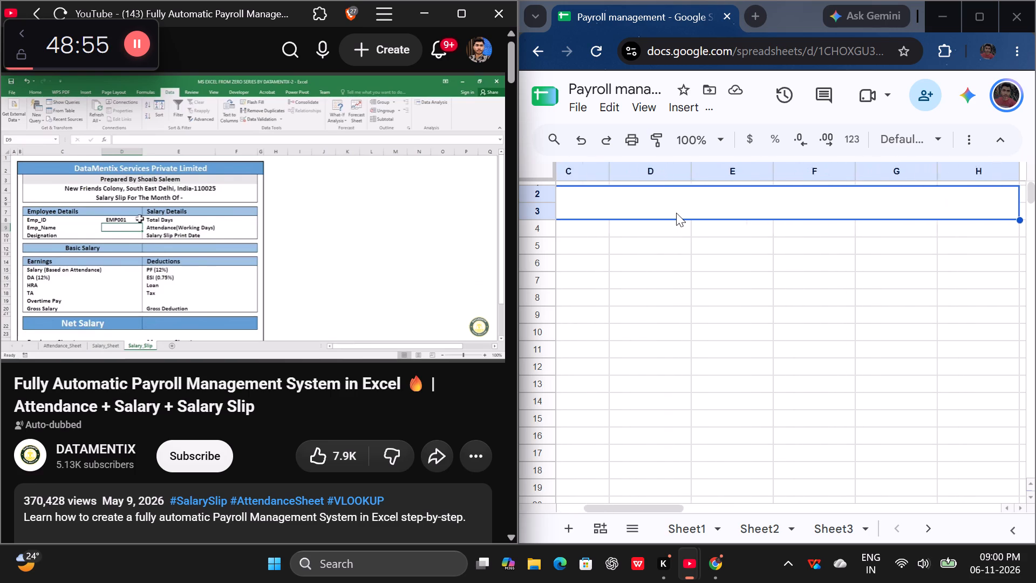
pyautogui.hscroll(1, 676, 213)
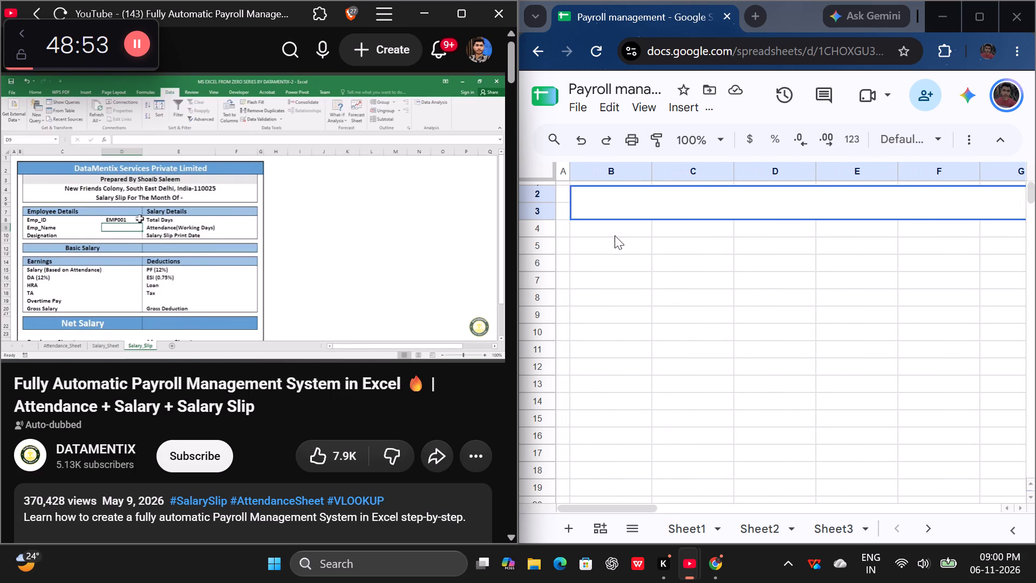
# Enter the text "Salary SLi" in the merged title cell B2:H3 on Sheet4.
pyautogui.click(587, 230)
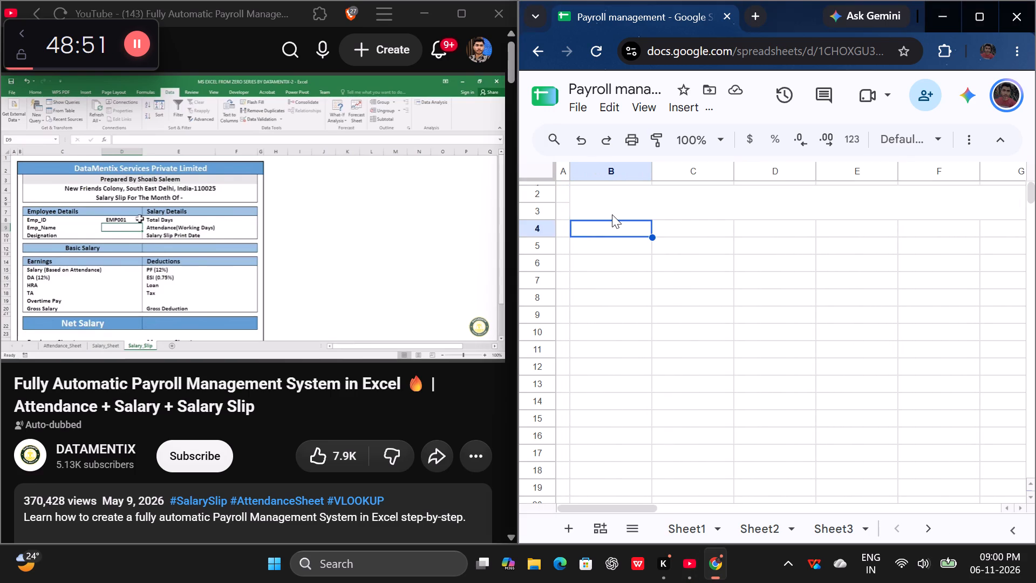
pyautogui.doubleClick(612, 214)
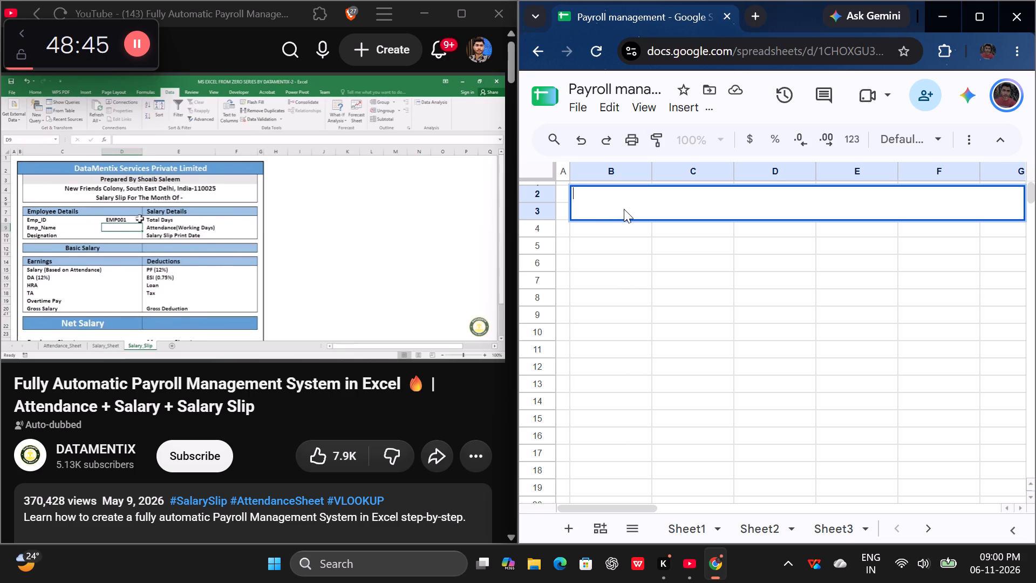
pyautogui.write('Salary')
pyautogui.press('space')
pyautogui.write('SLi')
pyautogui.click(624, 209)
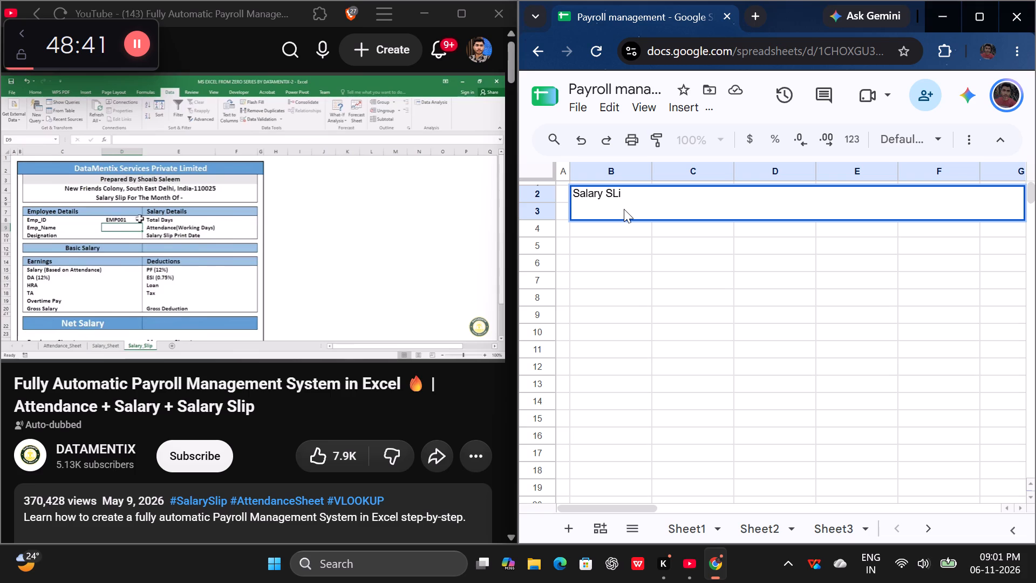
pyautogui.press('BackSpace')
pyautogui.press('BackSpace')
pyautogui.press('BackSpace')
pyautogui.doubleClick(630, 195)
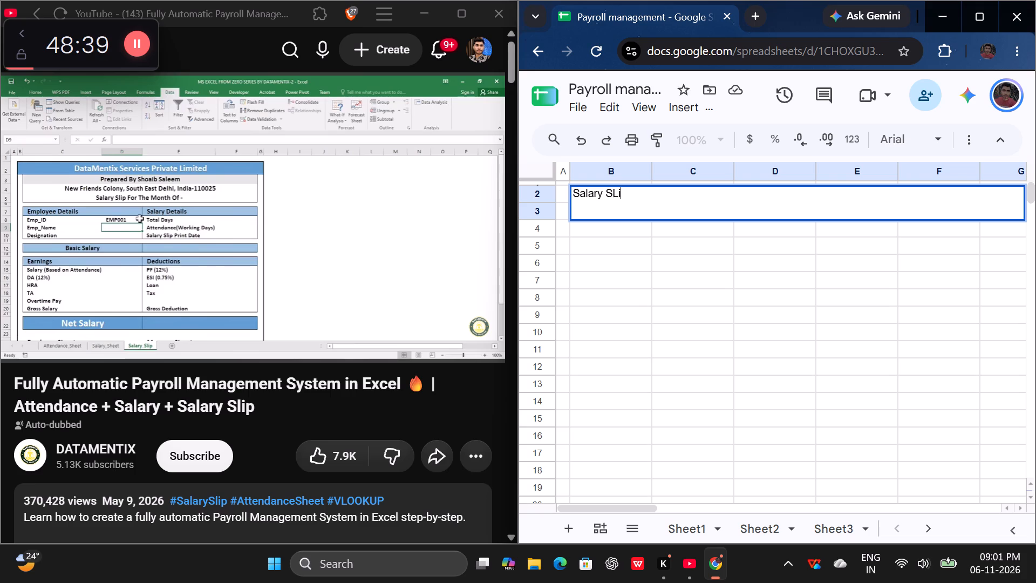
pyautogui.press('Return')
pyautogui.press('Return')
pyautogui.press('Return')
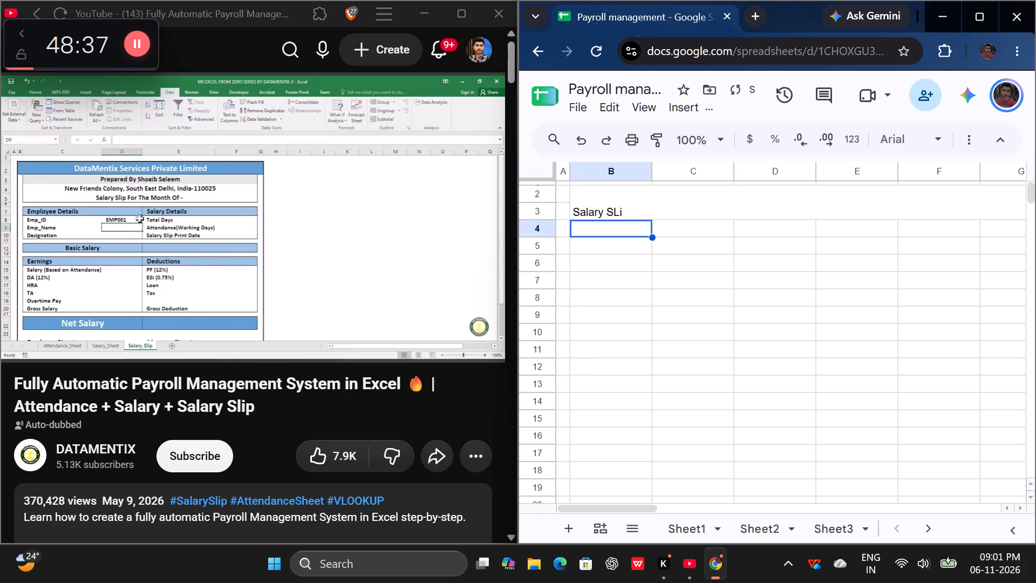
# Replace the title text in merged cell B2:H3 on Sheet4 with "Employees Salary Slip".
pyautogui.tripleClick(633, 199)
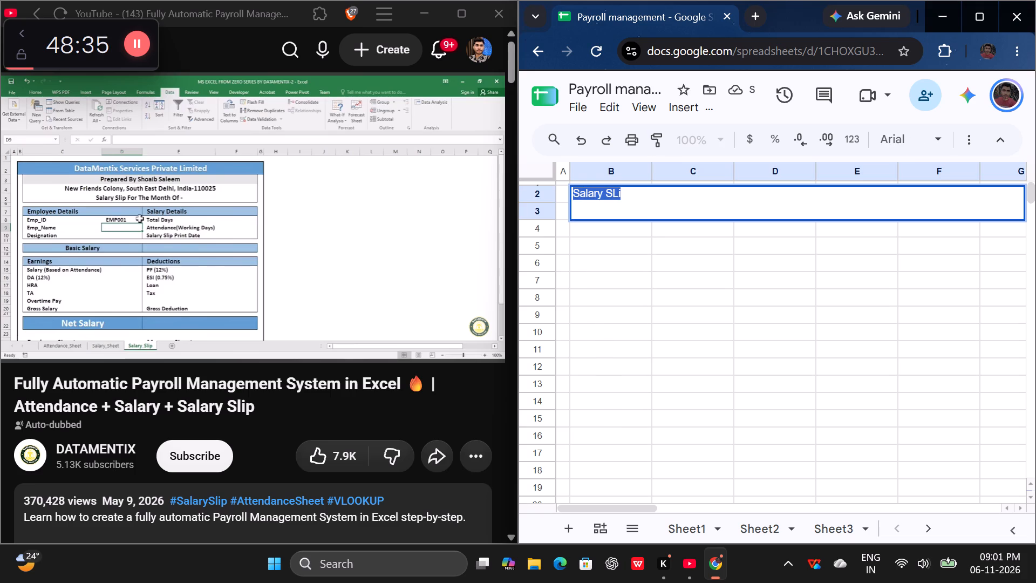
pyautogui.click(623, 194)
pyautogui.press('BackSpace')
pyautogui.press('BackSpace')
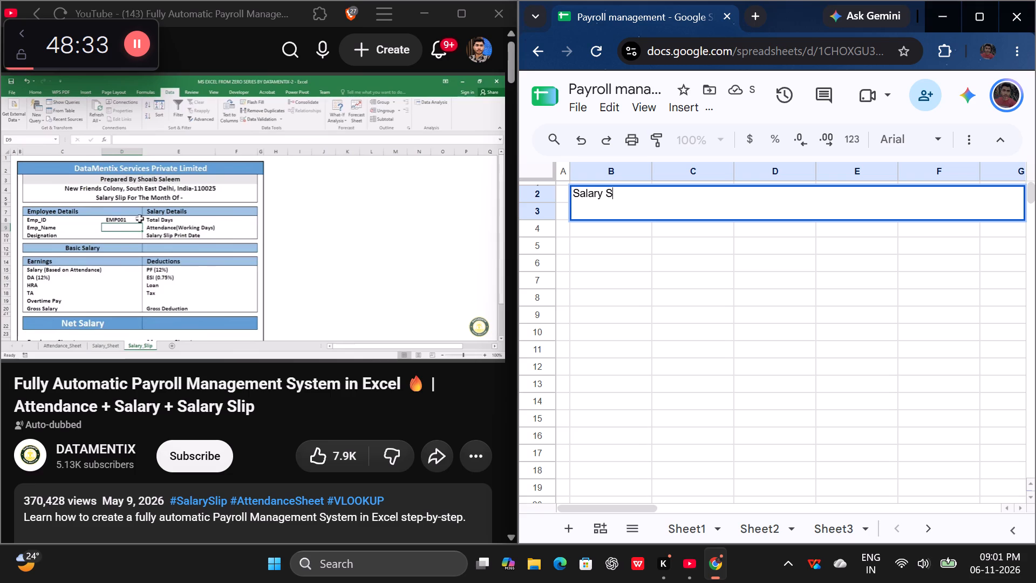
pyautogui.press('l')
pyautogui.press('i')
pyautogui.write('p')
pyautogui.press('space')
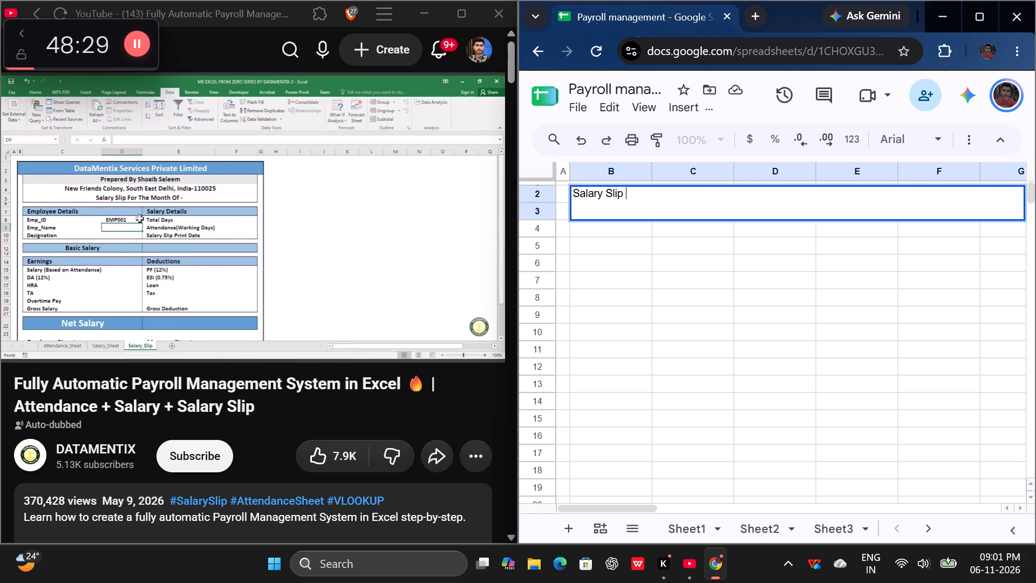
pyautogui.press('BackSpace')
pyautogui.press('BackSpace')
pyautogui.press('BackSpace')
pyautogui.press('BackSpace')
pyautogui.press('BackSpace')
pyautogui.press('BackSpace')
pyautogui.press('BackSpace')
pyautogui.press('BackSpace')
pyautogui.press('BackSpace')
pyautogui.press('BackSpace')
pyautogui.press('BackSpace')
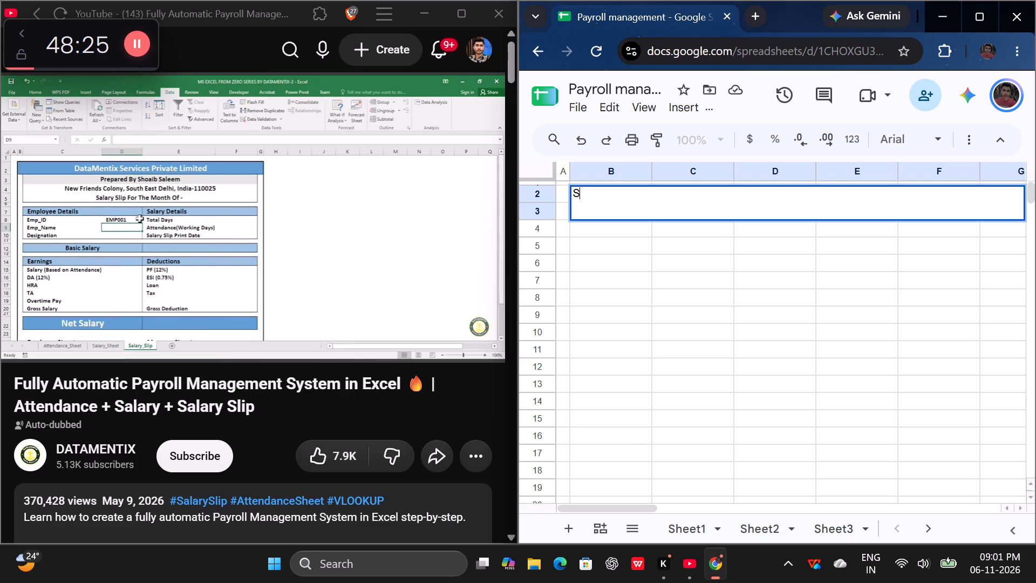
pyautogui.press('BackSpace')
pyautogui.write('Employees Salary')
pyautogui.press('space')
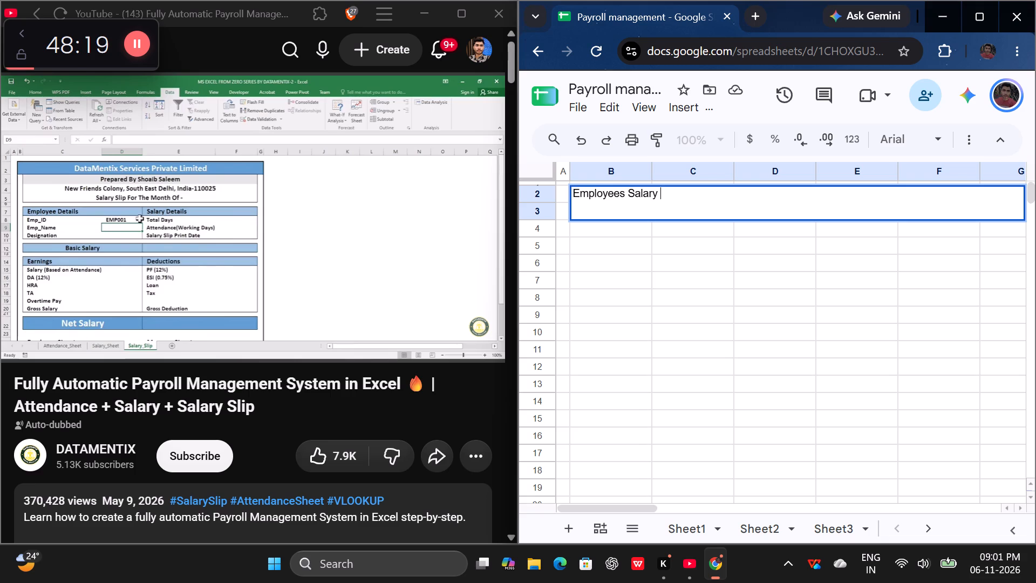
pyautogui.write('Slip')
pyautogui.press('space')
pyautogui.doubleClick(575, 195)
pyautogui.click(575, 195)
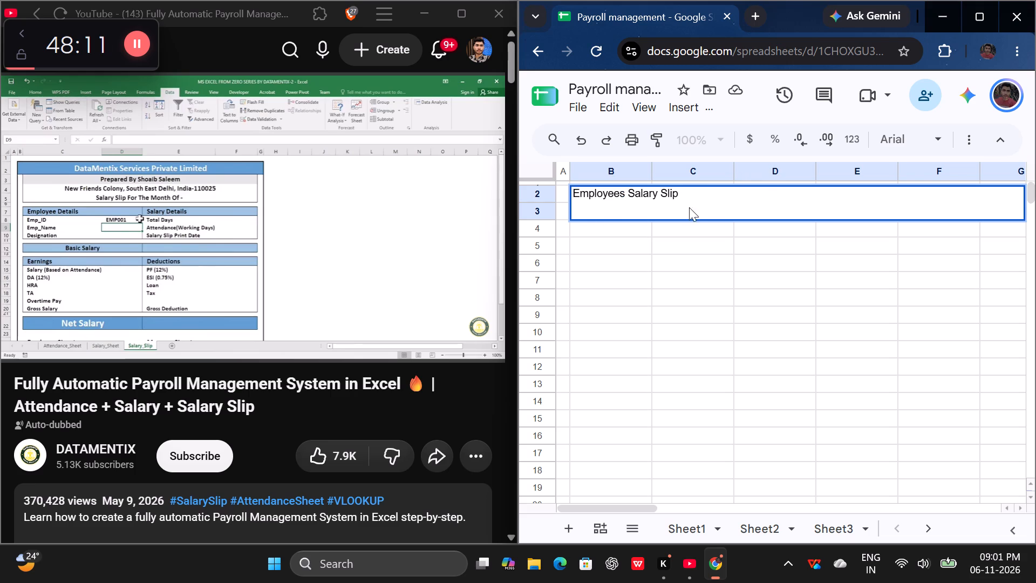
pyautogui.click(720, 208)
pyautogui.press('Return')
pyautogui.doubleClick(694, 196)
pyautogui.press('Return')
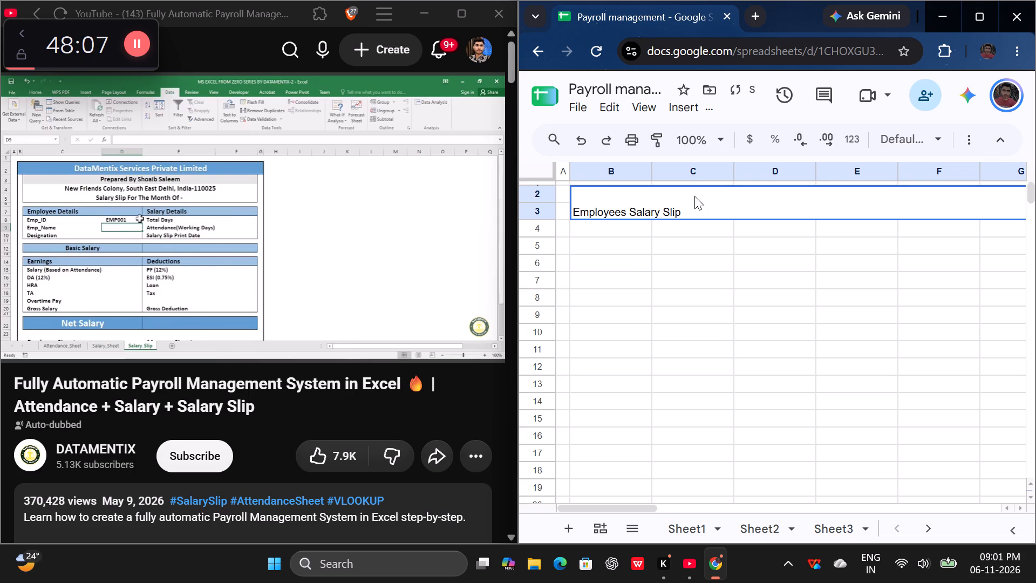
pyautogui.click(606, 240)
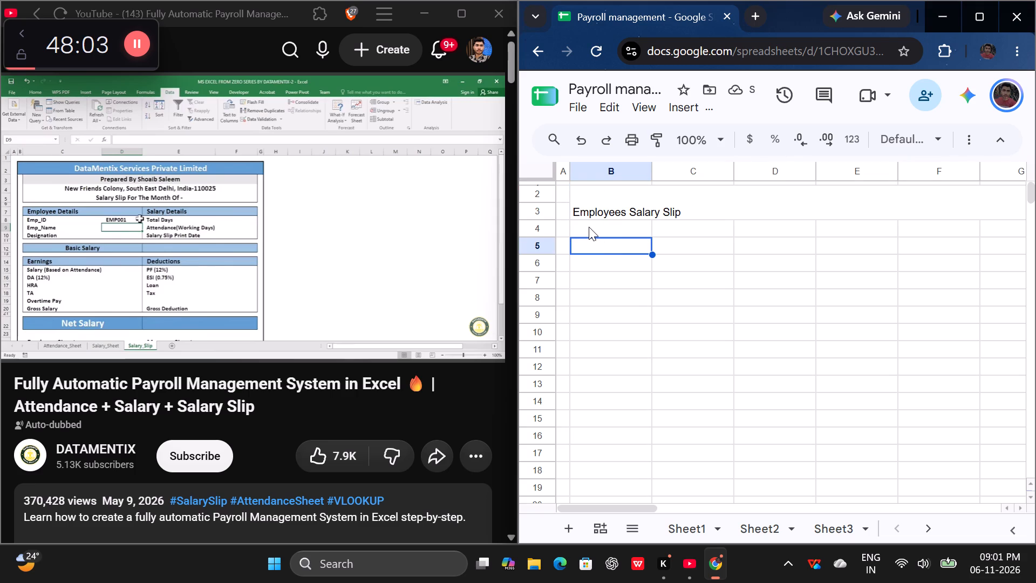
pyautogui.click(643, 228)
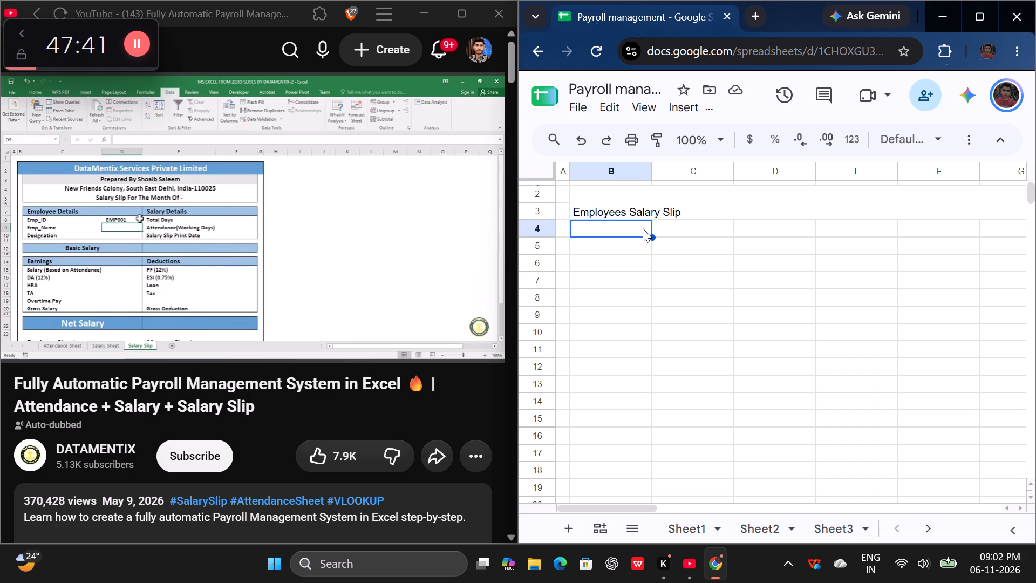
# Maximize the spreadsheet window and unmerge the title cell B2:H3 on Sheet4.
pyautogui.click(977, 21)
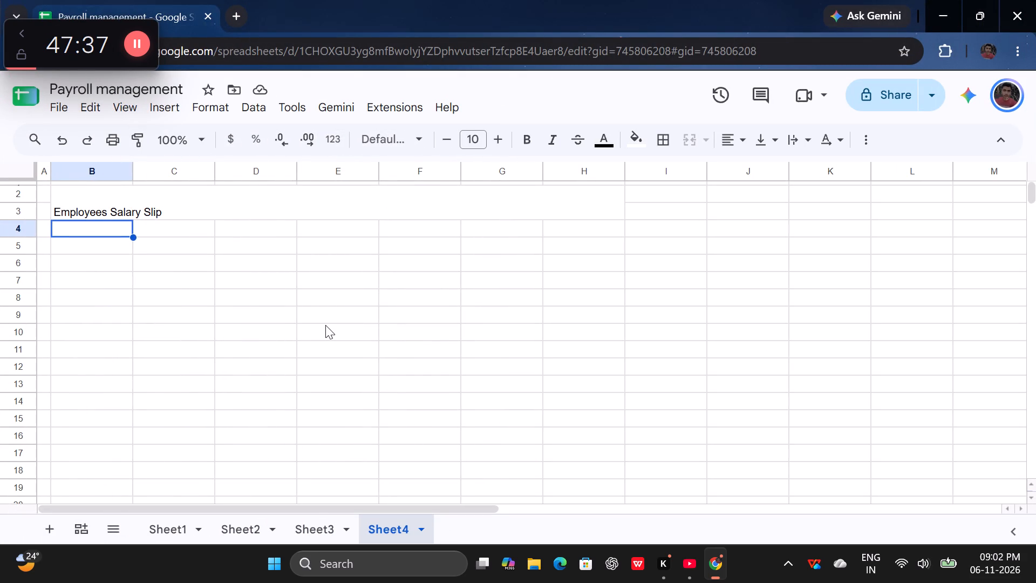
pyautogui.scroll(2, 326, 325)
pyautogui.click(250, 197)
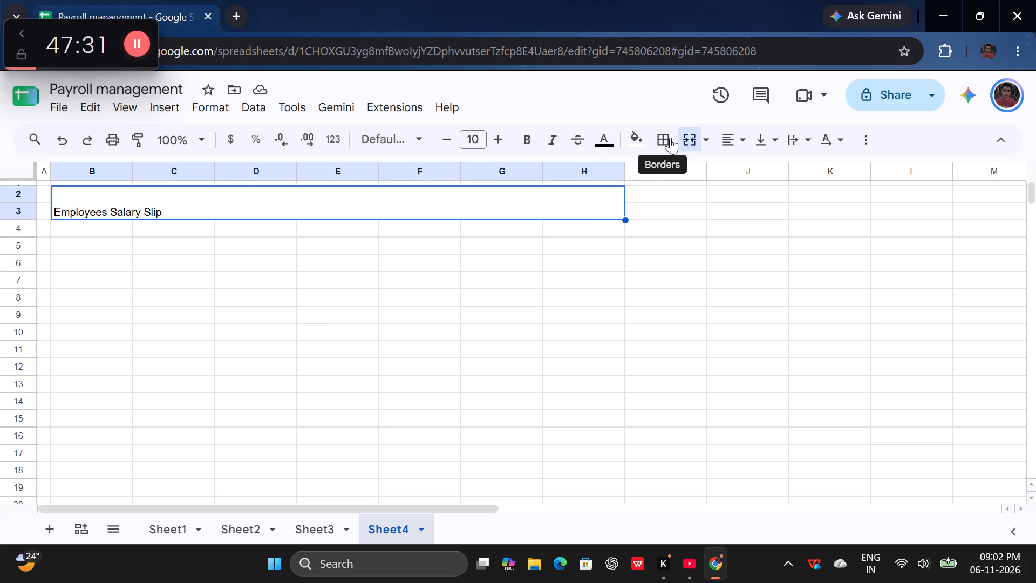
pyautogui.click(693, 138)
pyautogui.click(172, 198)
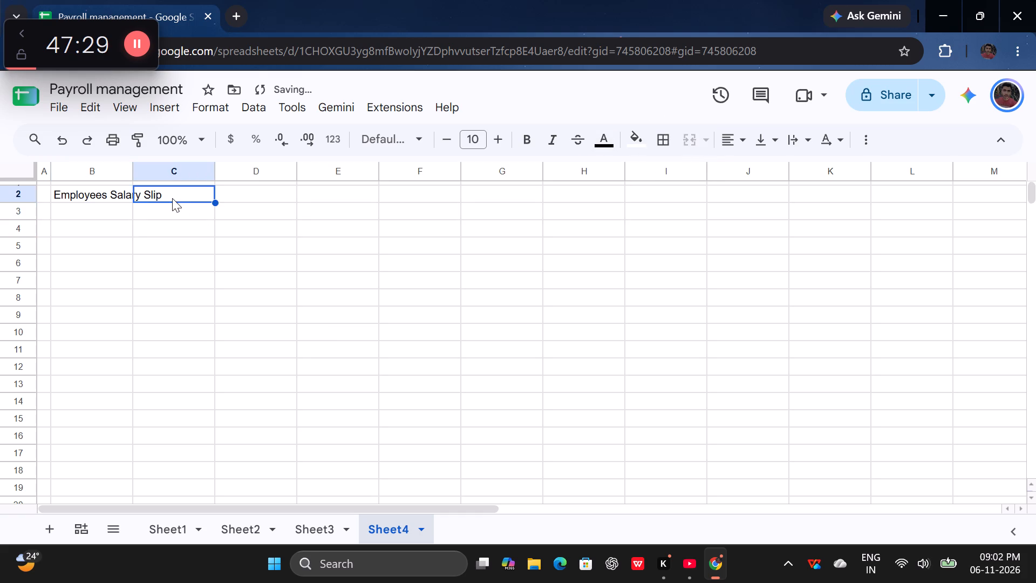
pyautogui.doubleClick(168, 194)
pyautogui.doubleClick(57, 186)
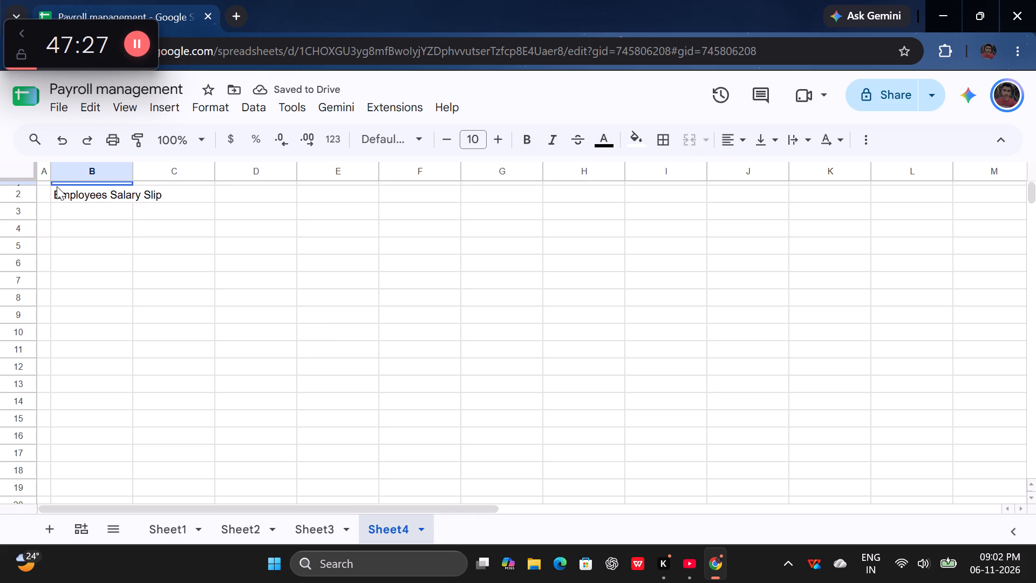
pyautogui.click(141, 199)
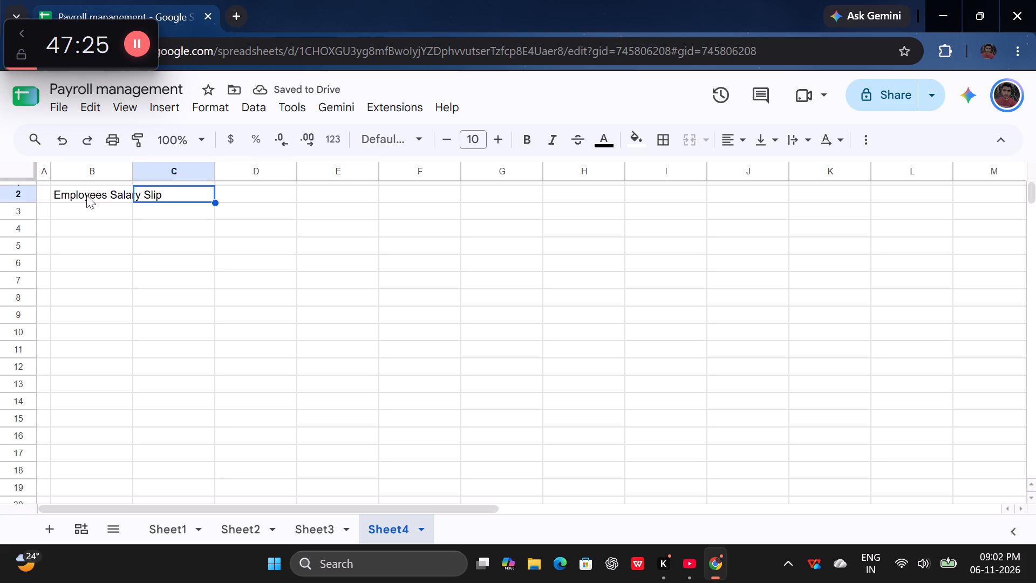
# Delete the whole title text from cell B2, leaving the cell empty.
pyautogui.doubleClick(86, 195)
pyautogui.press('BackSpace')
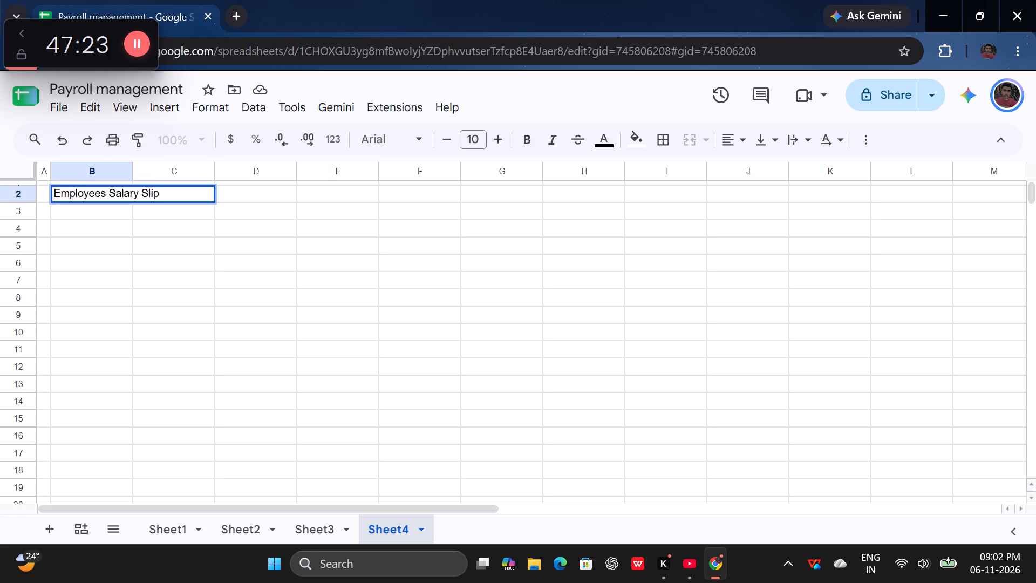
pyautogui.press('BackSpace')
pyautogui.press('BackSpace')
pyautogui.press('BackSpace')
pyautogui.press('BackSpace')
pyautogui.press('BackSpace')
pyautogui.press('BackSpace')
pyautogui.press('BackSpace')
pyautogui.press('BackSpace')
pyautogui.press('BackSpace')
pyautogui.press('BackSpace')
pyautogui.press('BackSpace')
pyautogui.press('BackSpace')
pyautogui.press('BackSpace')
pyautogui.press('BackSpace')
pyautogui.press('BackSpace')
pyautogui.press('BackSpace')
pyautogui.press('BackSpace')
pyautogui.press('BackSpace')
pyautogui.press('BackSpace')
pyautogui.press('BackSpace')
pyautogui.press('BackSpace')
pyautogui.click(118, 254)
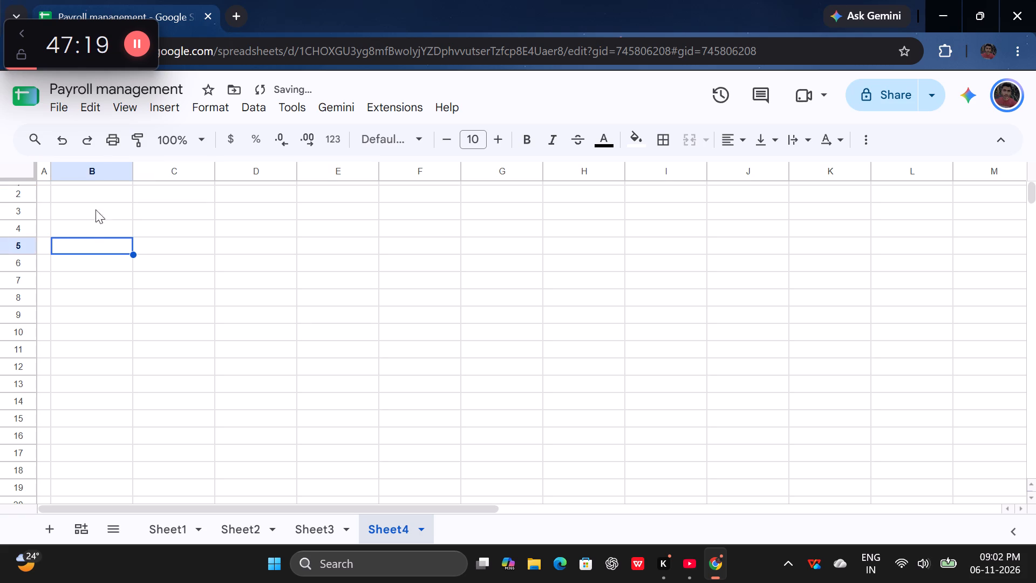
# Narrow column B to a thin margin column slightly slimmer than column A.
pyautogui.click(96, 191)
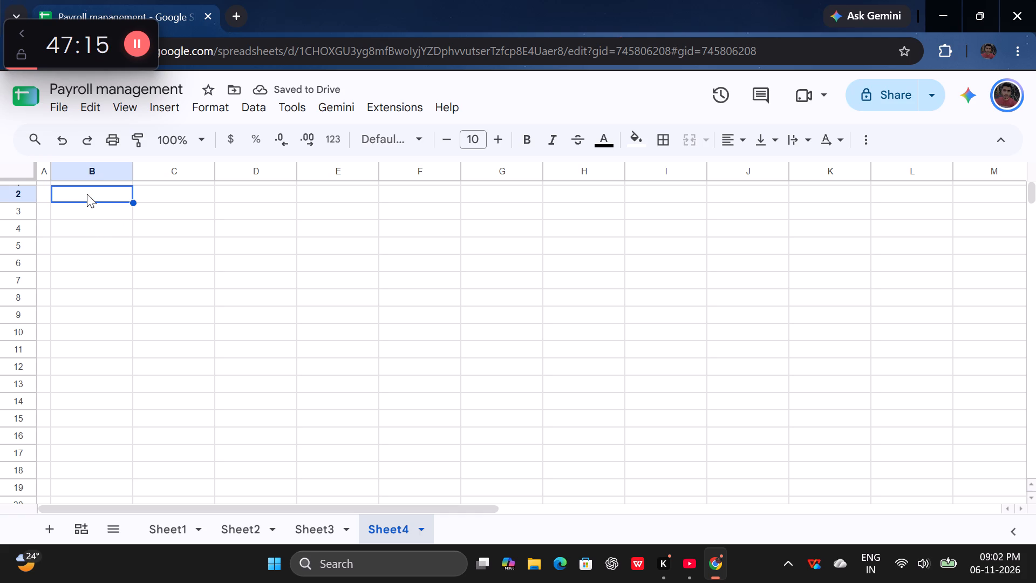
pyautogui.click(112, 215)
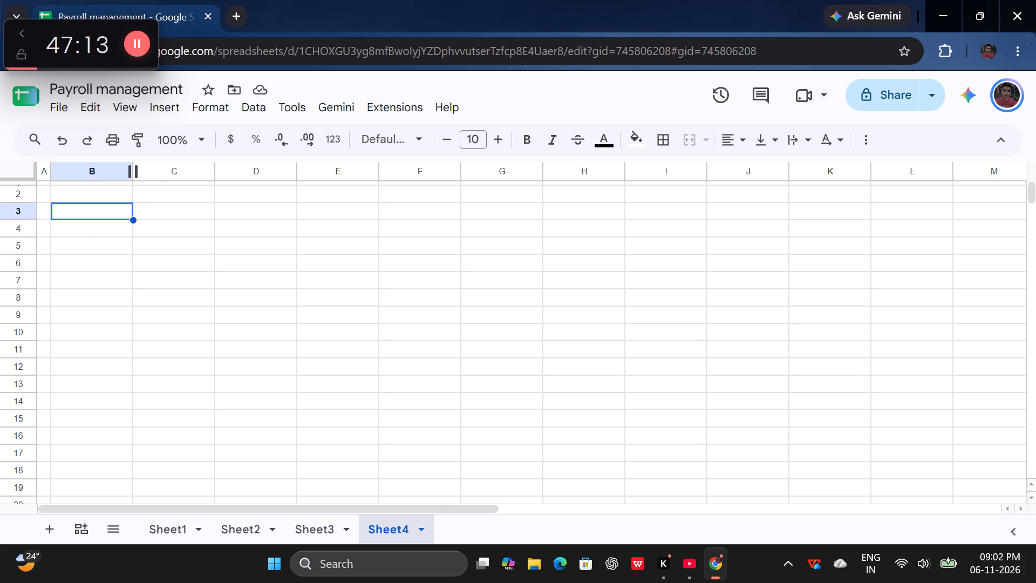
pyautogui.moveTo(134, 175); pyautogui.dragTo(59, 179)
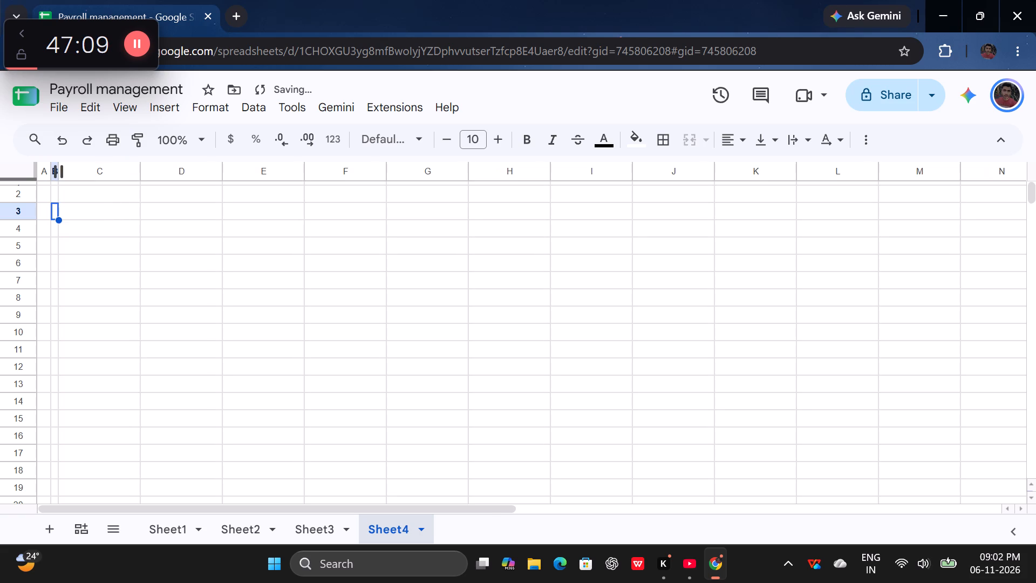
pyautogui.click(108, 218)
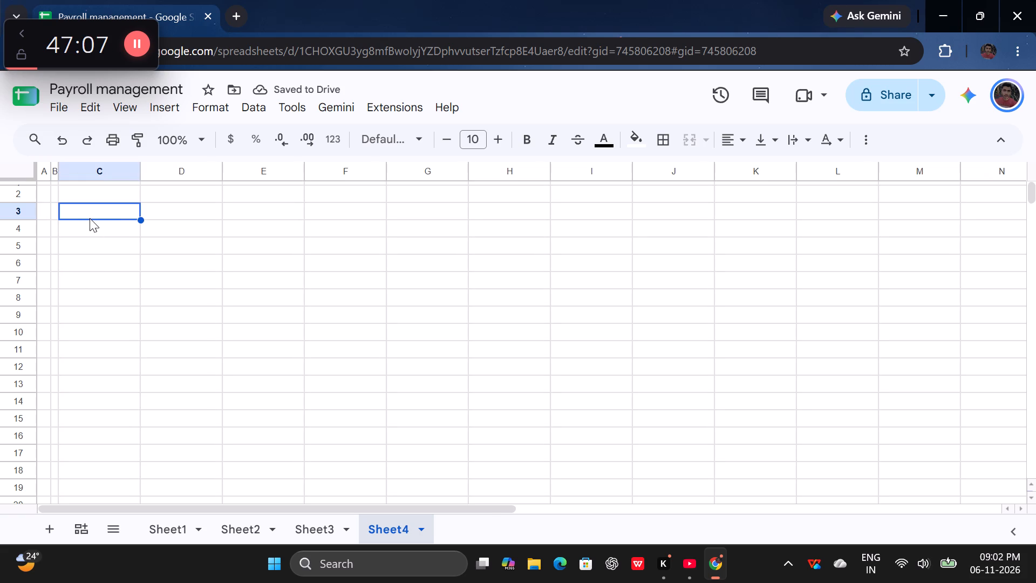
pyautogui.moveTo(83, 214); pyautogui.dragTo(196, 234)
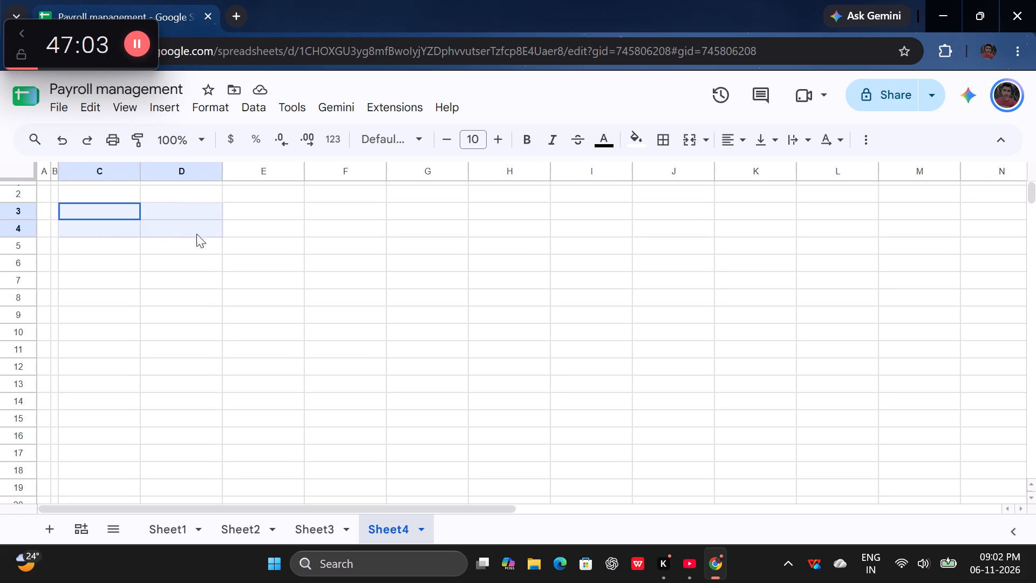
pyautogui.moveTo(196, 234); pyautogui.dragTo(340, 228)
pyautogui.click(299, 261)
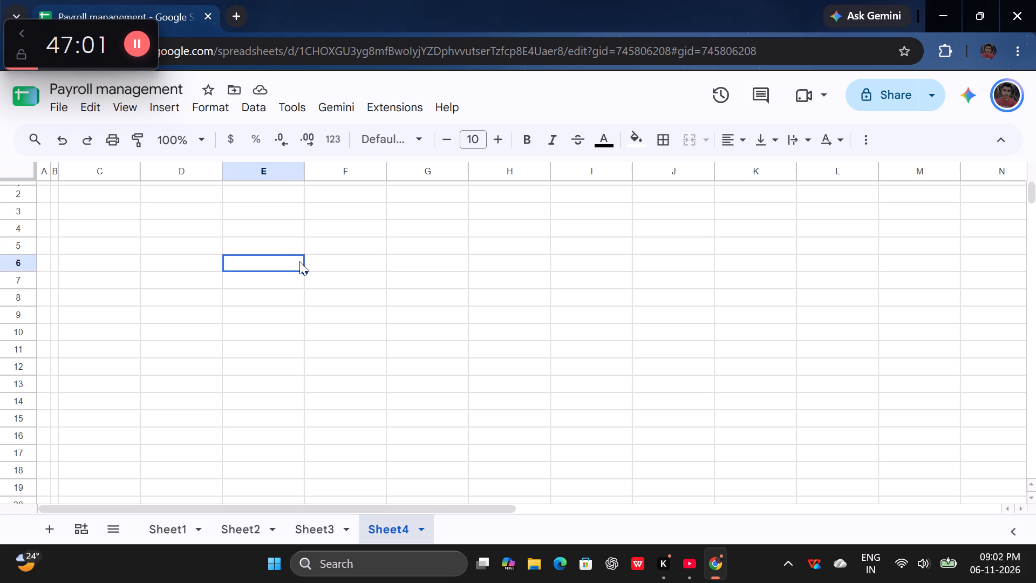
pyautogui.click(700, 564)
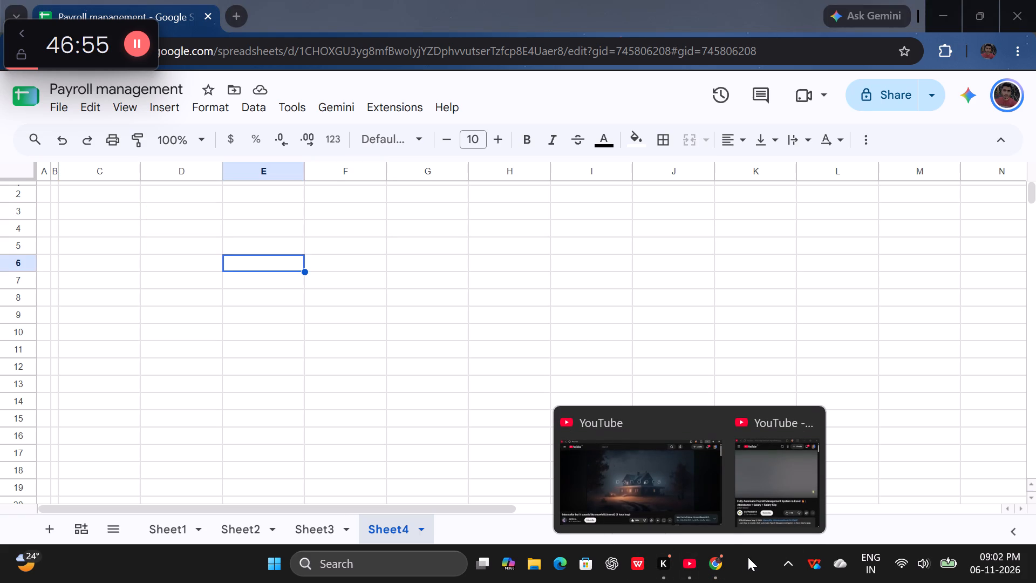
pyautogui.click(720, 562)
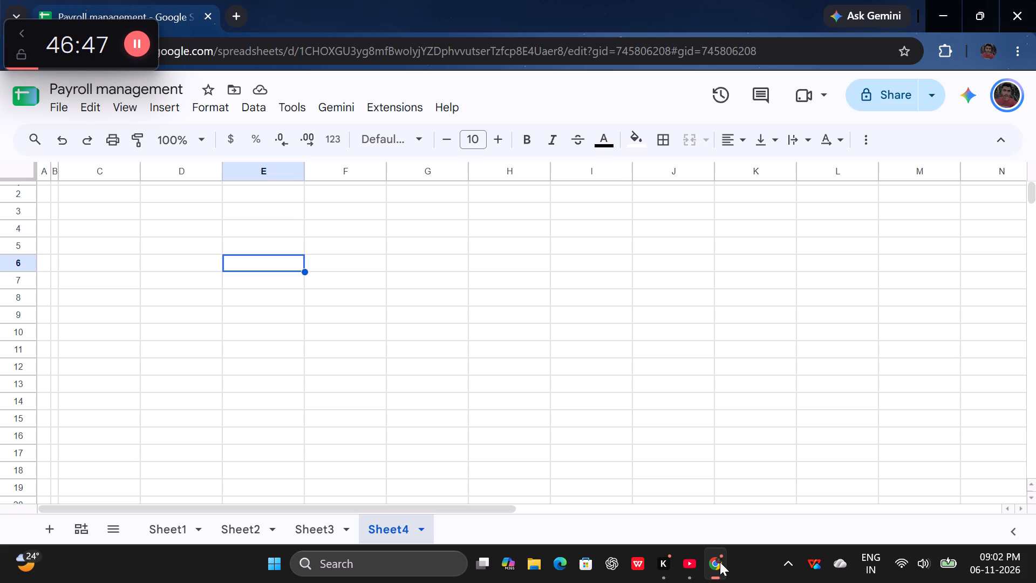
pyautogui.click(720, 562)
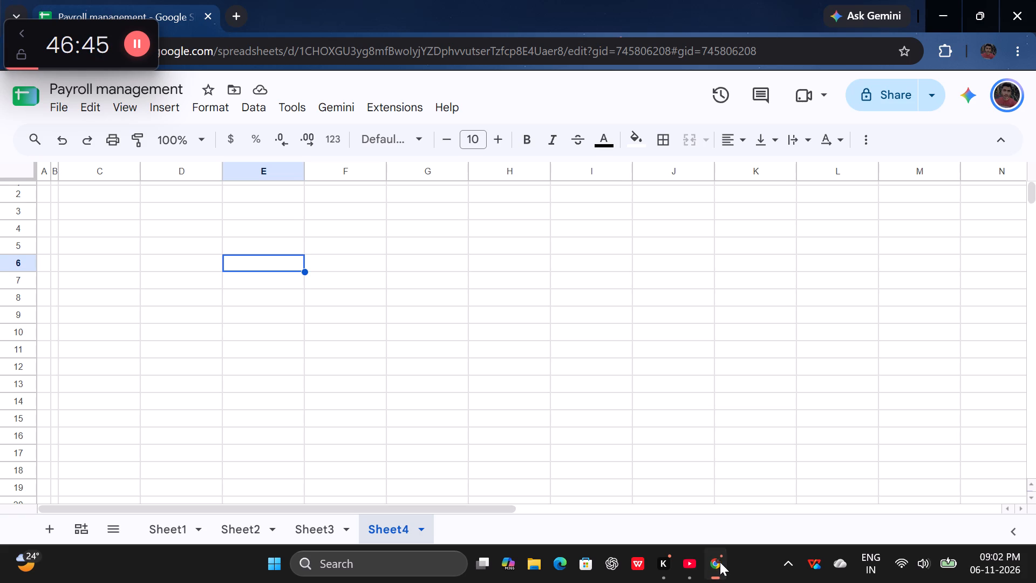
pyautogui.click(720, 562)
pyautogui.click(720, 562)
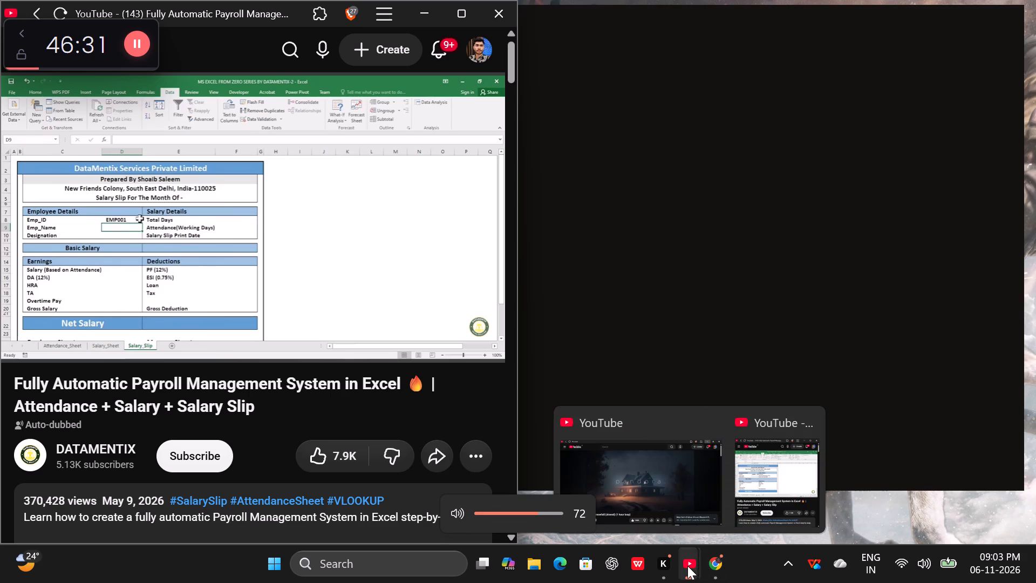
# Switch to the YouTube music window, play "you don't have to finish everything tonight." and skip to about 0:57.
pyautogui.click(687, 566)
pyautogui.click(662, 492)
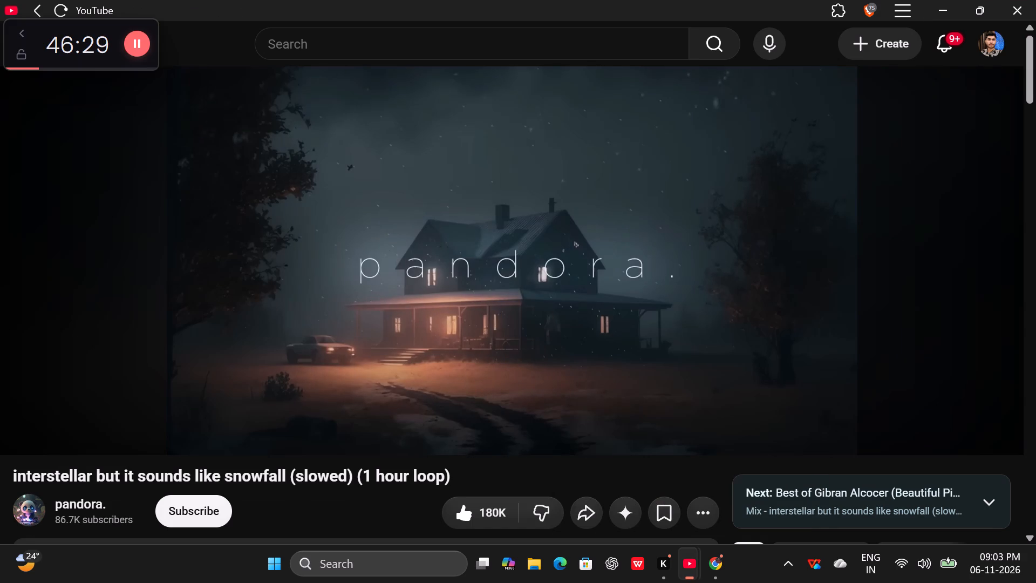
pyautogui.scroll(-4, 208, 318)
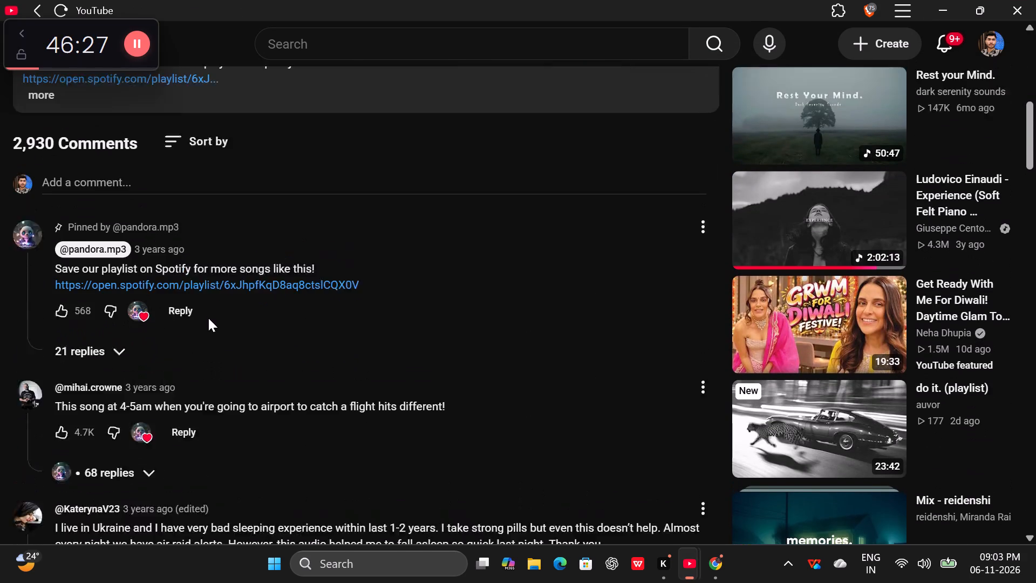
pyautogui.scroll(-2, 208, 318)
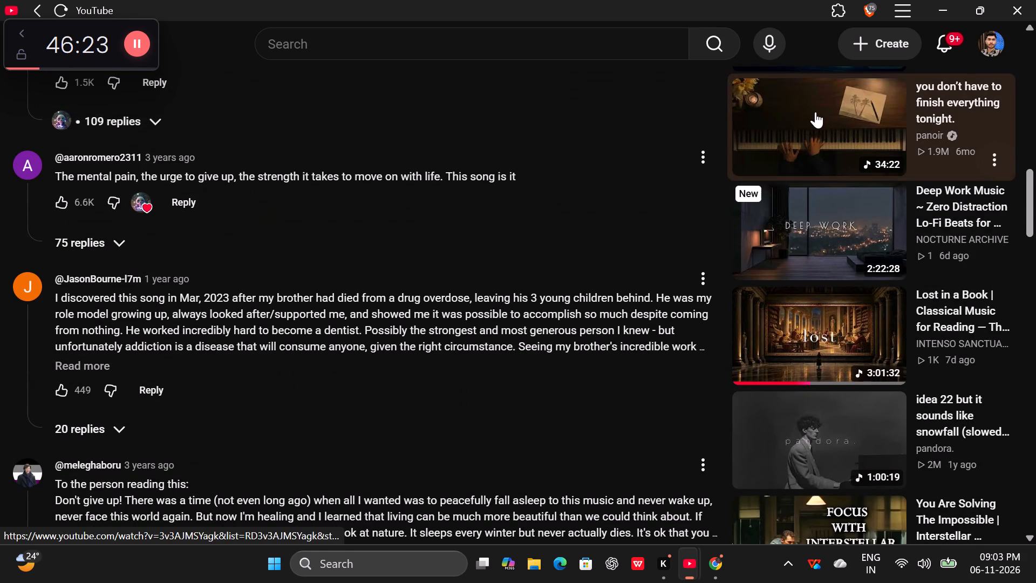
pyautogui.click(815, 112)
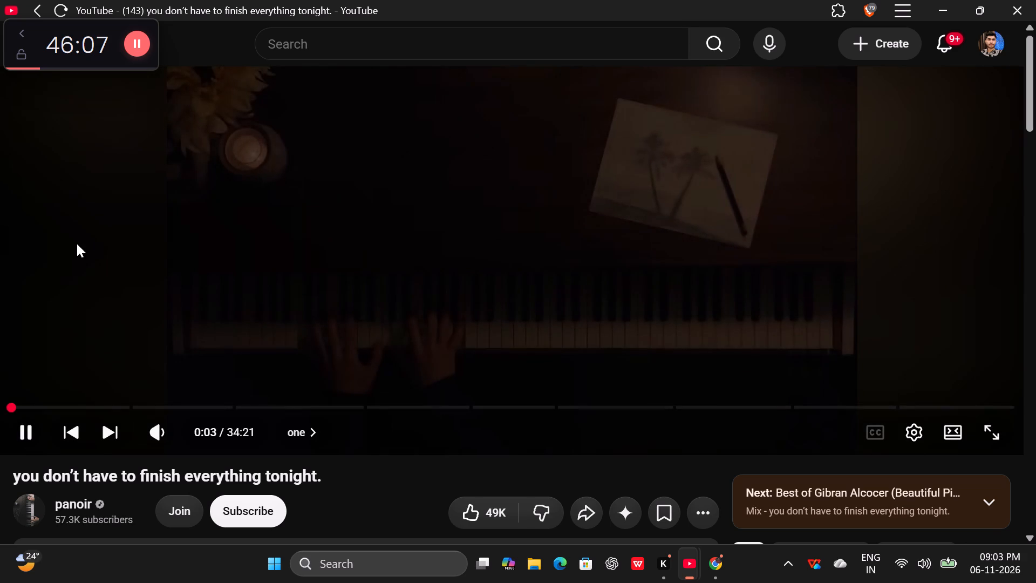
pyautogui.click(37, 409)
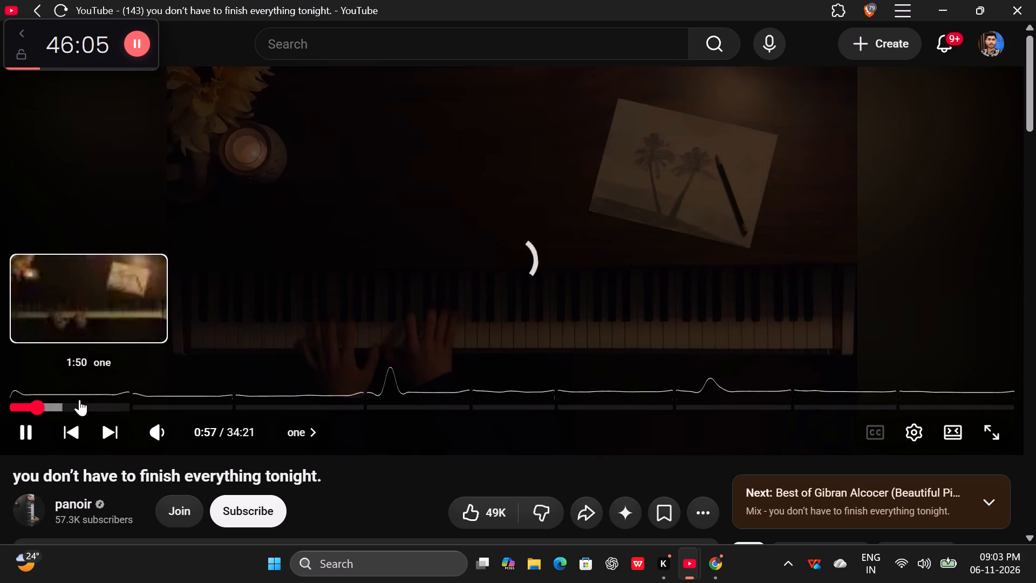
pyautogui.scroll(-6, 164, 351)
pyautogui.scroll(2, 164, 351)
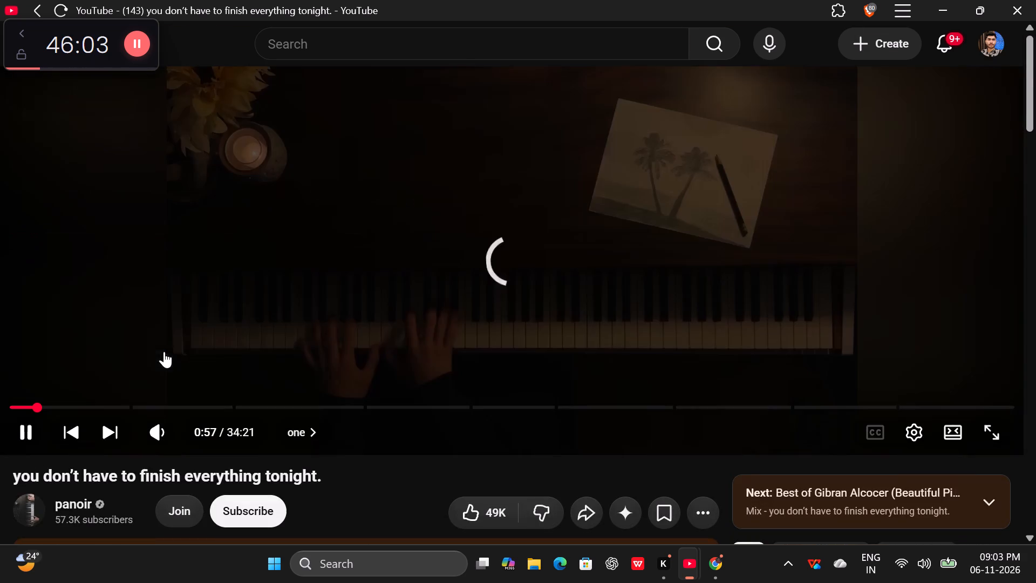
# Browse the recommended videos and change the background music to "Music to Rest Your Mind." by dark serenity sounds.
pyautogui.click(917, 432)
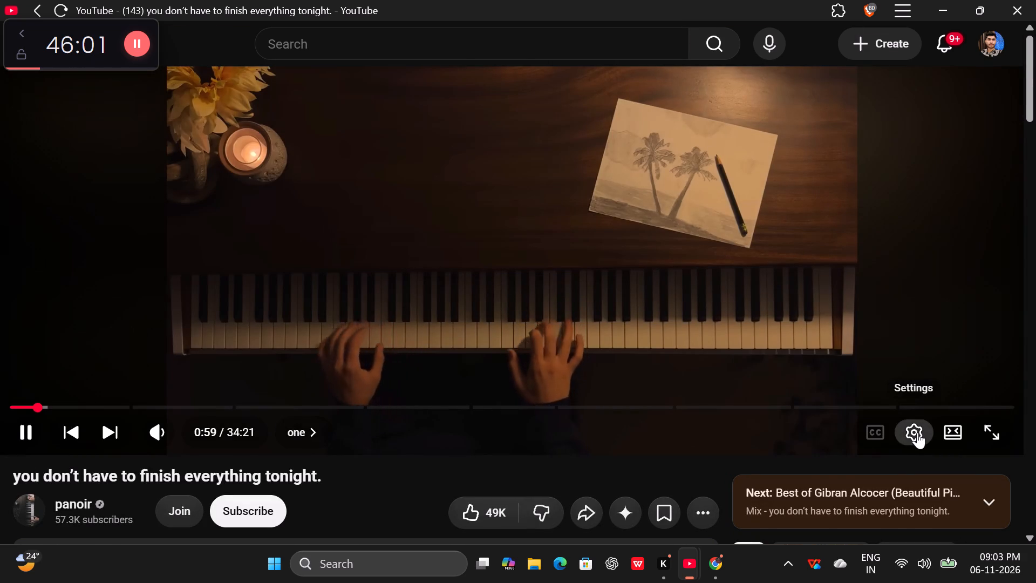
pyautogui.scroll(-1, 917, 342)
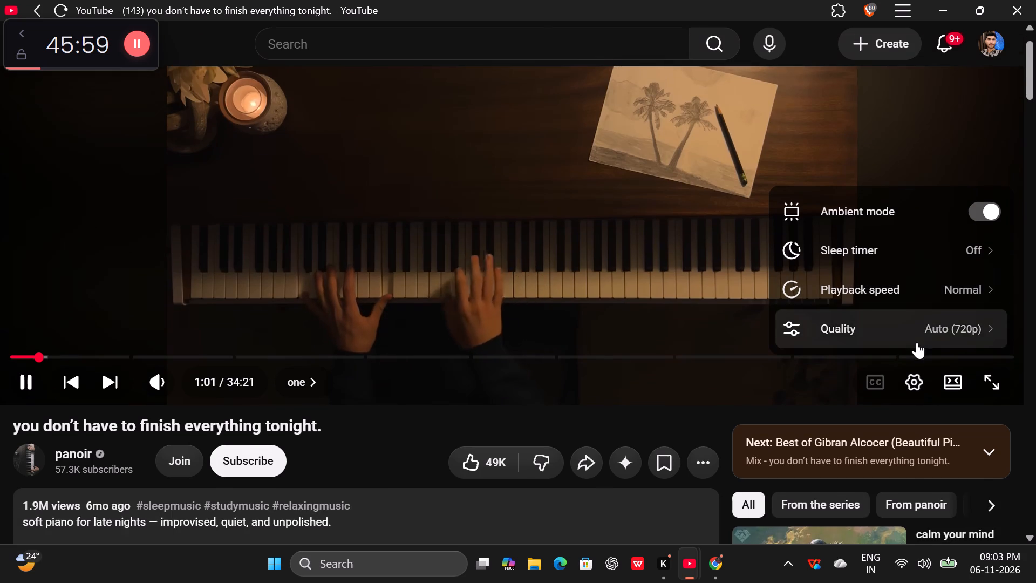
pyautogui.scroll(-4, 507, 452)
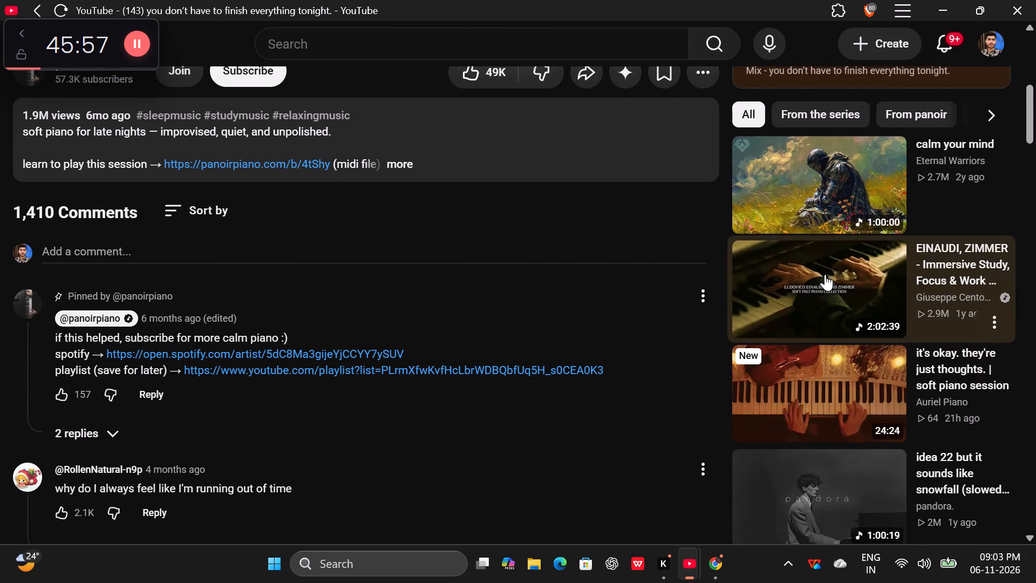
pyautogui.scroll(-3, 595, 329)
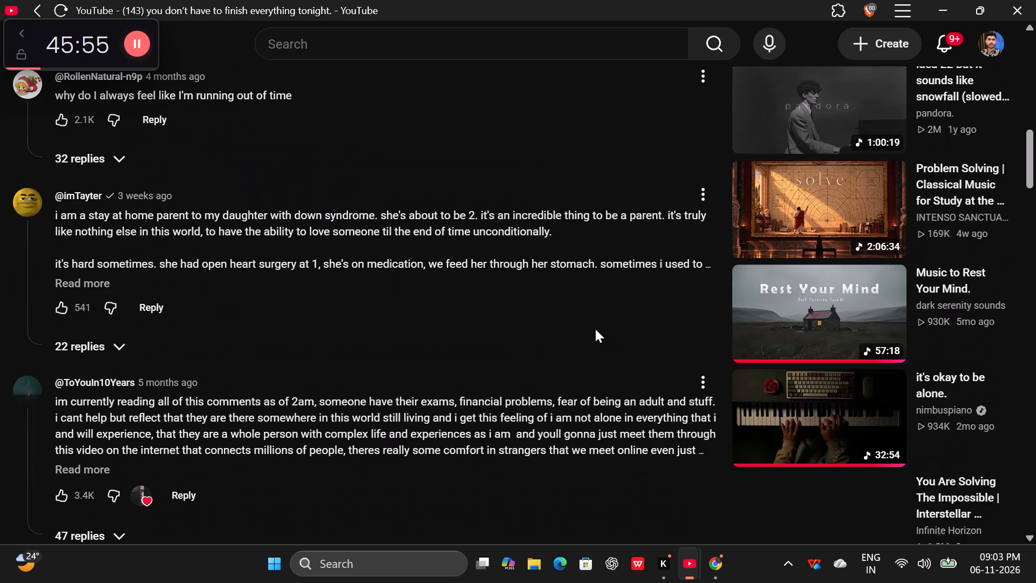
pyautogui.scroll(-1, 595, 329)
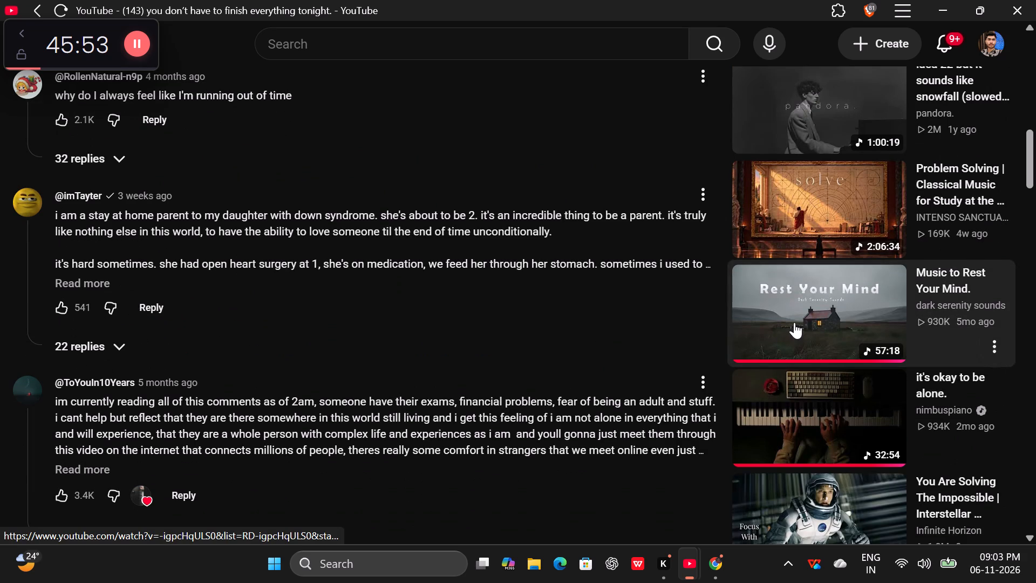
pyautogui.click(794, 322)
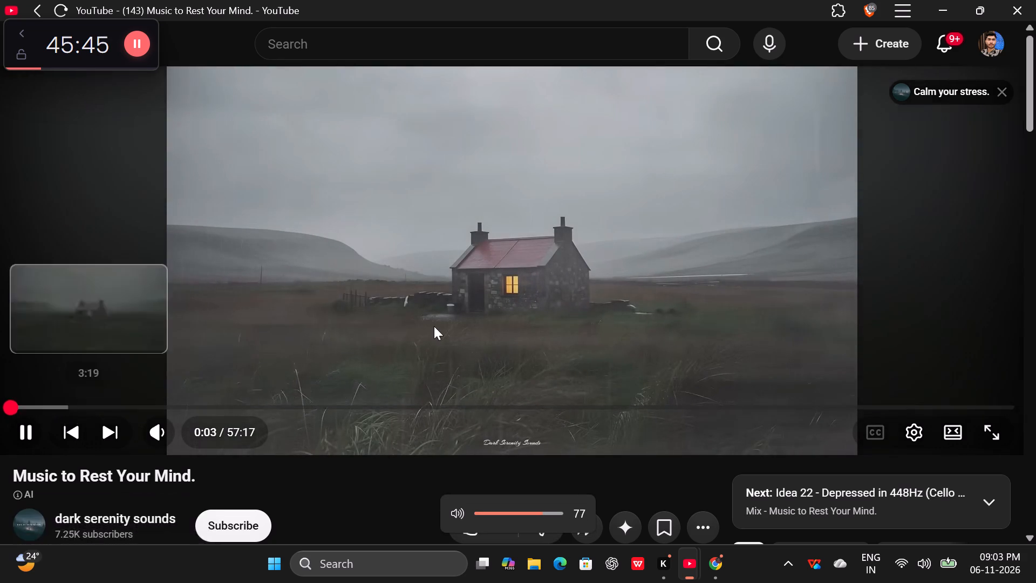
# Like the "Music to Rest Your Mind." video, check its save-to-playlist options and close them.
pyautogui.scroll(-2, 439, 325)
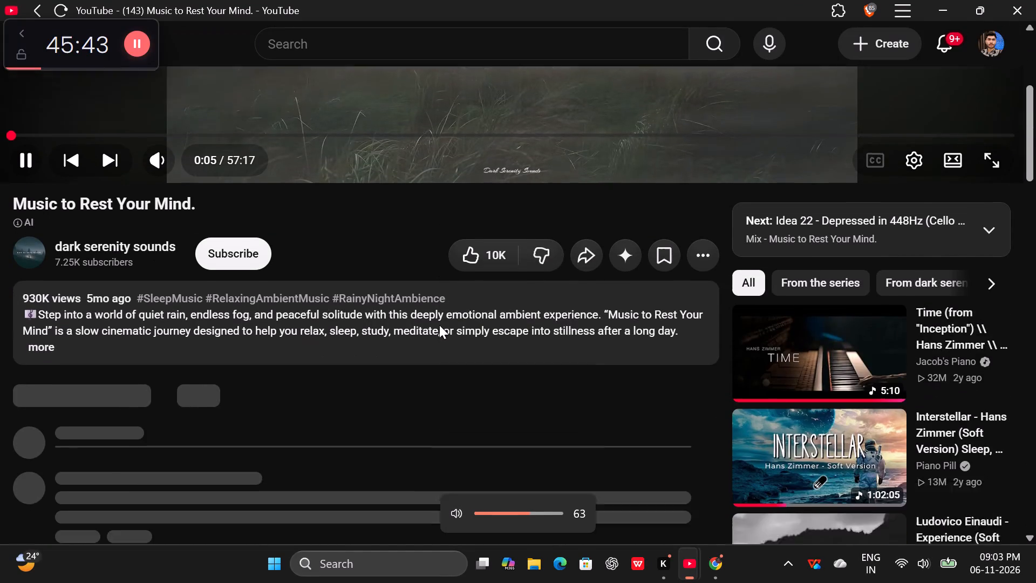
pyautogui.scroll(-1, 439, 325)
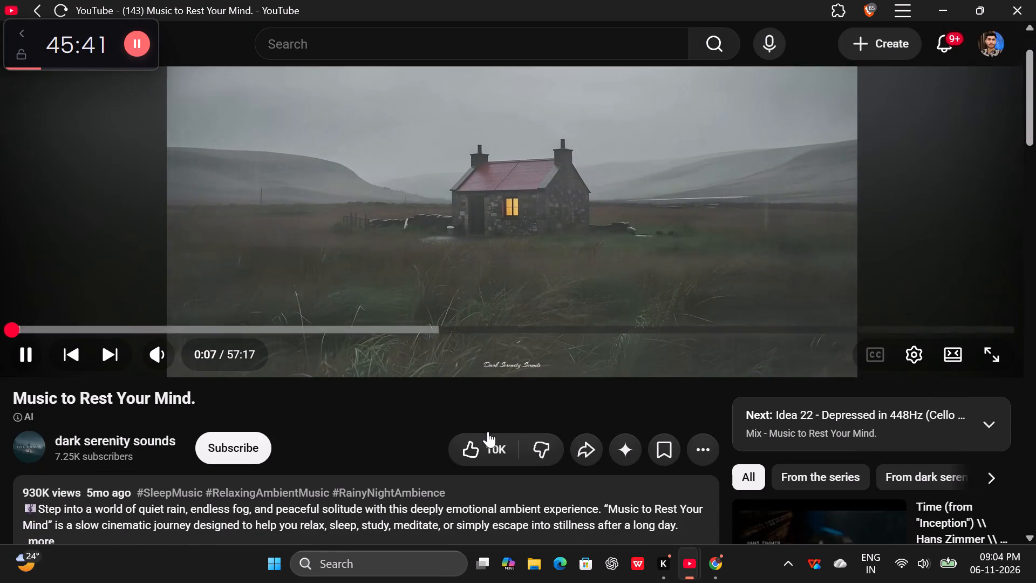
pyautogui.click(468, 456)
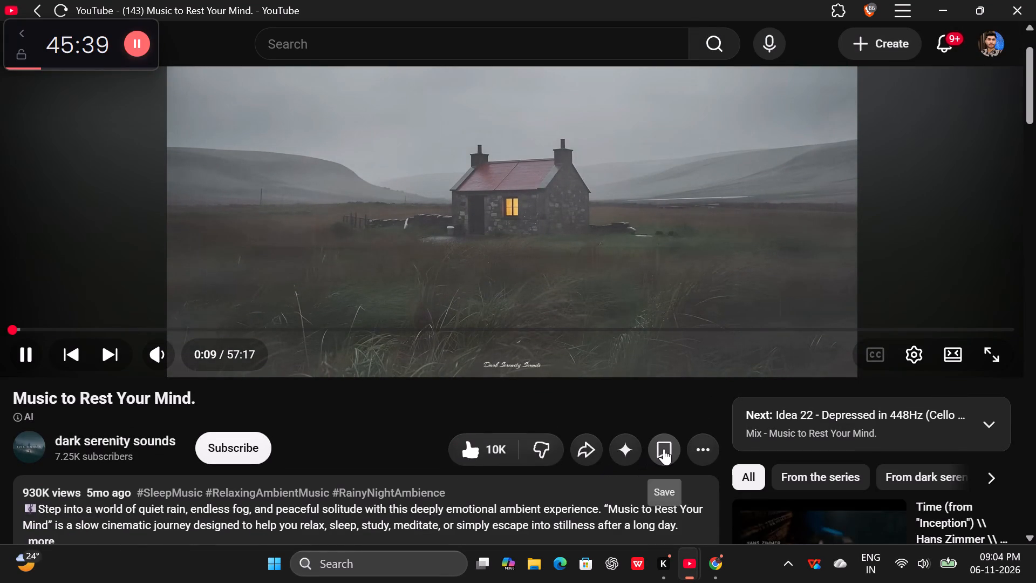
pyautogui.click(664, 449)
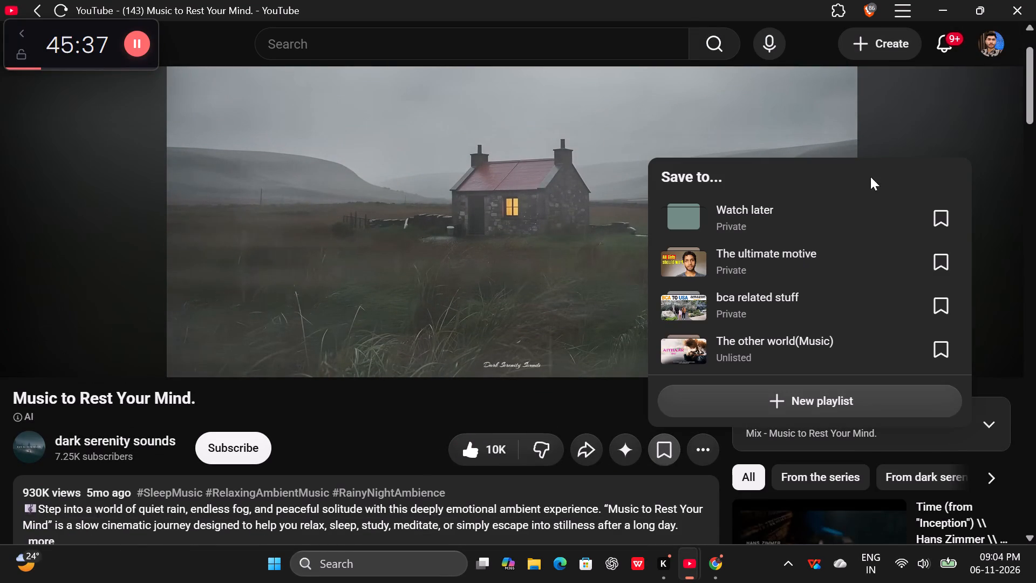
pyautogui.click(313, 435)
# Minimize the music window and return to Sheet4 of the Payroll management spreadsheet, glancing at the tutorial's salary slip layout.
pyautogui.click(940, 4)
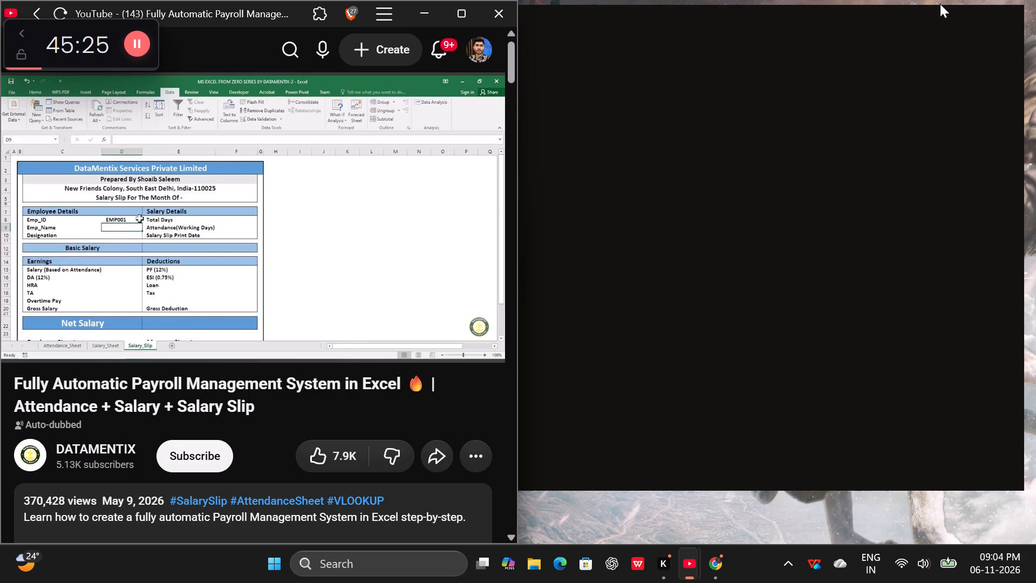
pyautogui.click(727, 563)
pyautogui.click(727, 563)
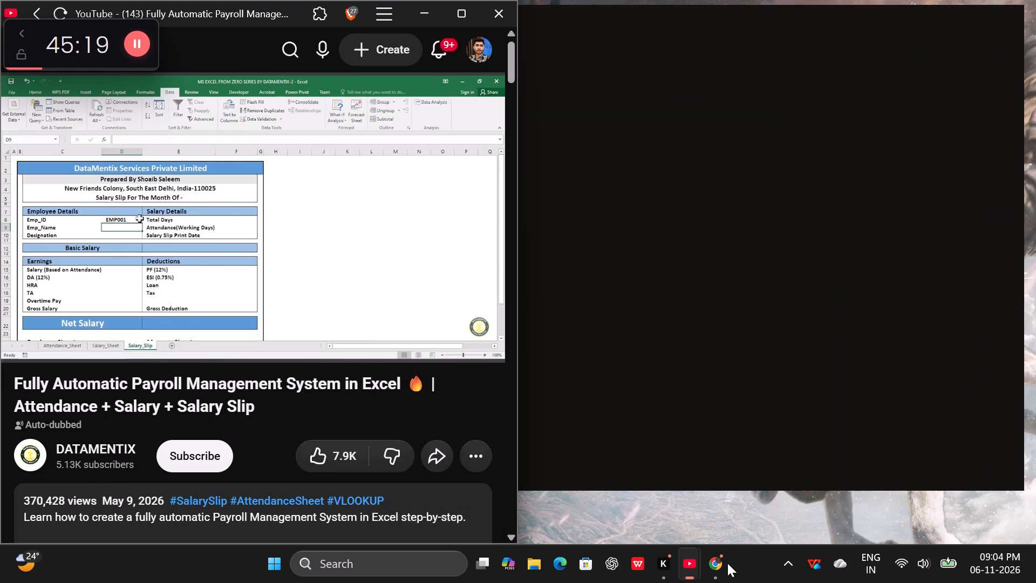
pyautogui.click(727, 563)
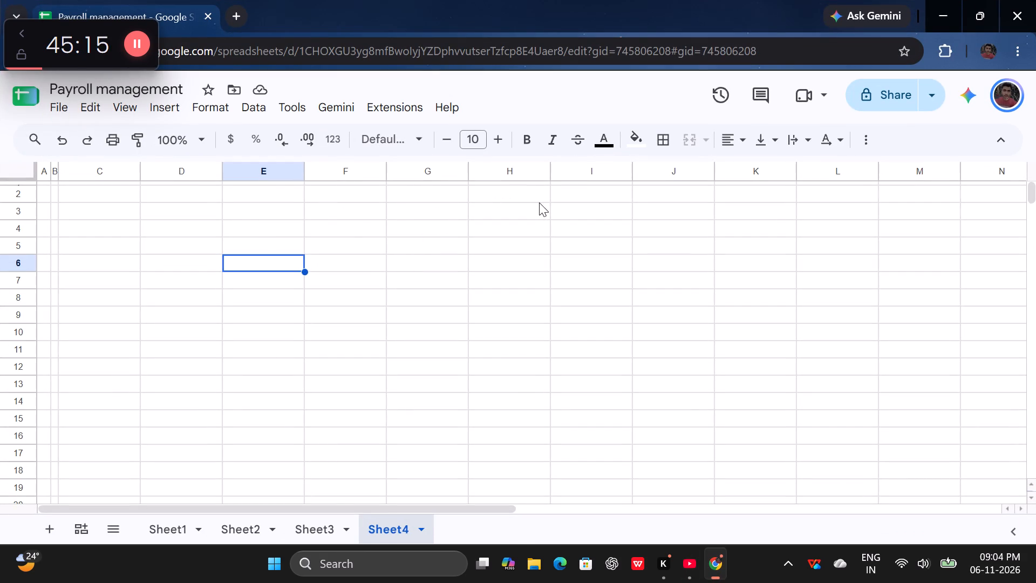
pyautogui.click(713, 577)
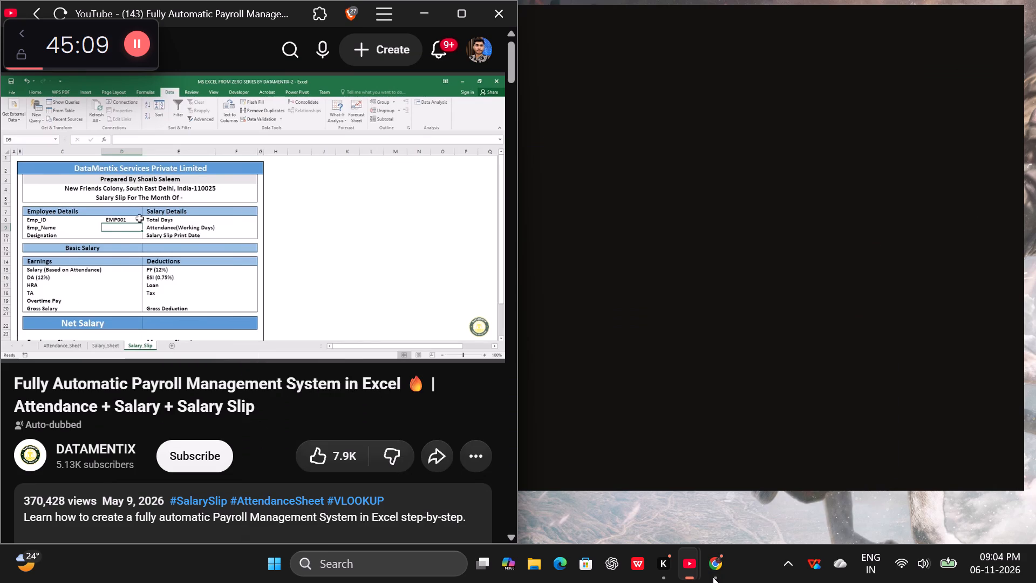
pyautogui.click(713, 577)
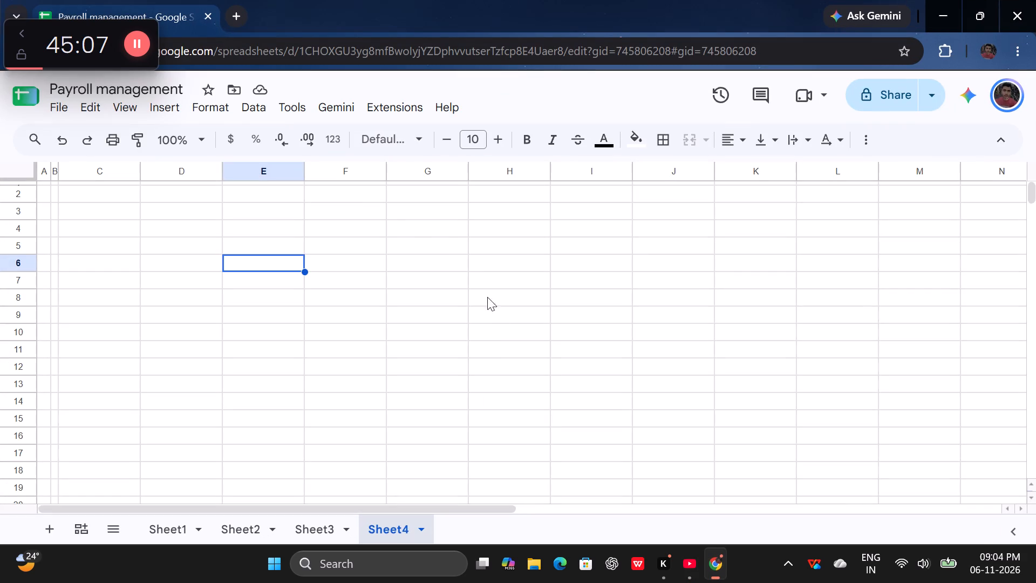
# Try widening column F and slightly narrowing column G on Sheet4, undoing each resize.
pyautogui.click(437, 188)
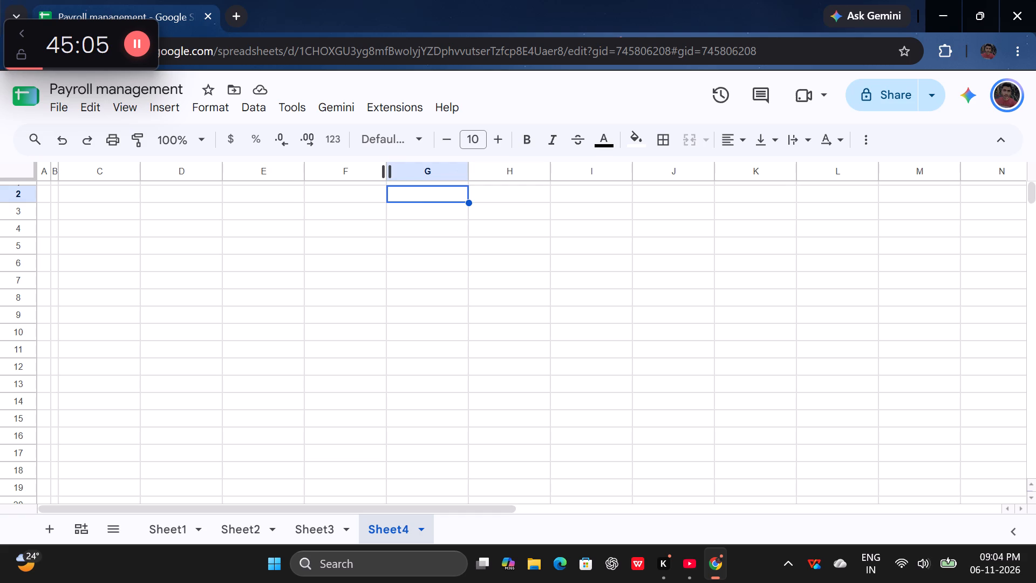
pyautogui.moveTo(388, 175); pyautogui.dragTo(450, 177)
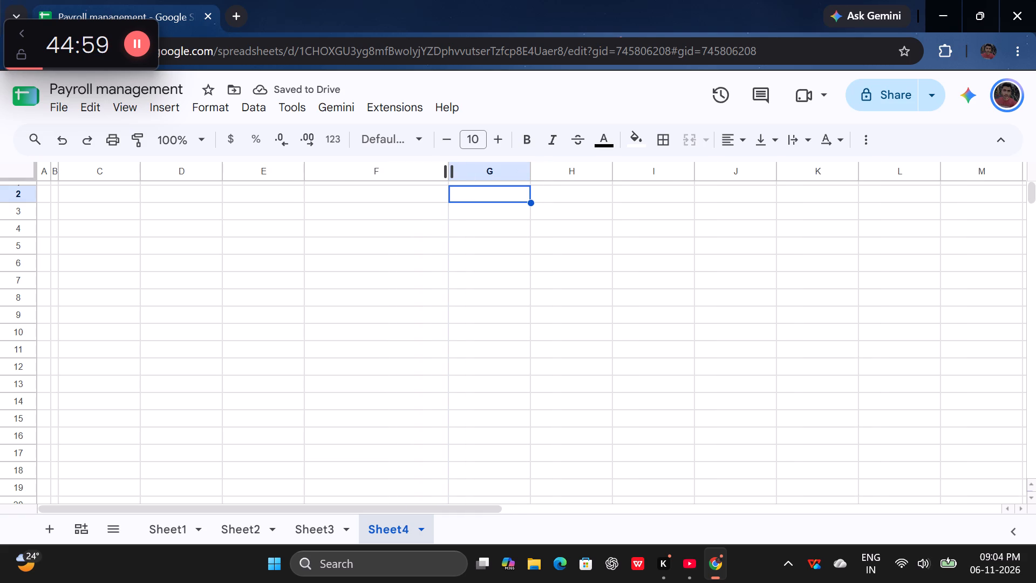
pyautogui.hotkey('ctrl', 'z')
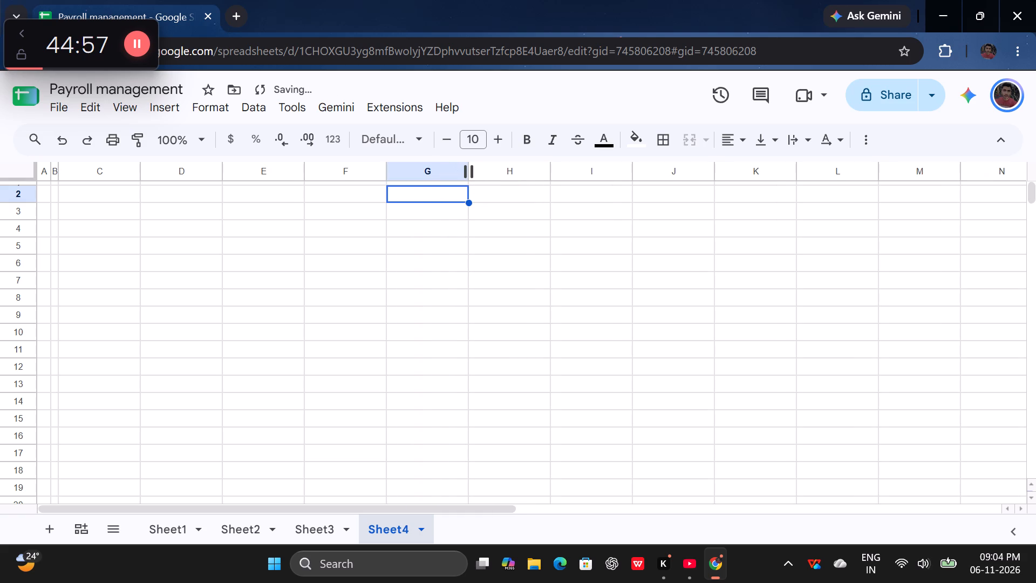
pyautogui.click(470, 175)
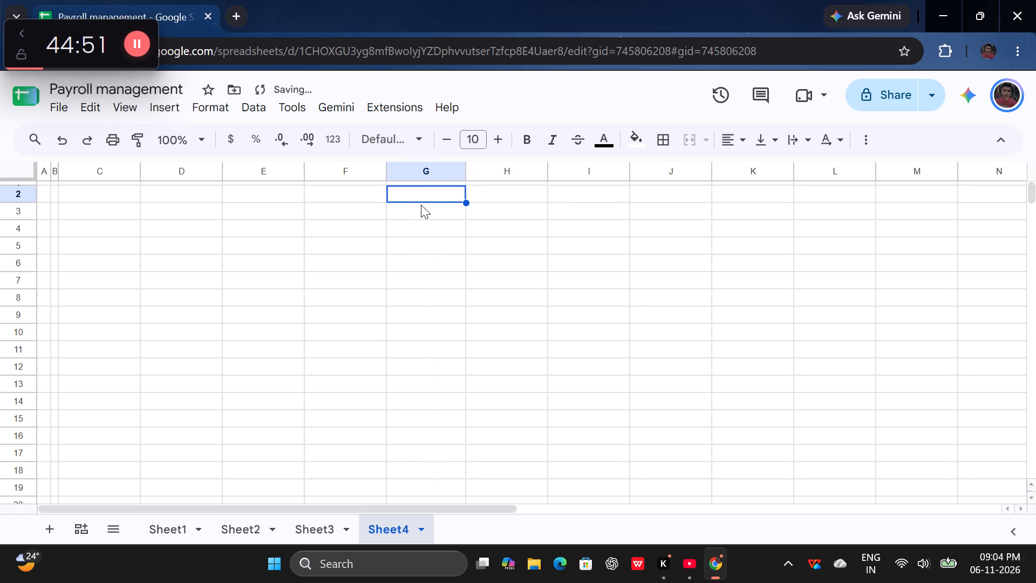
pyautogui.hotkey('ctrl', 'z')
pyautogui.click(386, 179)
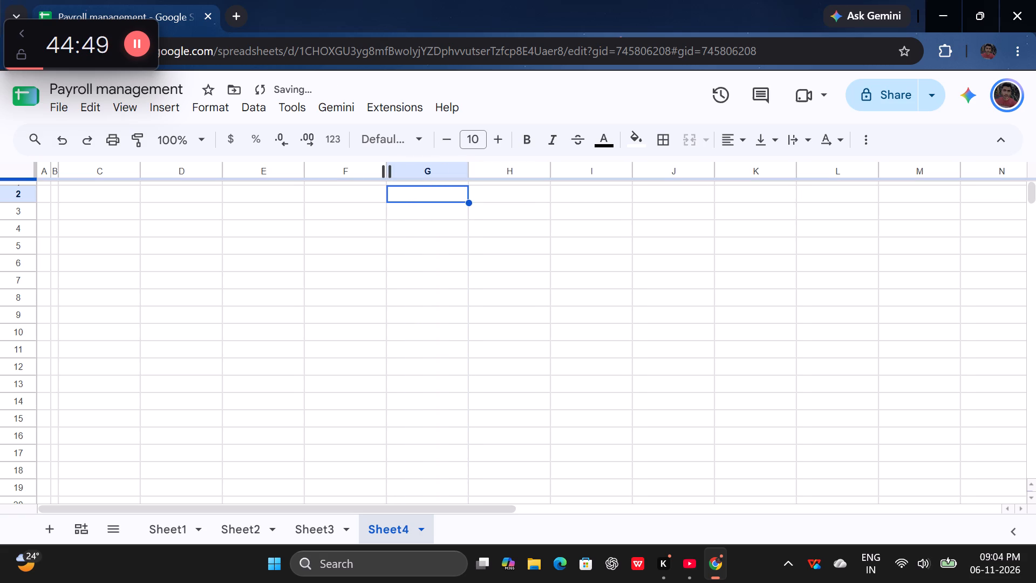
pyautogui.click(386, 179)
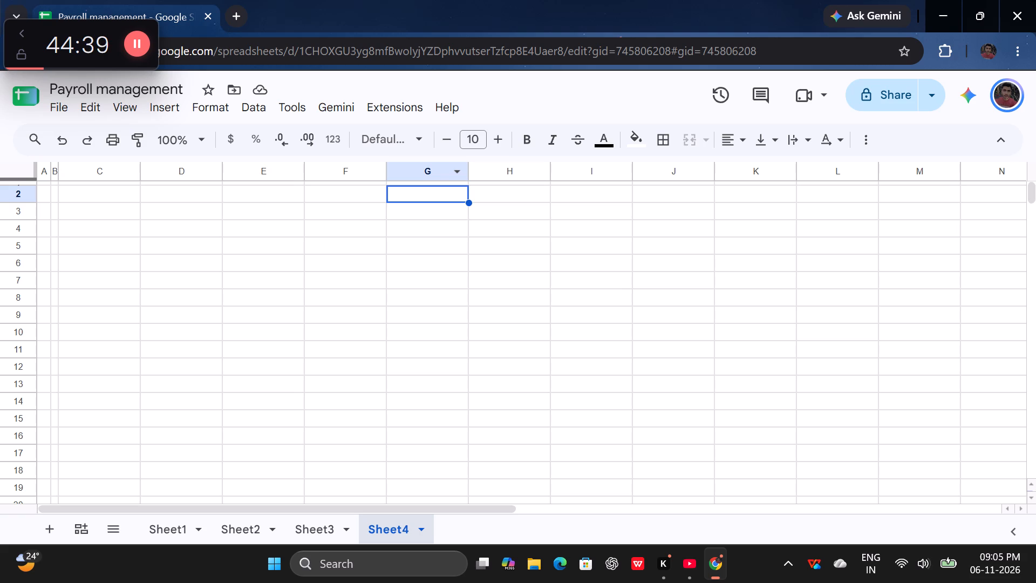
# Narrow column G on Sheet4 to a thin margin column slightly slimmer than column B.
pyautogui.click(400, 257)
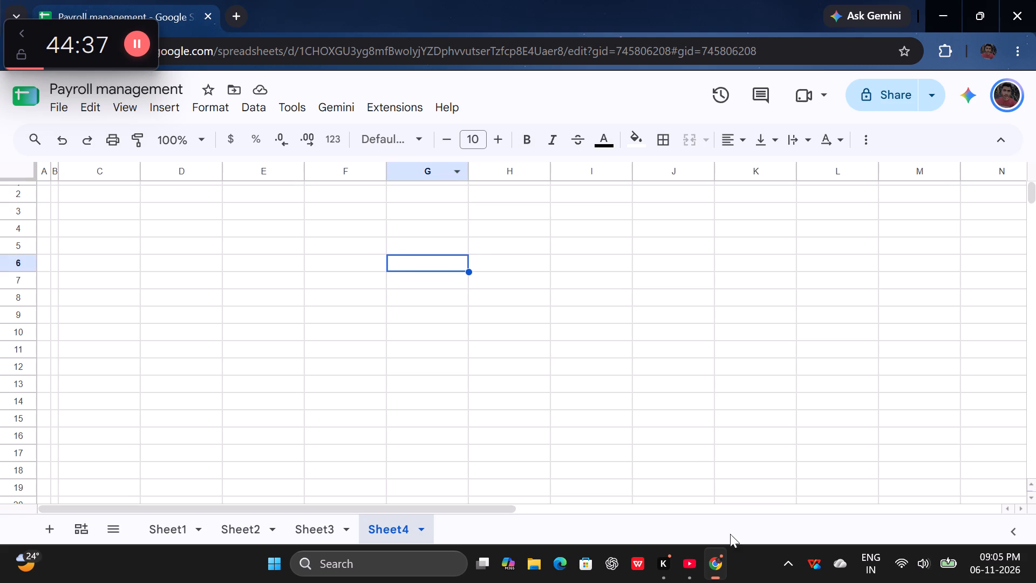
pyautogui.moveTo(468, 174); pyautogui.dragTo(446, 175)
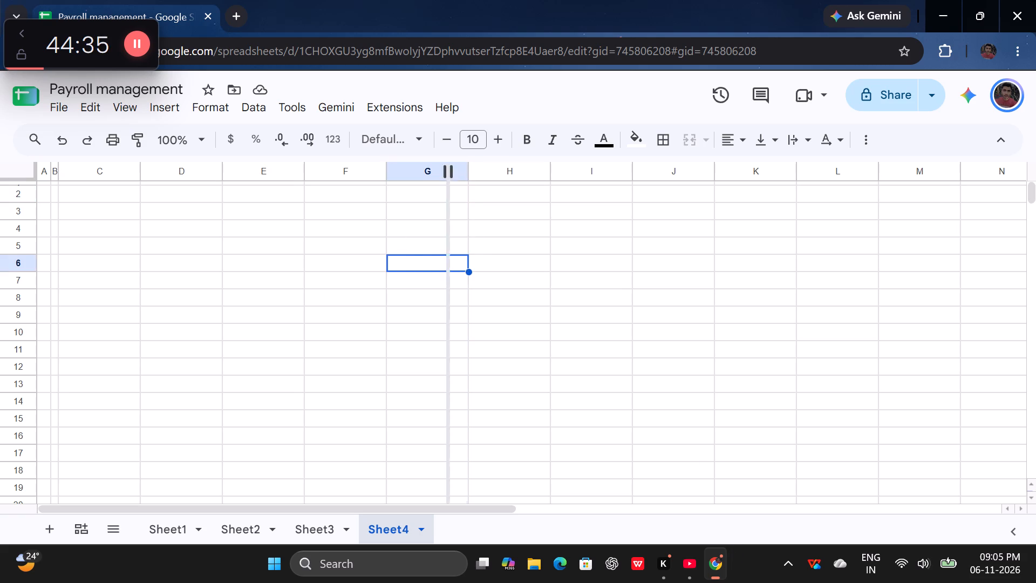
pyautogui.moveTo(446, 175); pyautogui.dragTo(398, 177)
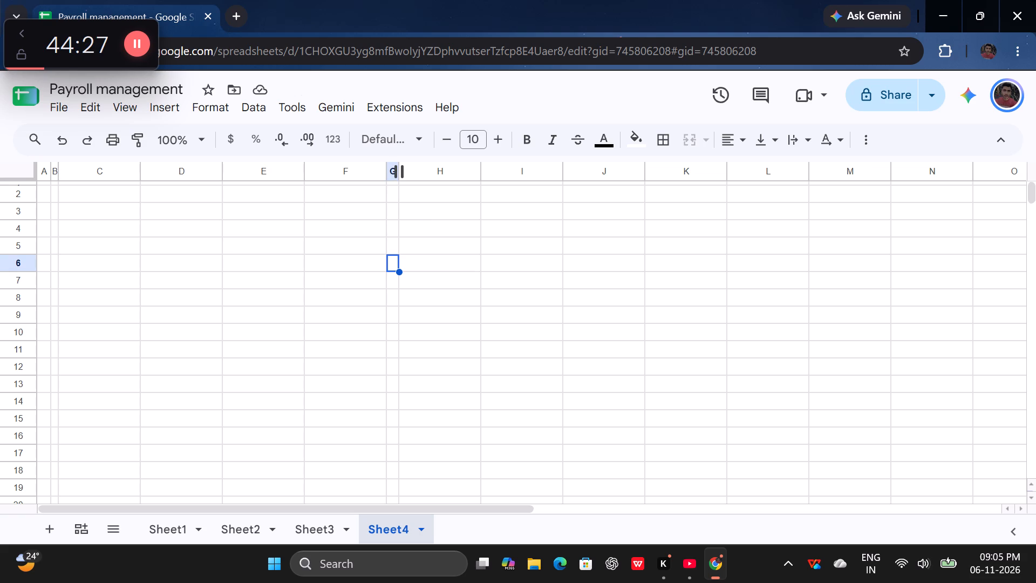
pyautogui.moveTo(397, 173); pyautogui.dragTo(389, 173)
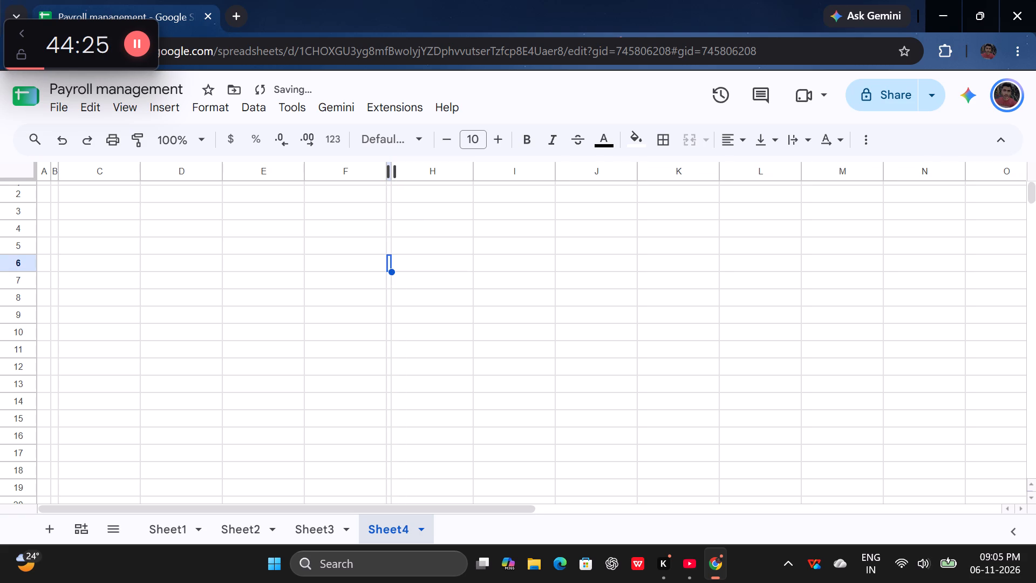
# Try widening the thin column G slightly, and undo all of column G's width changes on Sheet4.
pyautogui.click(391, 175)
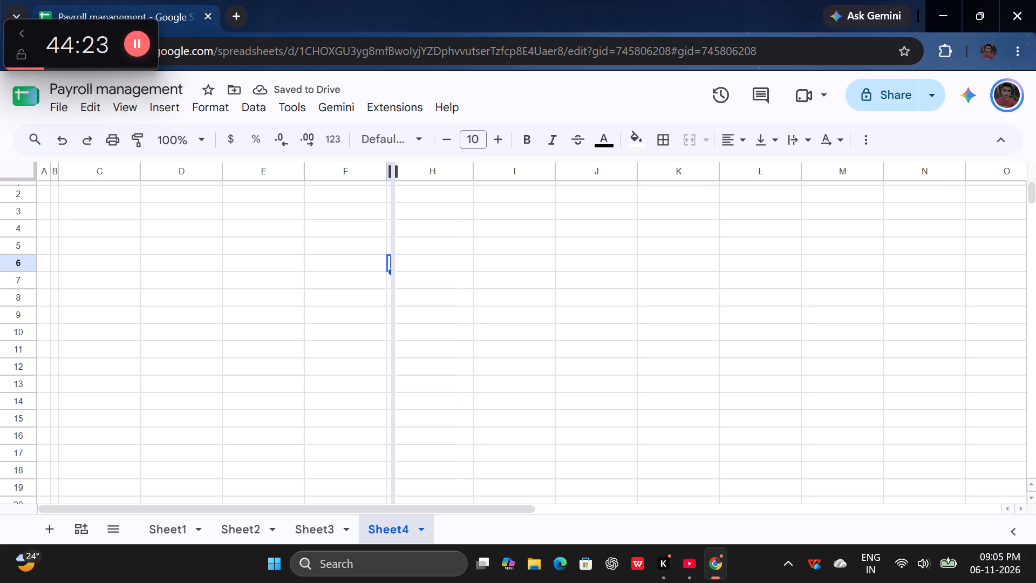
pyautogui.scroll(1, 465, 278)
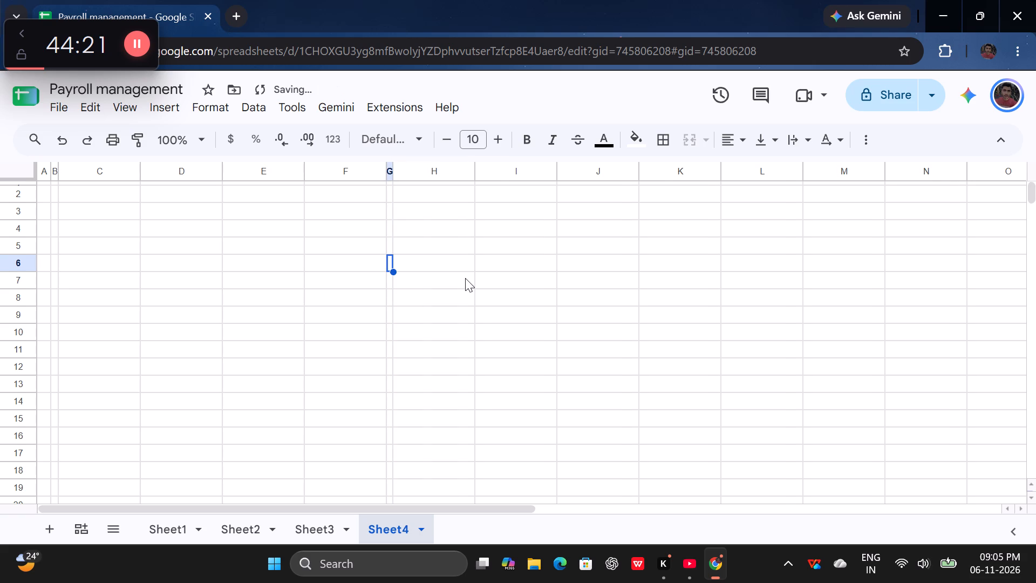
pyautogui.scroll(1, 465, 278)
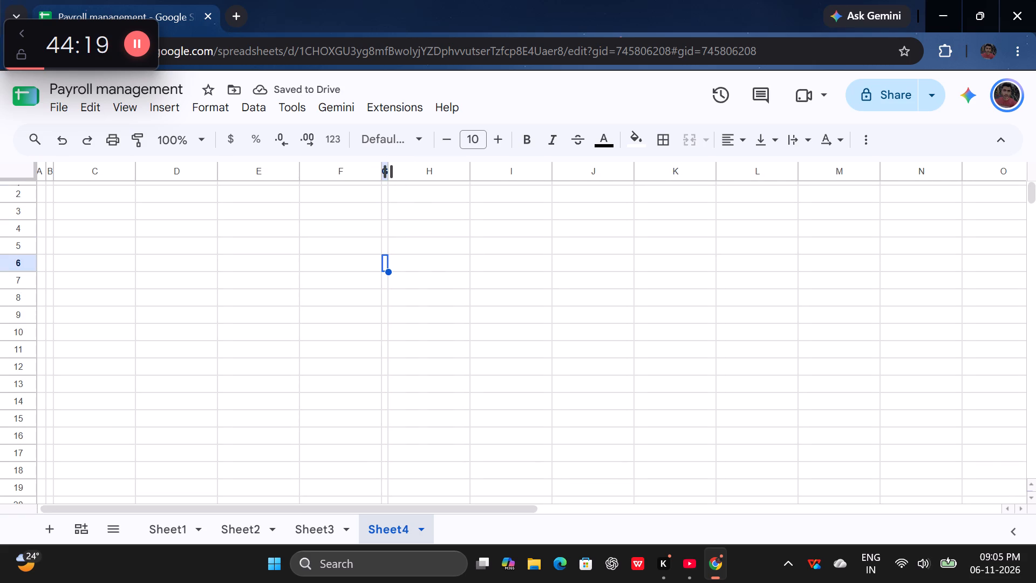
pyautogui.hscroll(1, 442, 252)
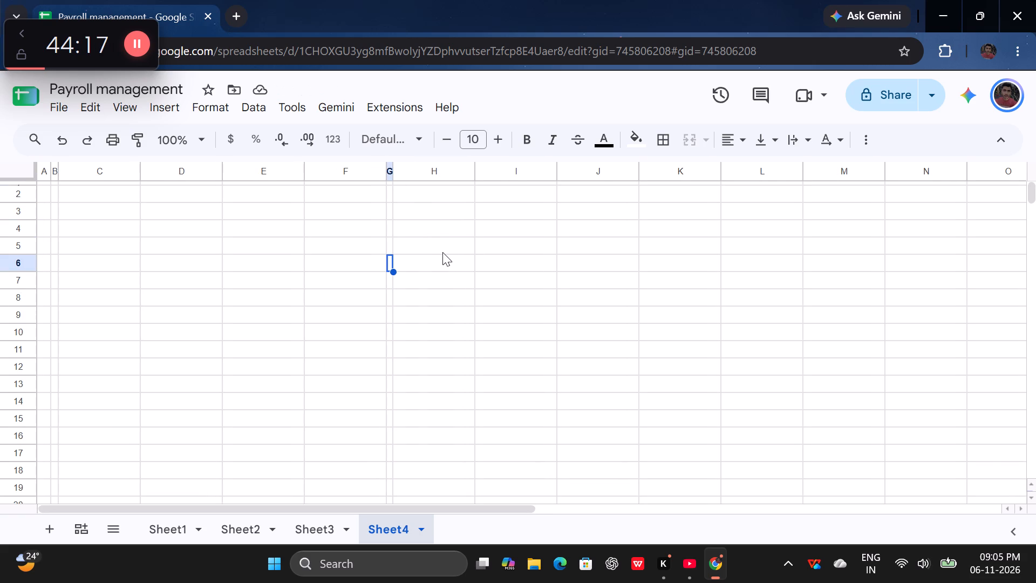
pyautogui.hotkey('ctrl', 'z')
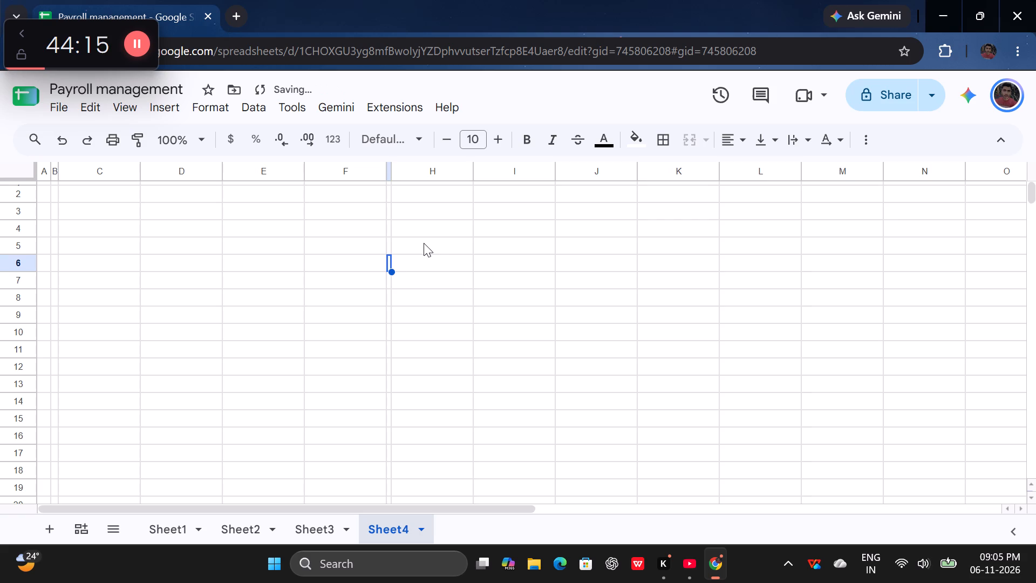
pyautogui.hotkey('ctrl', 'z')
pyautogui.hotkey('ctrl', 'z')
# Narrow column H on Sheet4 to a thin margin column about as wide as column B.
pyautogui.click(513, 202)
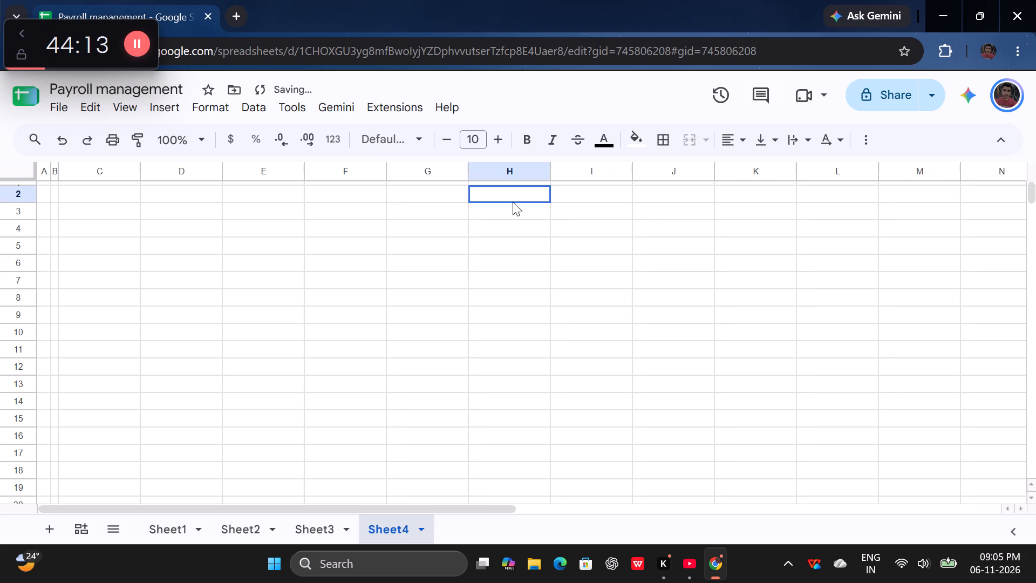
pyautogui.moveTo(550, 172); pyautogui.dragTo(514, 170)
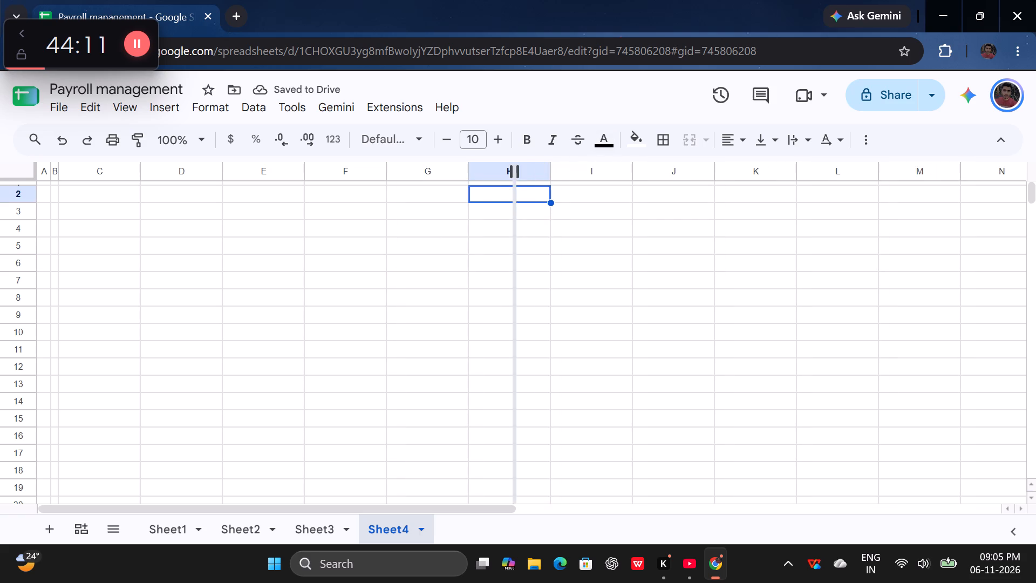
pyautogui.moveTo(514, 170); pyautogui.dragTo(474, 160)
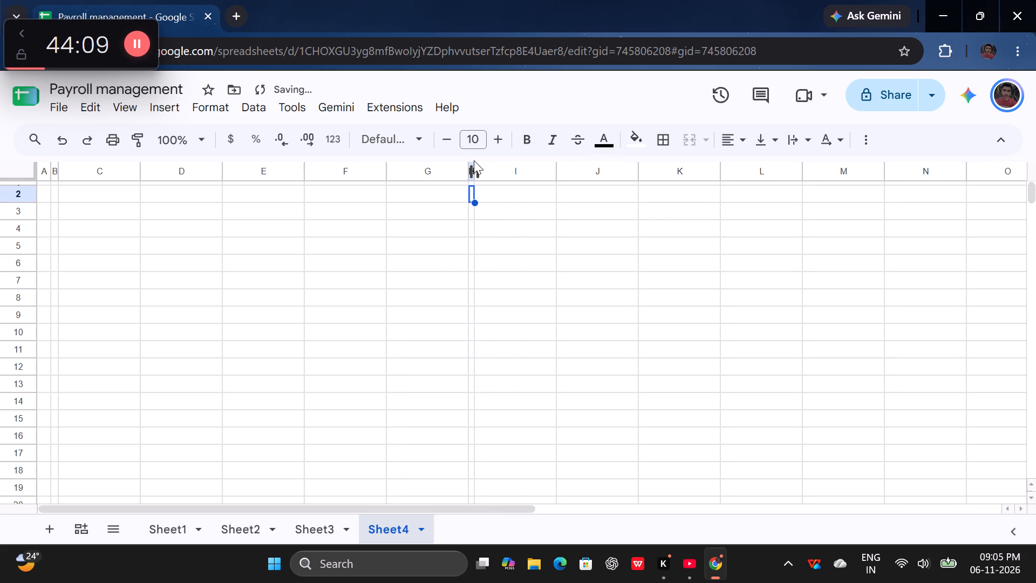
pyautogui.click(476, 171)
pyautogui.click(476, 171)
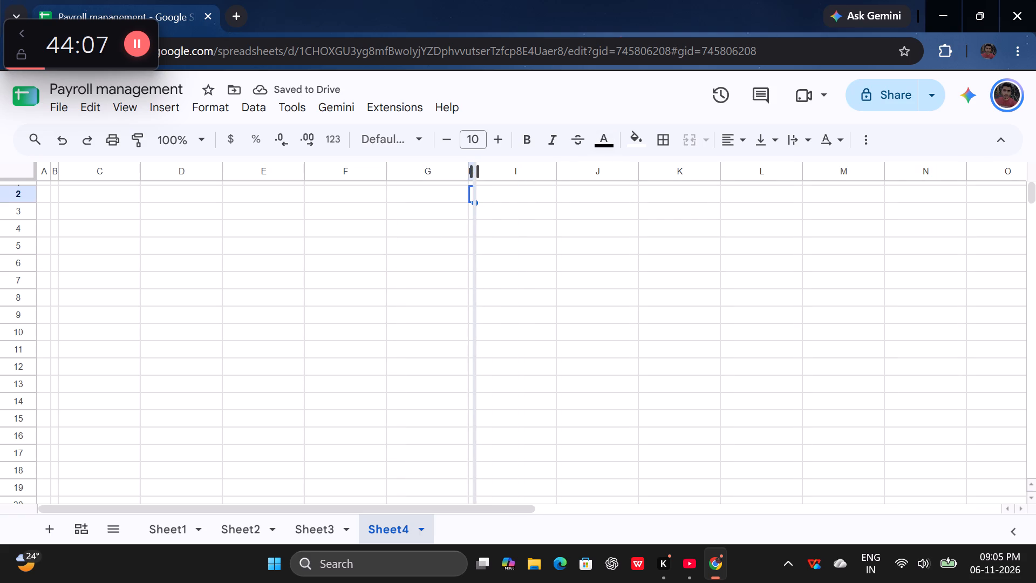
pyautogui.click(510, 289)
pyautogui.click(399, 267)
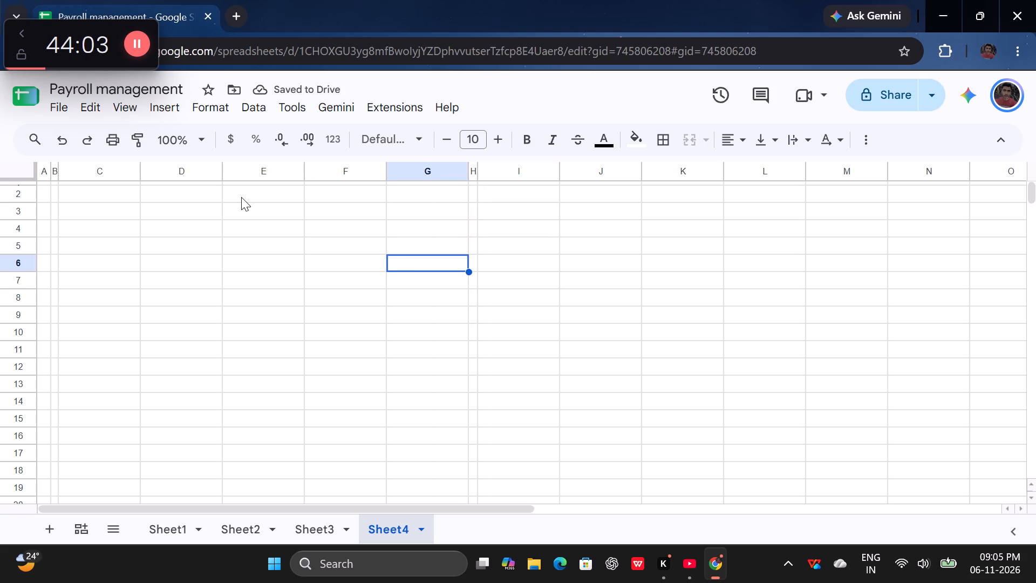
pyautogui.click(241, 197)
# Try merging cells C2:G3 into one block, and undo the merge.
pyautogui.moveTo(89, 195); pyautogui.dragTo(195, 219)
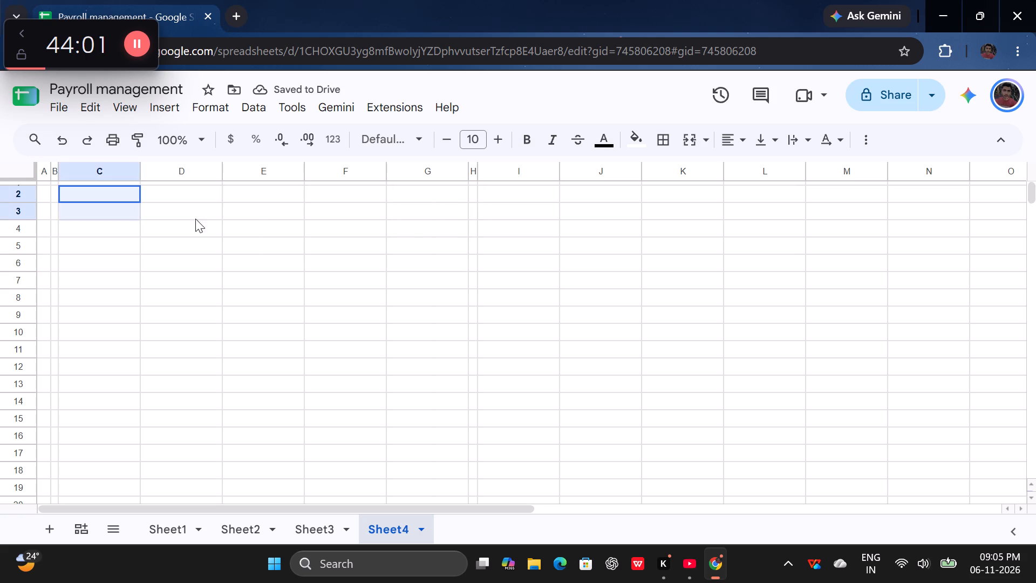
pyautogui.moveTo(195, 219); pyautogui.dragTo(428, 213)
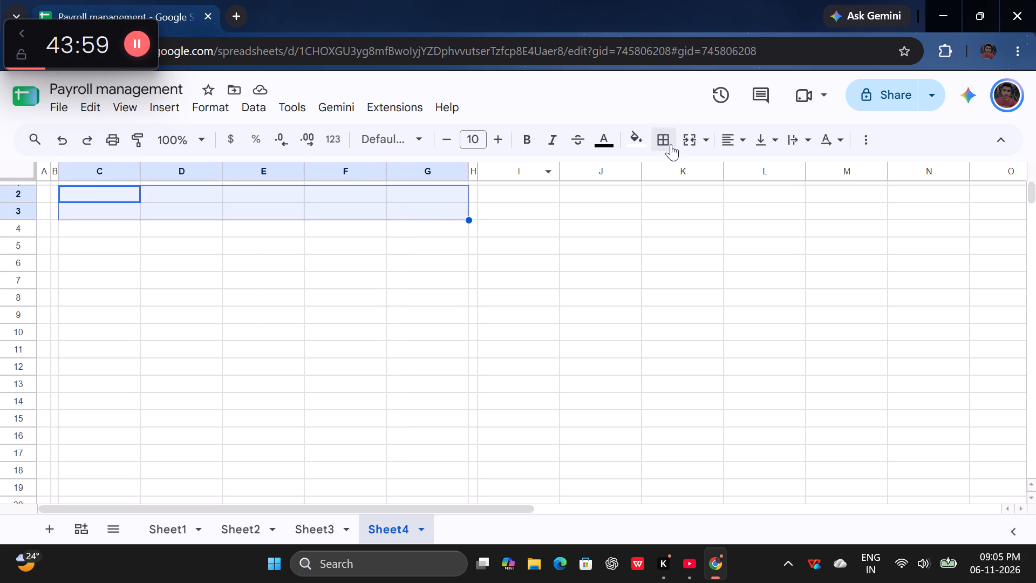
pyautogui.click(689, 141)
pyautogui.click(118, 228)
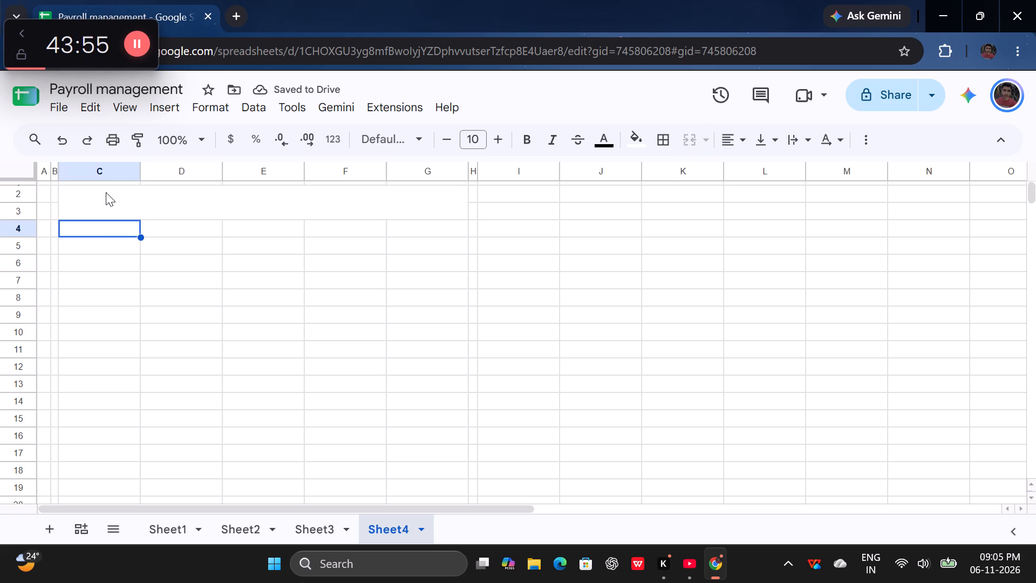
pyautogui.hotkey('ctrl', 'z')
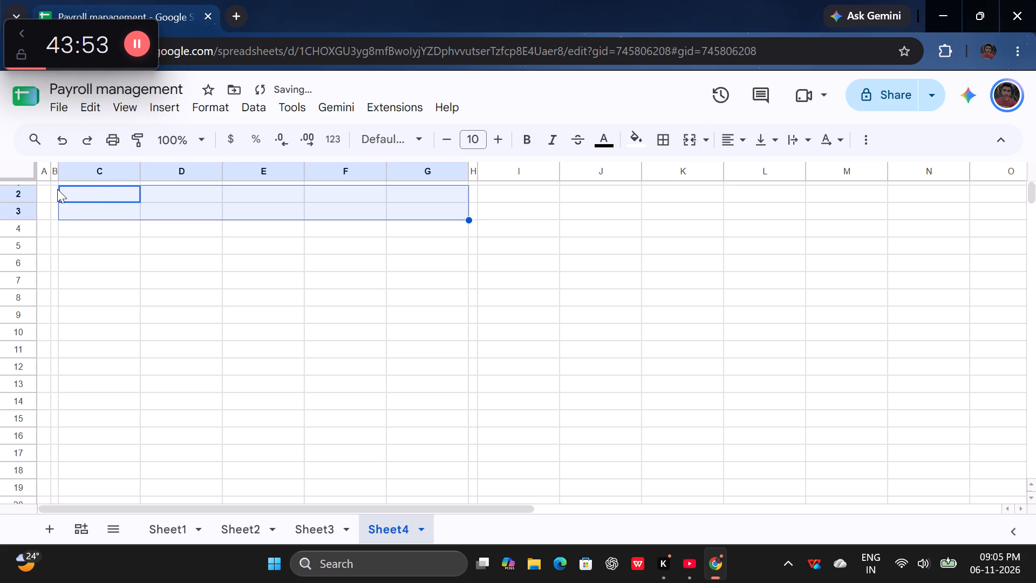
# Merge cells B2:H3 into a single title cell spanning both thin margin columns.
pyautogui.click(57, 189)
pyautogui.moveTo(54, 194); pyautogui.dragTo(214, 200)
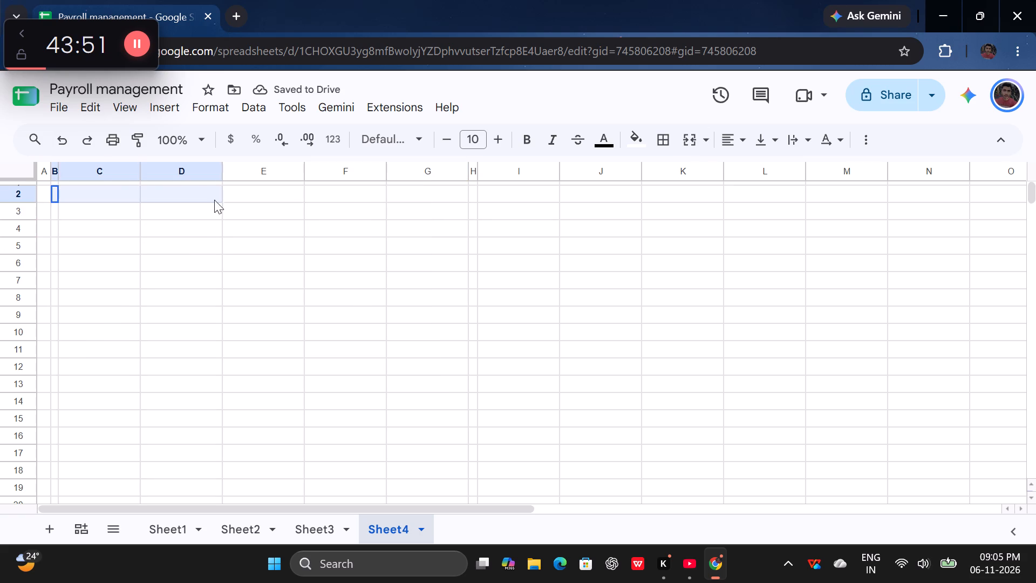
pyautogui.moveTo(214, 200); pyautogui.dragTo(460, 208)
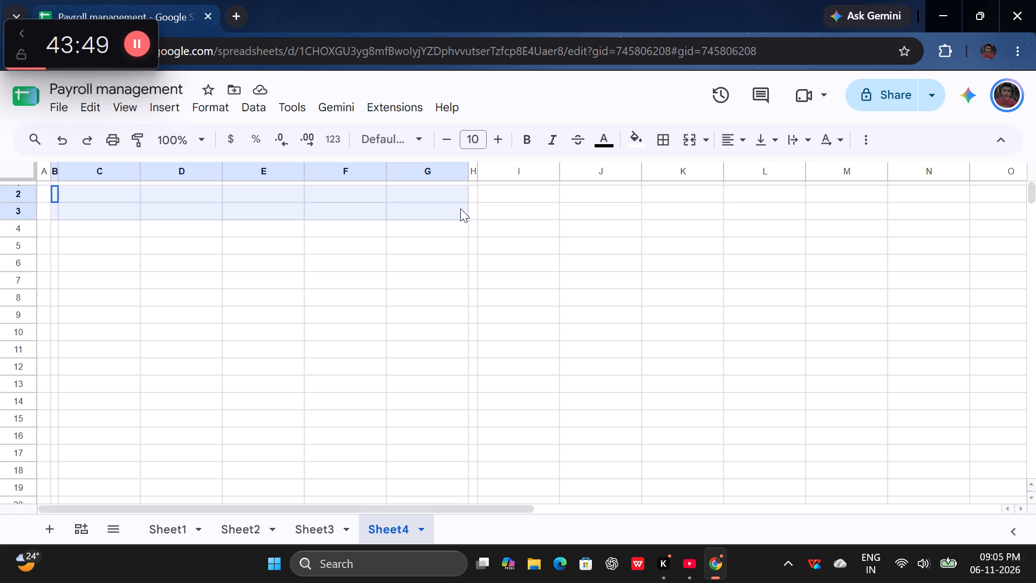
pyautogui.moveTo(460, 208); pyautogui.dragTo(472, 204)
pyautogui.click(418, 182)
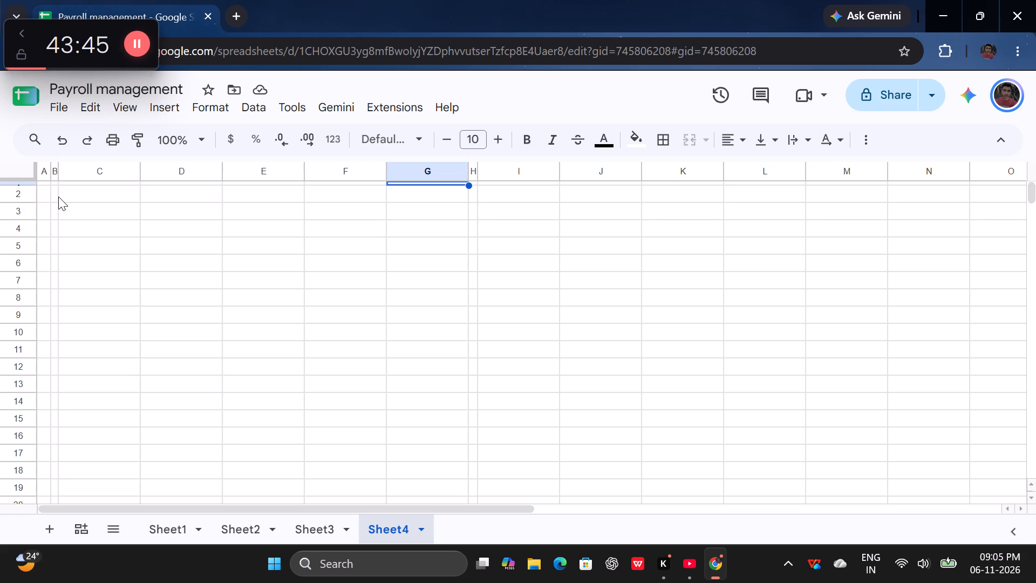
pyautogui.moveTo(53, 198); pyautogui.dragTo(123, 208)
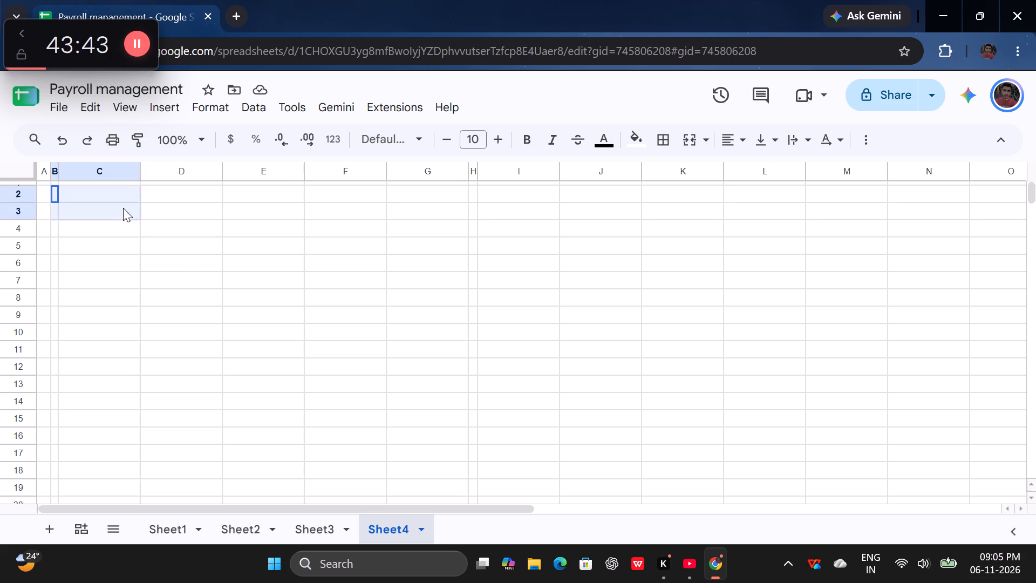
pyautogui.moveTo(123, 208); pyautogui.dragTo(472, 207)
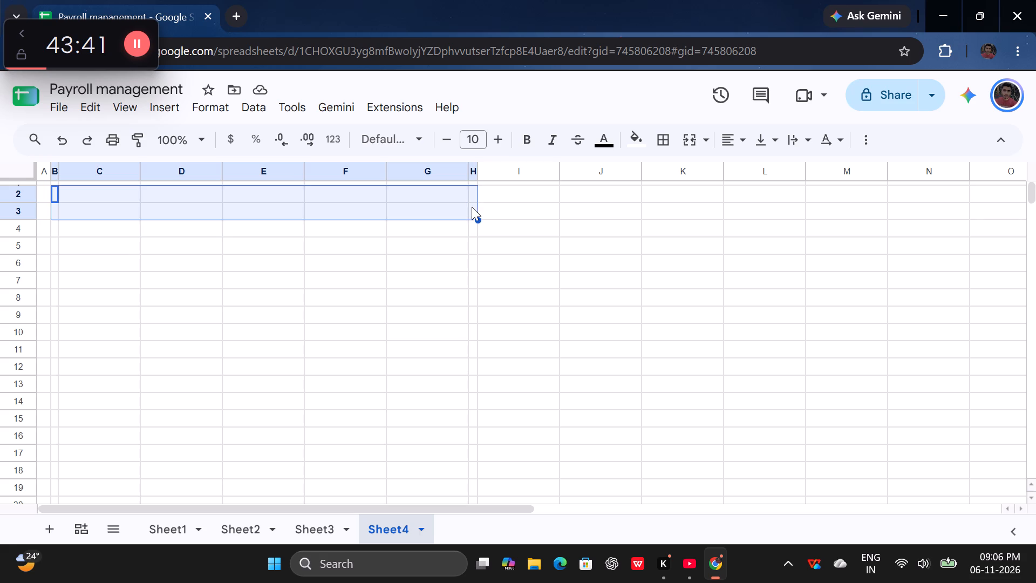
pyautogui.click(688, 141)
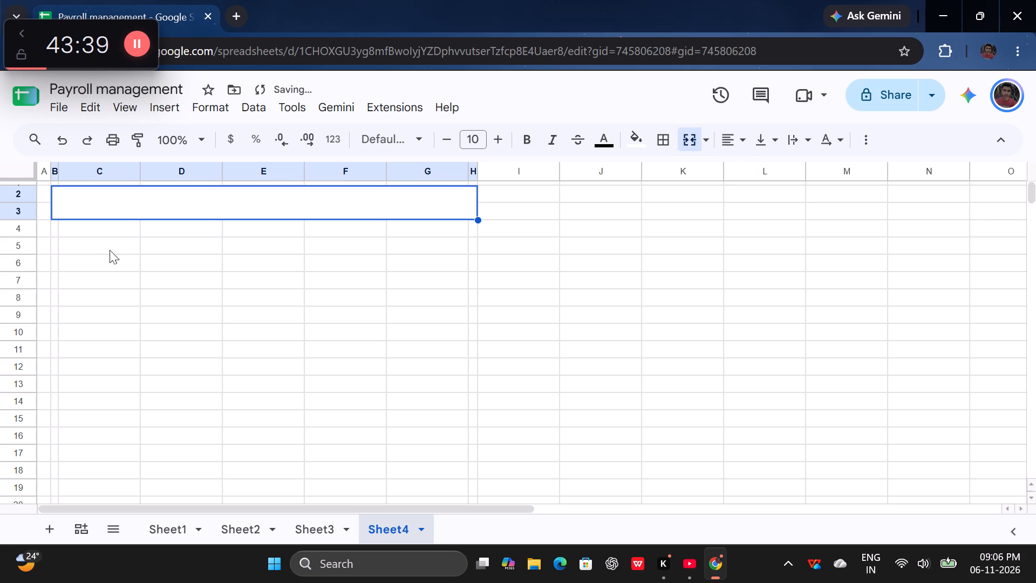
pyautogui.click(90, 252)
# Enter the title "Employees Salary Slip" in the merged cell B2:H3.
pyautogui.tripleClick(129, 206)
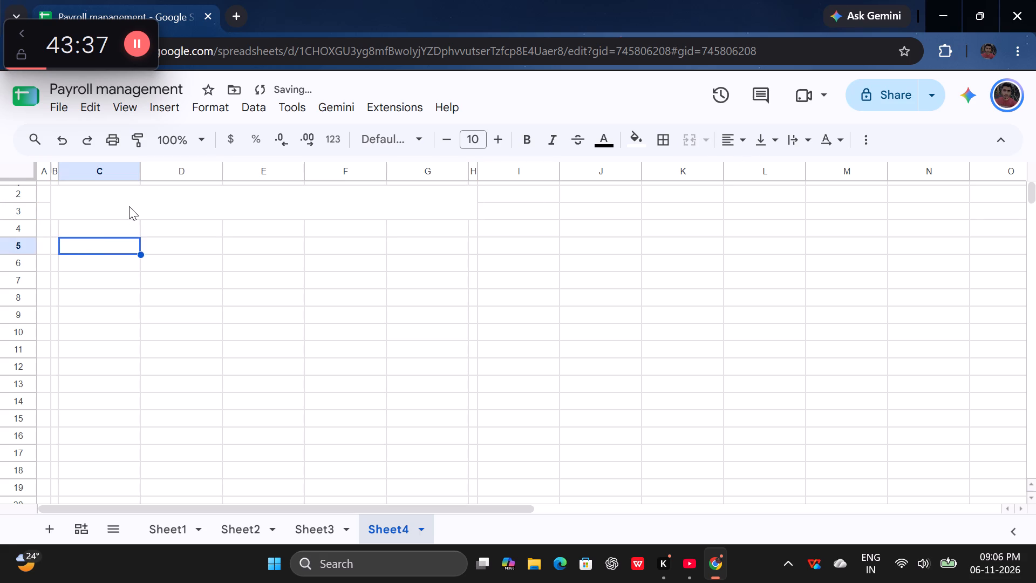
pyautogui.click(129, 206)
pyautogui.doubleClick(129, 206)
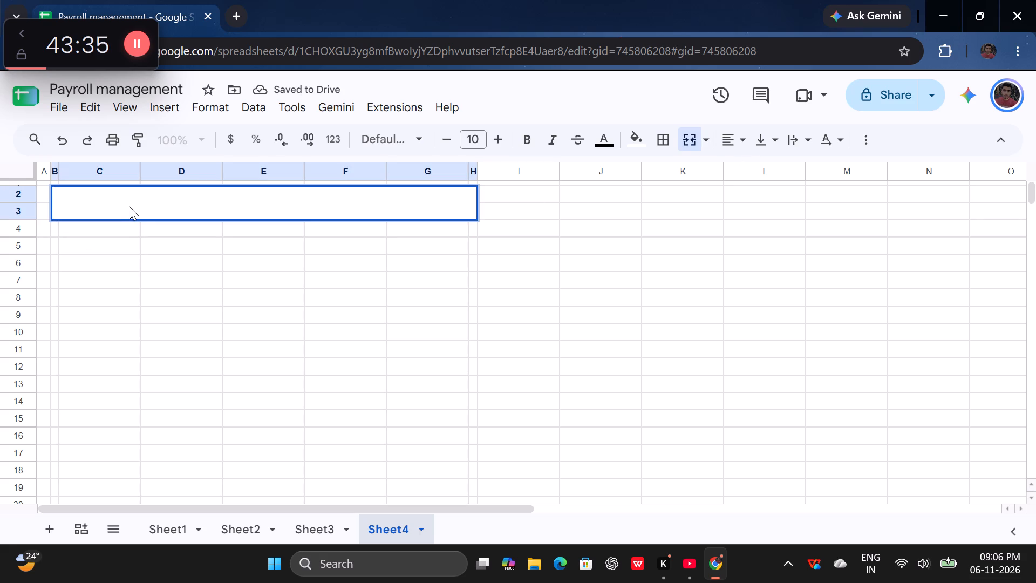
pyautogui.click(130, 250)
pyautogui.doubleClick(166, 204)
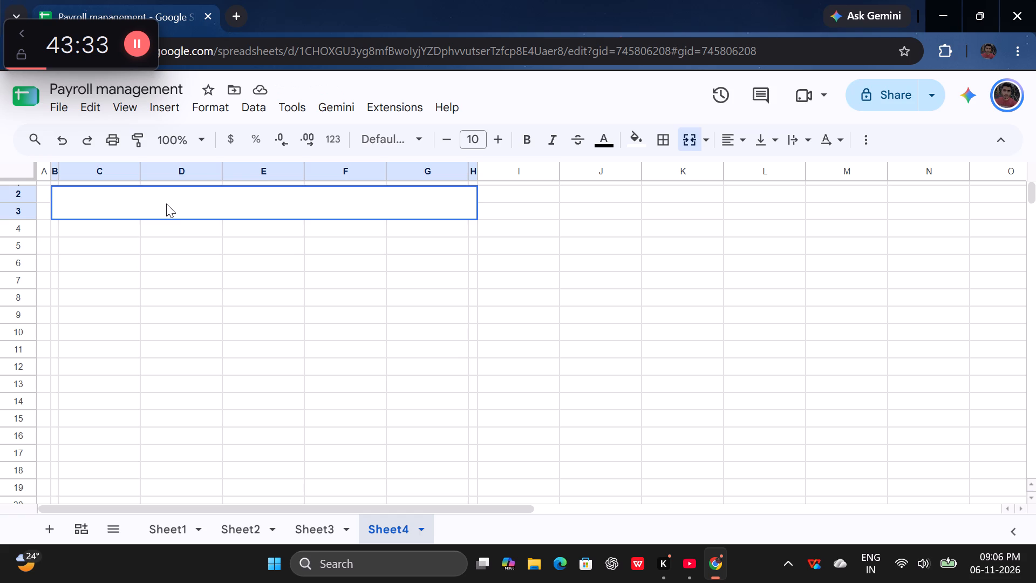
pyautogui.hotkey('shift', 'e')
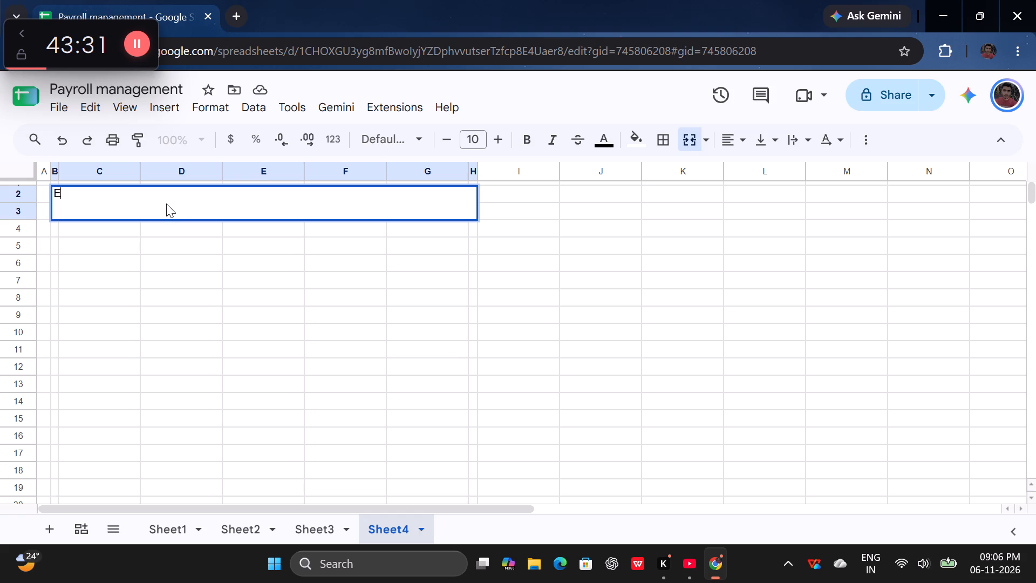
pyautogui.write('mpl')
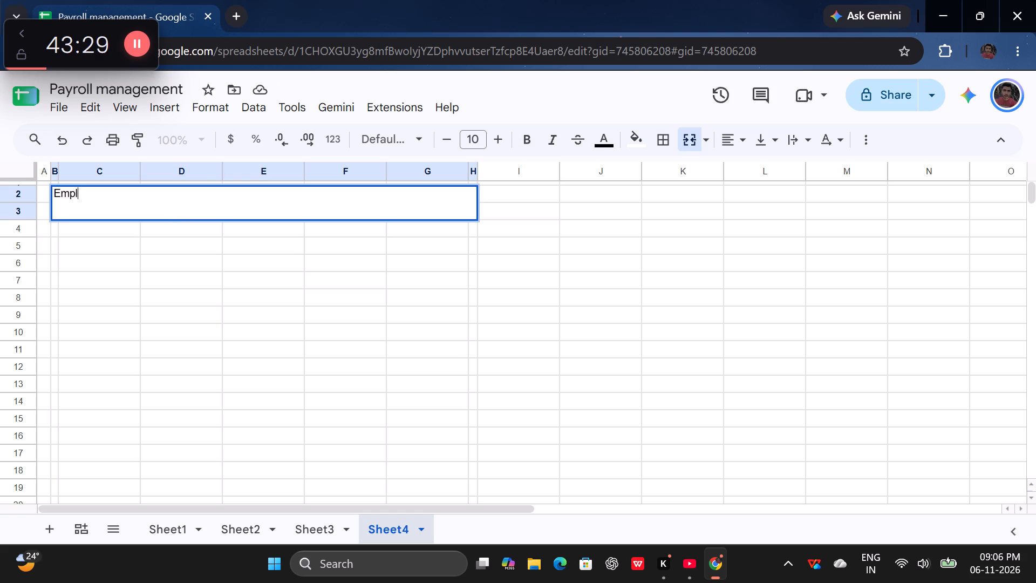
pyautogui.write('oyees')
pyautogui.press('space')
pyautogui.write('Salary Slip')
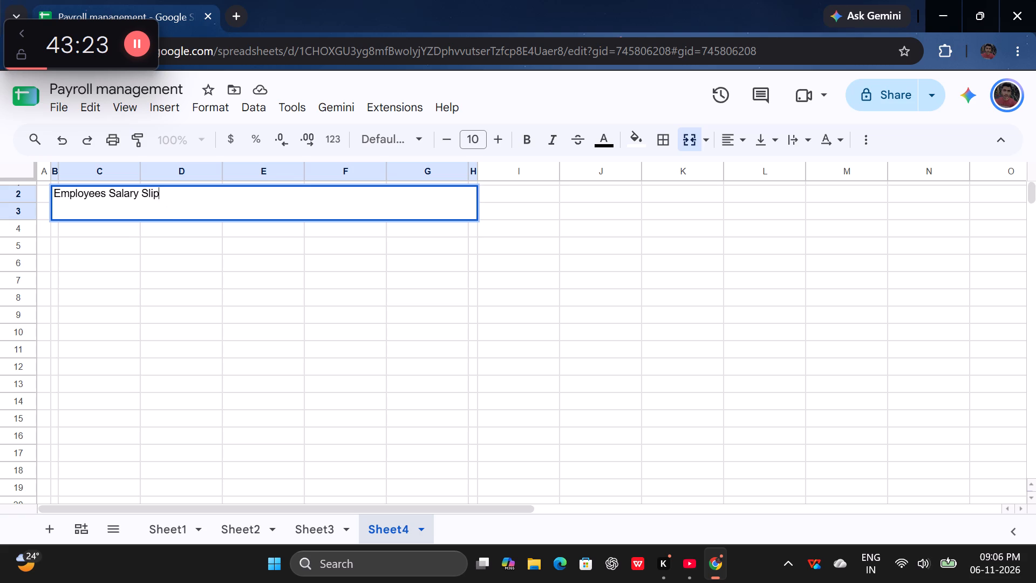
pyautogui.press('space')
pyautogui.press('BackSpace')
pyautogui.press('Return')
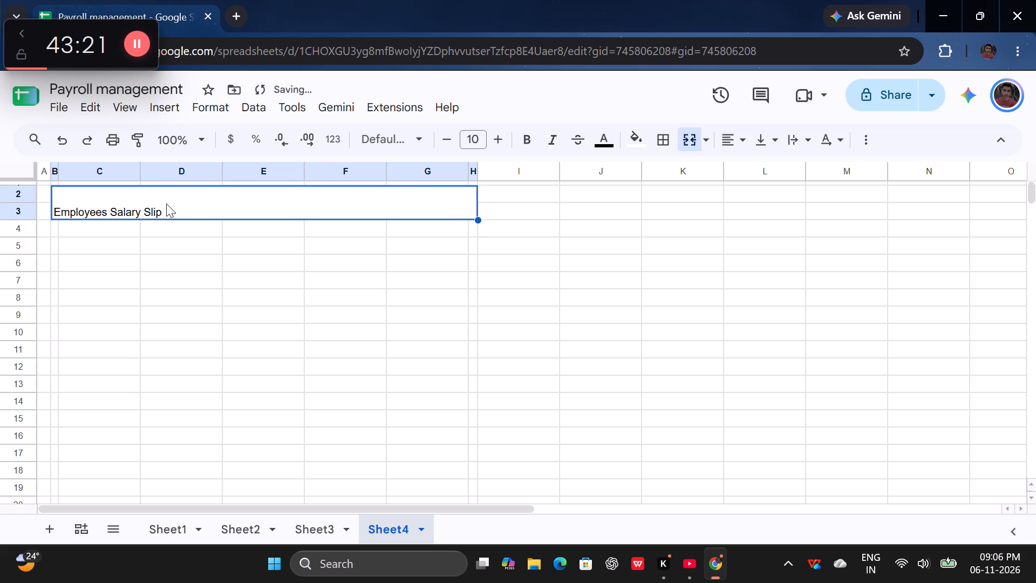
# Center the "Employees Salary Slip" title both vertically and horizontally in its merged cell.
pyautogui.doubleClick(166, 204)
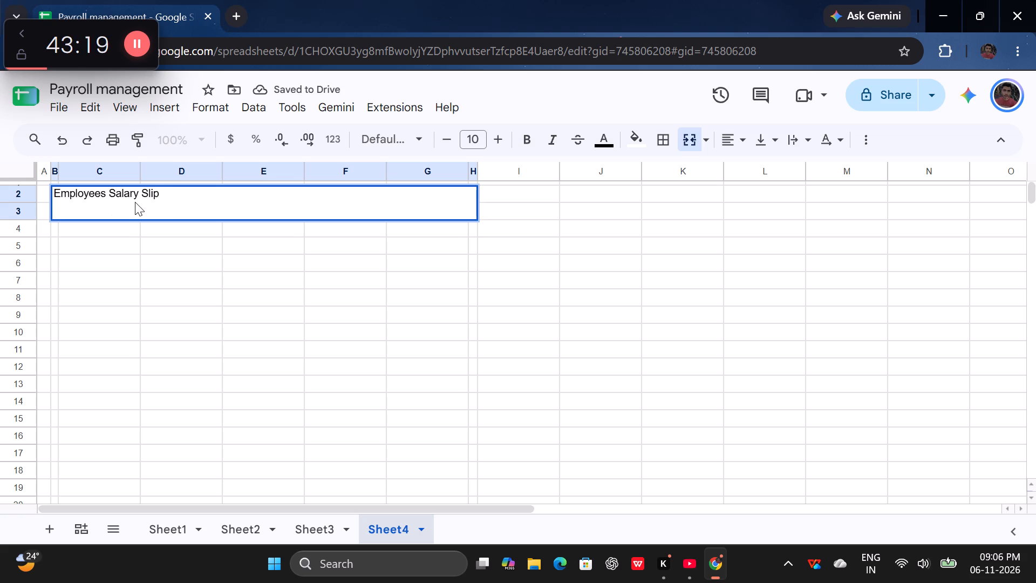
pyautogui.click(135, 202)
pyautogui.click(106, 232)
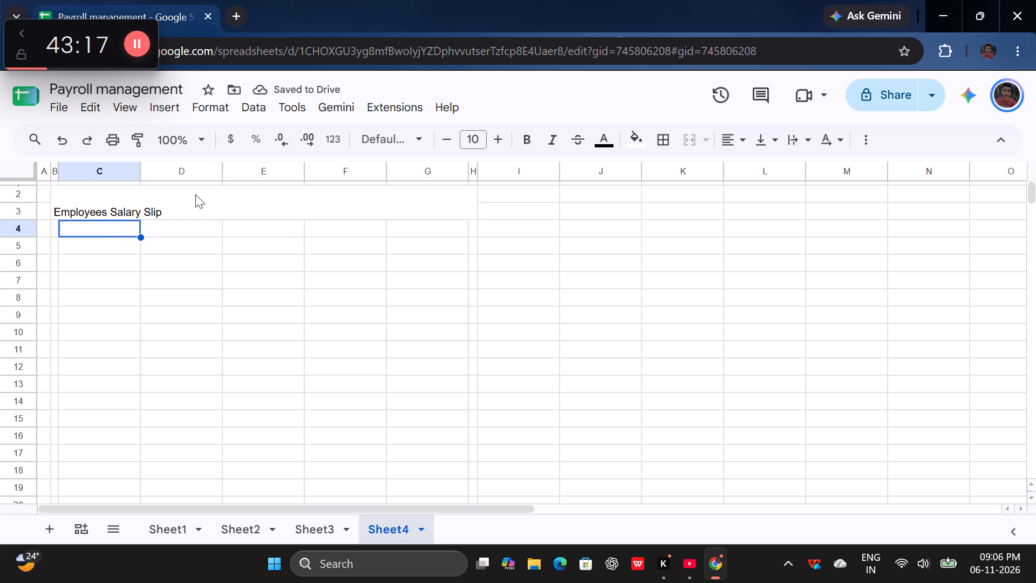
pyautogui.doubleClick(186, 196)
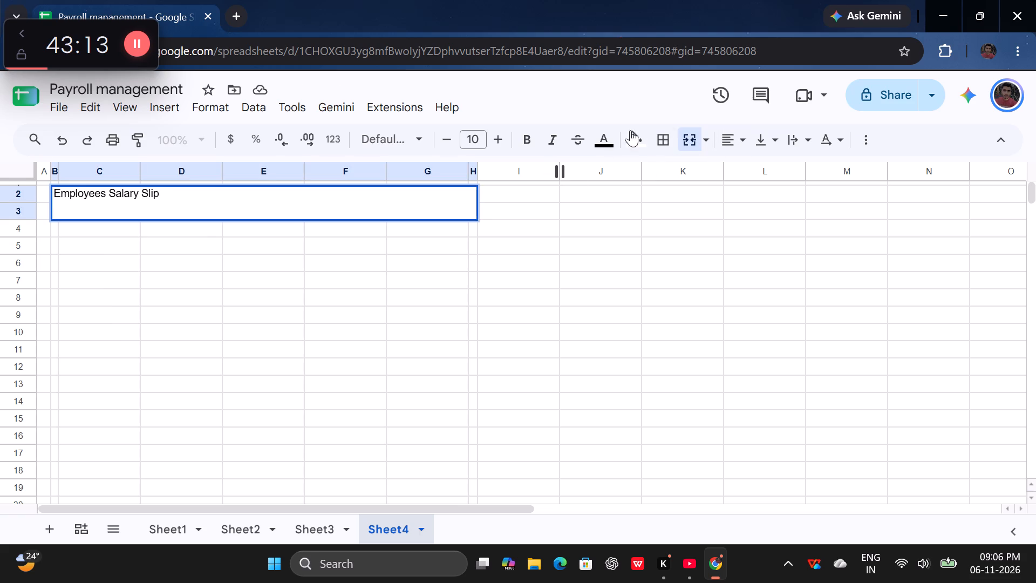
pyautogui.click(780, 144)
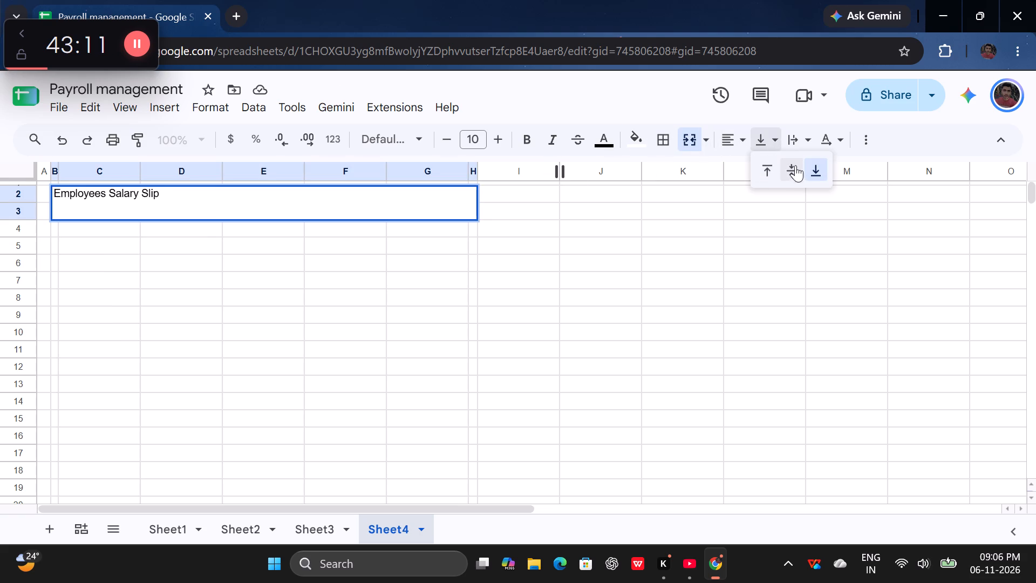
pyautogui.click(796, 168)
pyautogui.moveTo(746, 143); pyautogui.dragTo(765, 171)
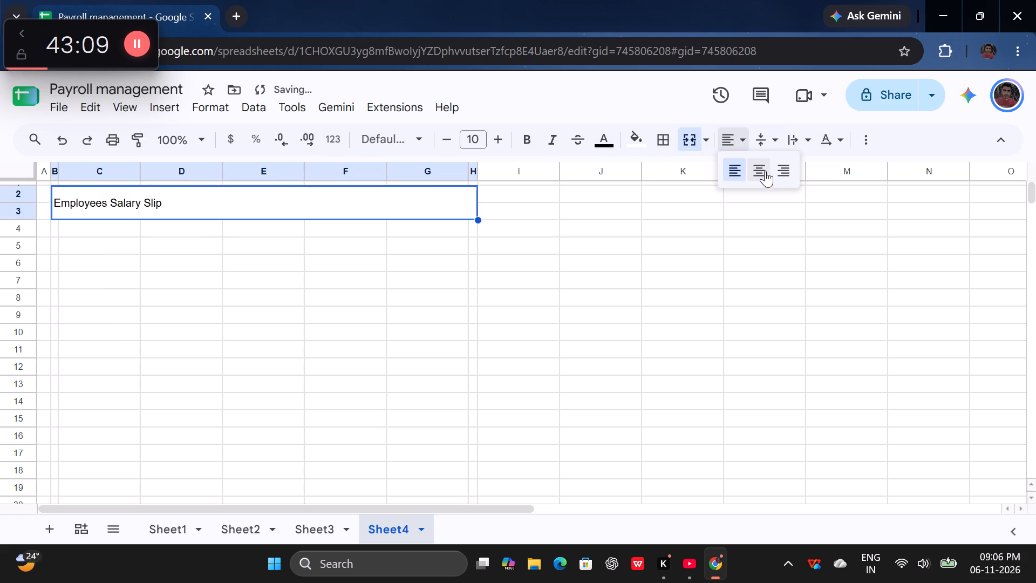
pyautogui.moveTo(765, 171); pyautogui.dragTo(767, 171)
pyautogui.click(767, 171)
pyautogui.click(208, 270)
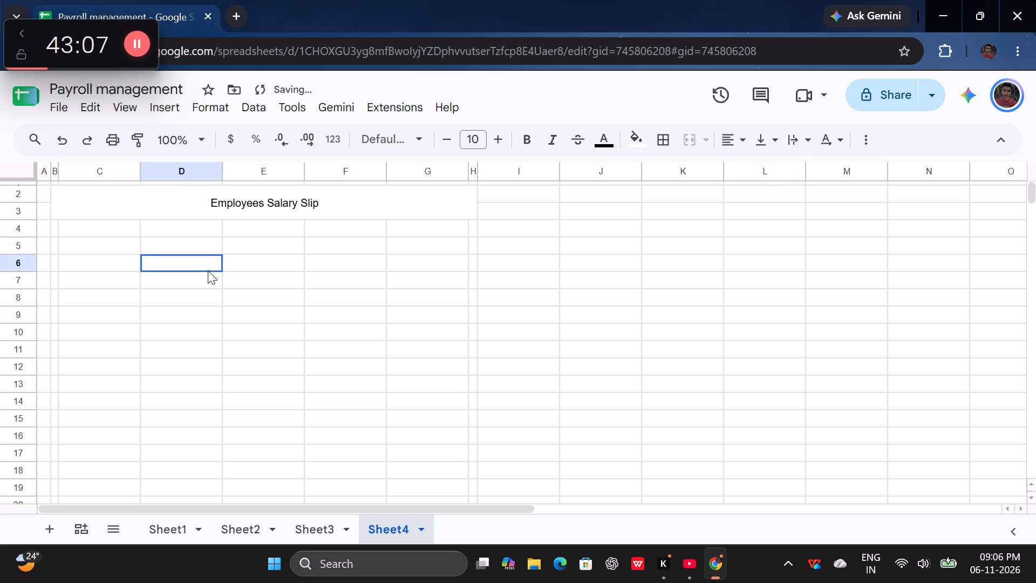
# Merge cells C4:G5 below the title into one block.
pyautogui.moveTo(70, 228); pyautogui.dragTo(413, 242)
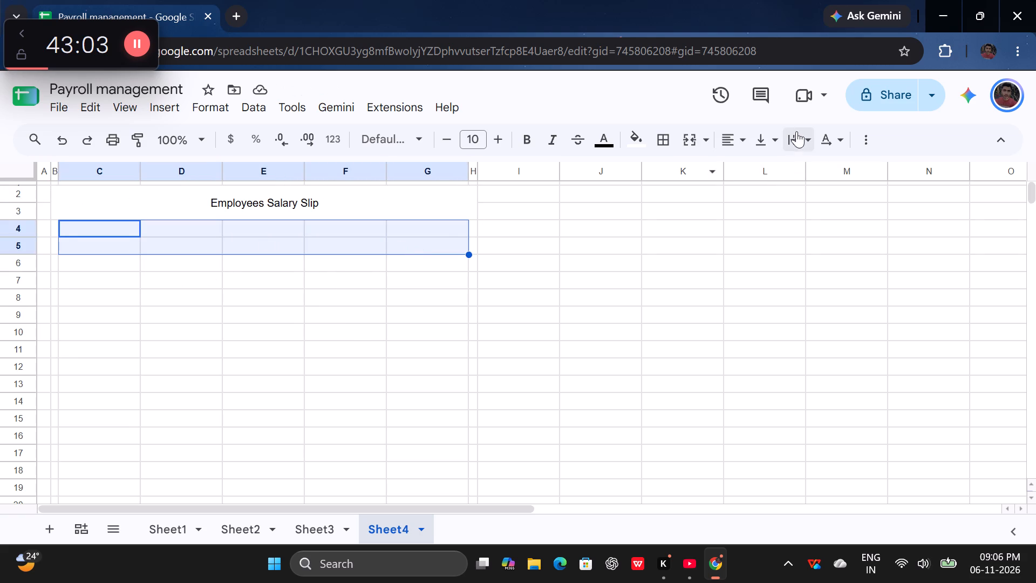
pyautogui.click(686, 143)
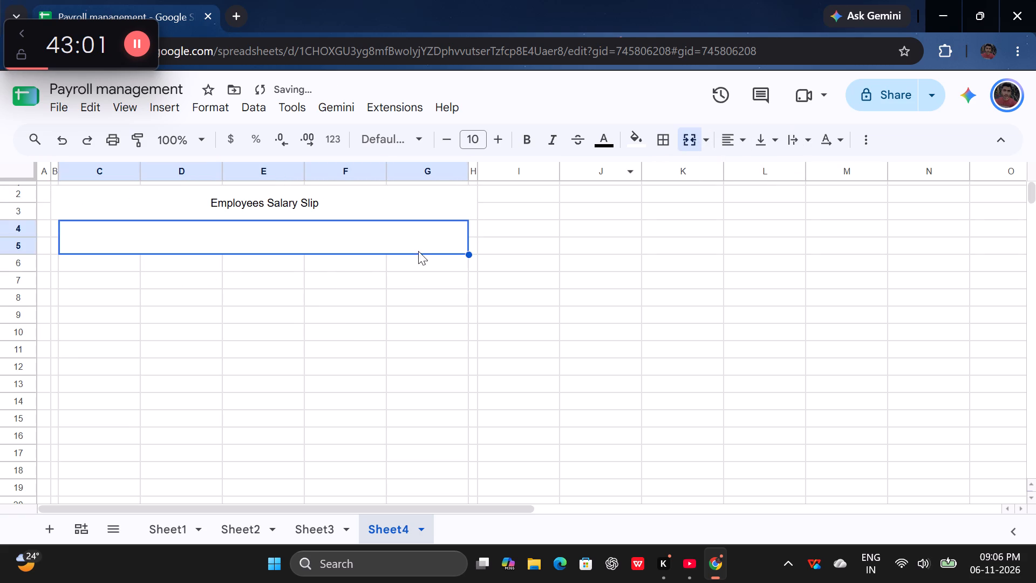
# Undo the merge of cells C4:G5 below the title after checking the tutorial video's salary slip layout.
pyautogui.click(696, 566)
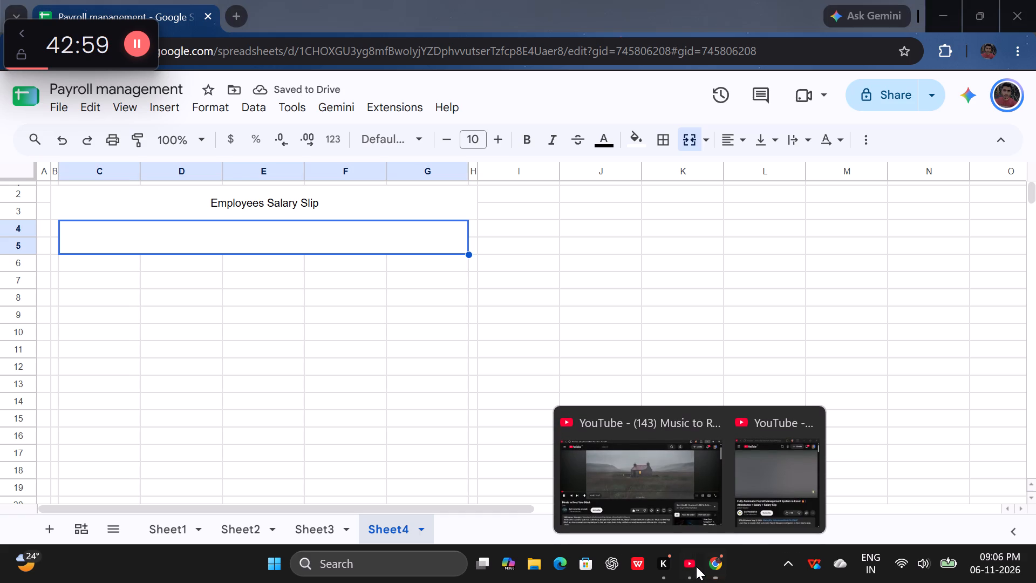
pyautogui.click(708, 566)
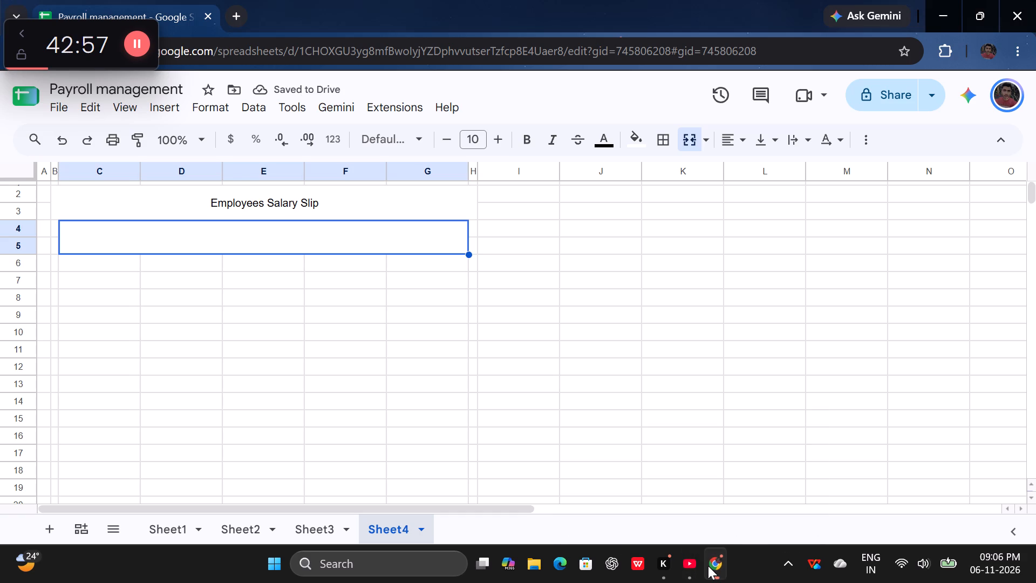
pyautogui.click(708, 566)
pyautogui.click(708, 566)
pyautogui.click(708, 566)
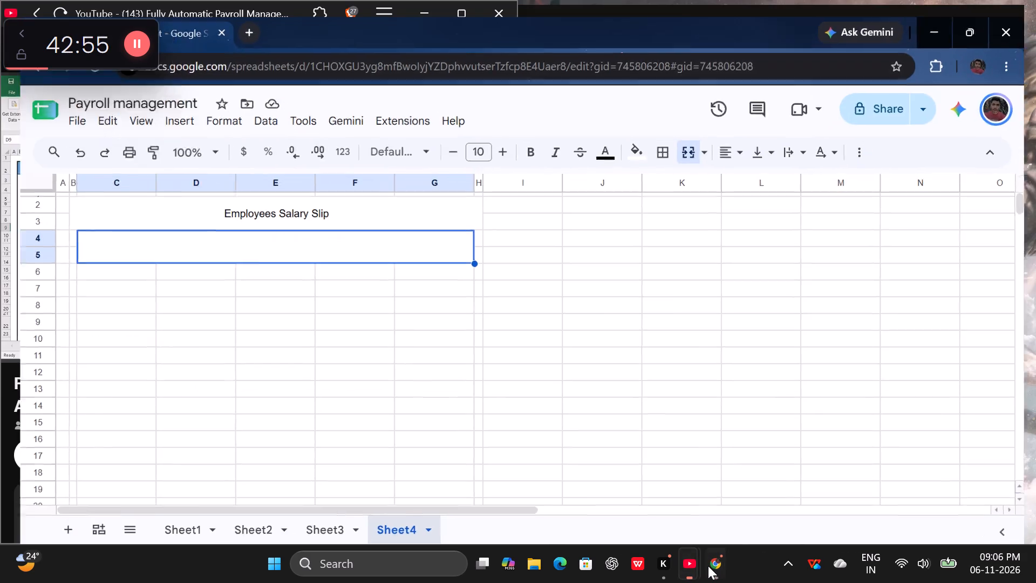
pyautogui.click(708, 566)
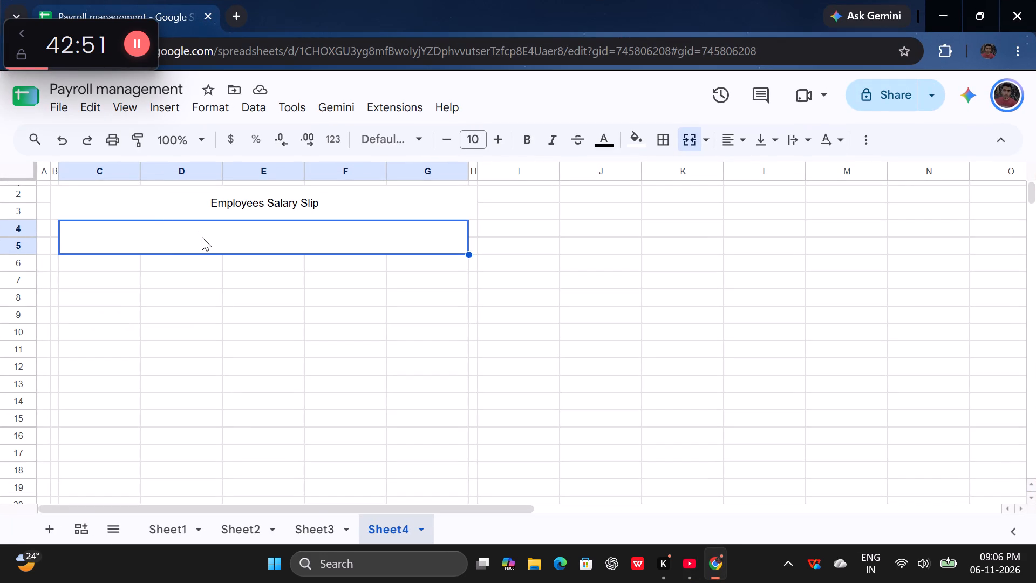
pyautogui.hotkey('ctrl', 'z')
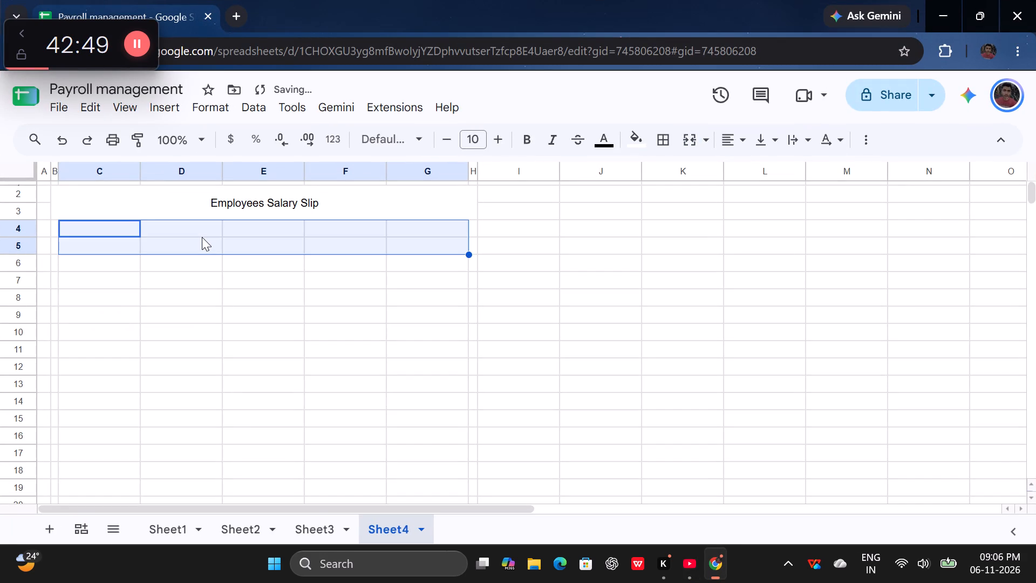
# Merge cells C4:G4 into a single one-row cell below the title.
pyautogui.click(202, 237)
pyautogui.moveTo(97, 228); pyautogui.dragTo(409, 229)
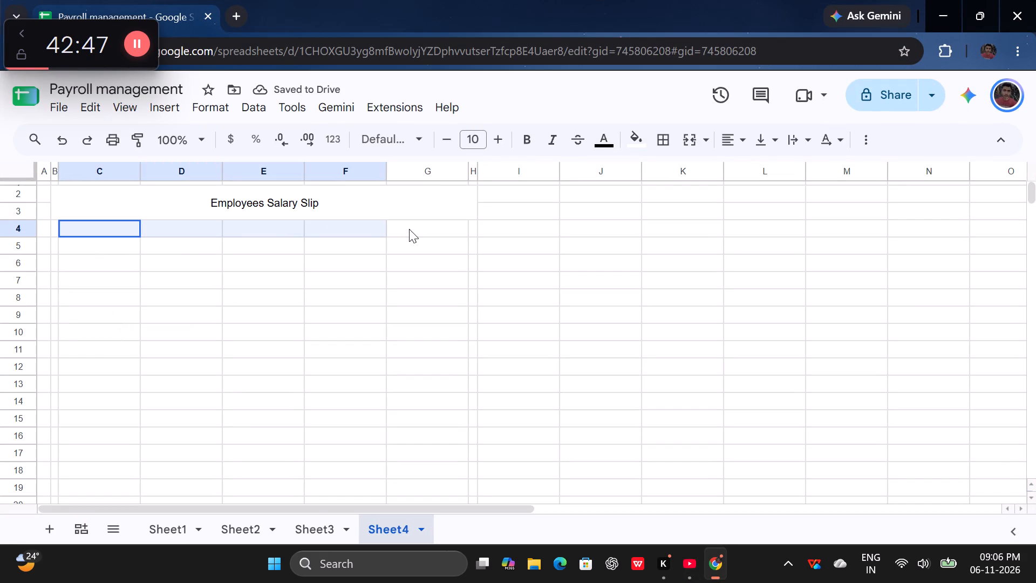
pyautogui.moveTo(409, 229); pyautogui.dragTo(414, 229)
pyautogui.click(685, 133)
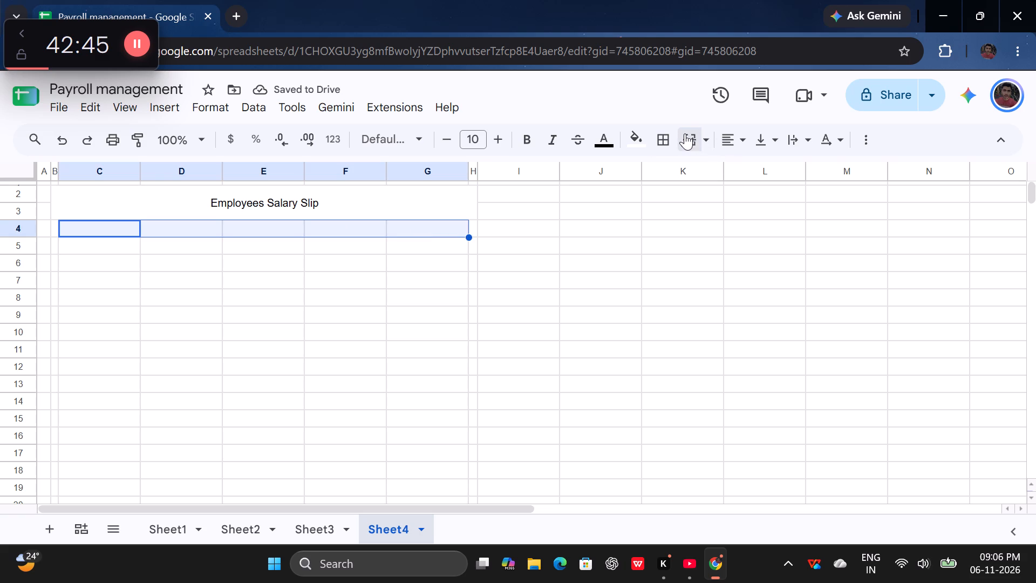
# Enter "Prepared By" followed by the preparer's name in the merged cell C4:G4.
pyautogui.doubleClick(175, 233)
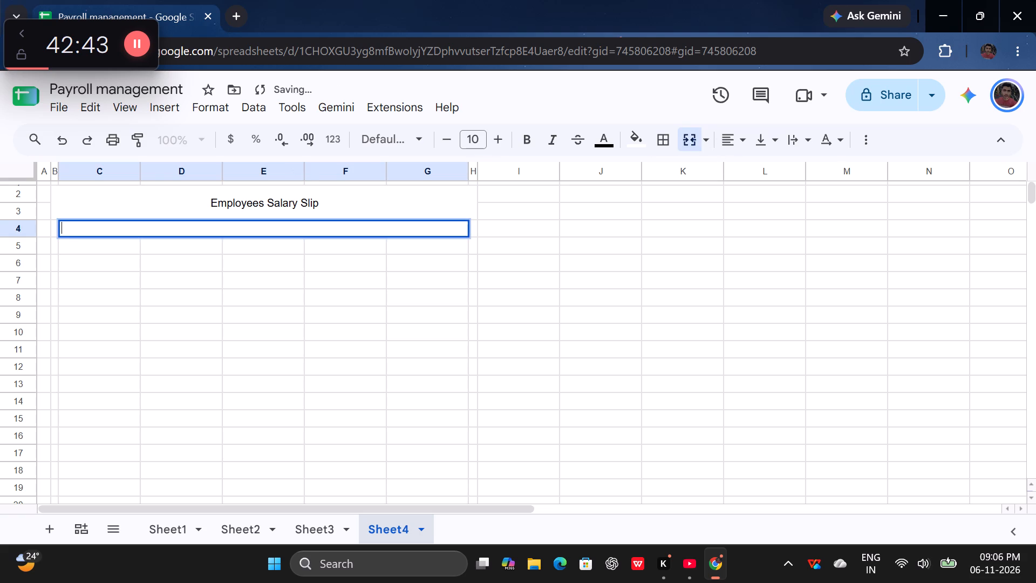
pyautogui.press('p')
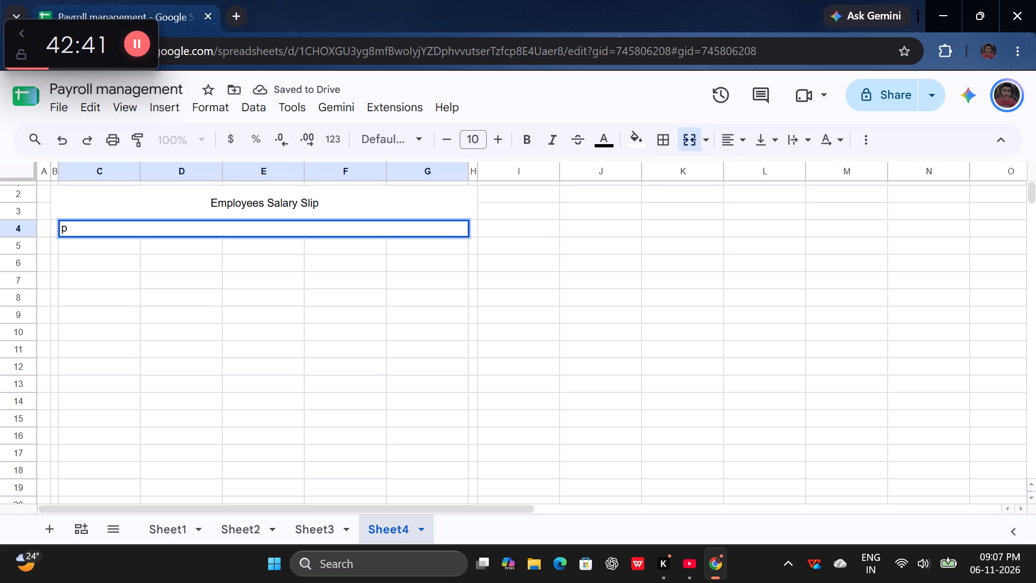
pyautogui.press('BackSpace')
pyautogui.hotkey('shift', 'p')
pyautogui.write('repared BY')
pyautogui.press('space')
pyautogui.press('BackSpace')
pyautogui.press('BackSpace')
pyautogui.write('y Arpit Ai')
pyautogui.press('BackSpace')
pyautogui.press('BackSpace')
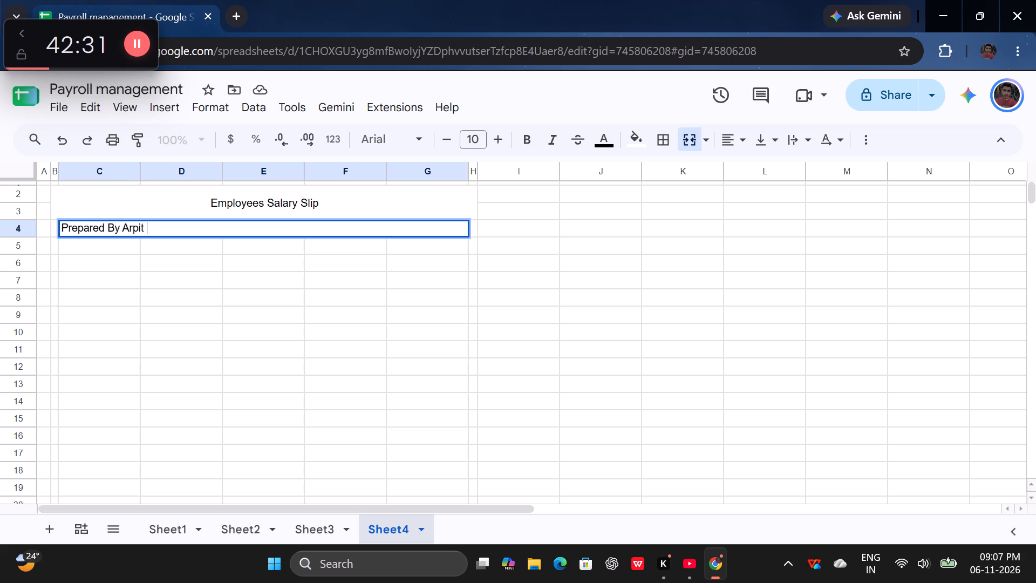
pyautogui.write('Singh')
# Center the "Prepared By" line both vertically and horizontally in its merged cell.
pyautogui.click(778, 144)
pyautogui.click(792, 179)
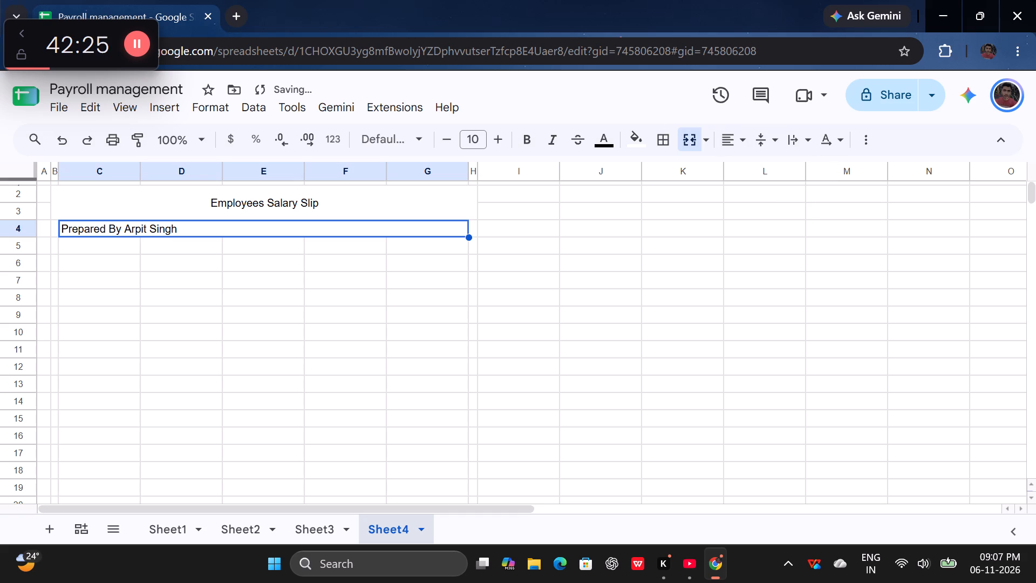
pyautogui.moveTo(745, 138); pyautogui.dragTo(755, 167)
pyautogui.click(755, 167)
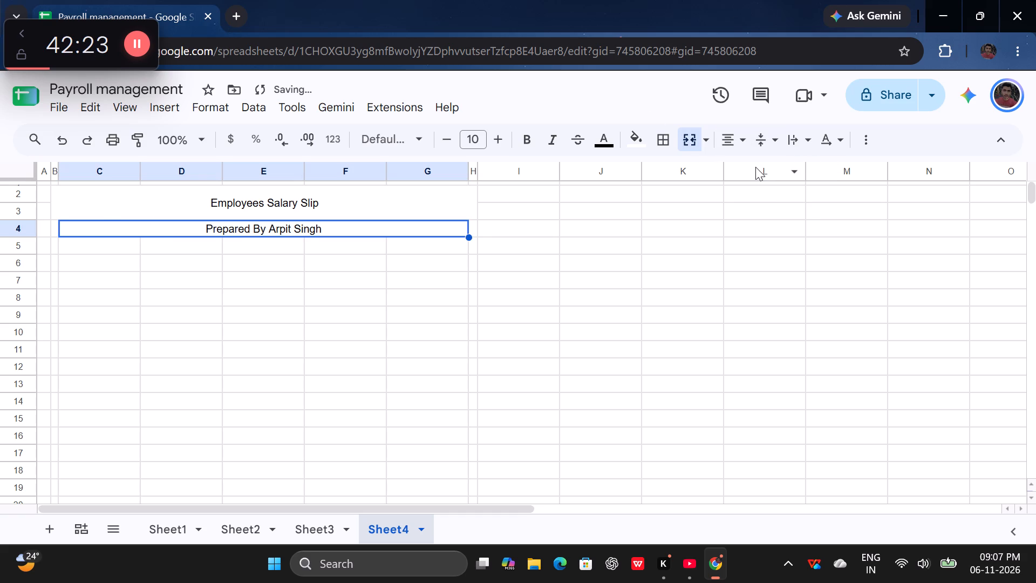
pyautogui.click(227, 294)
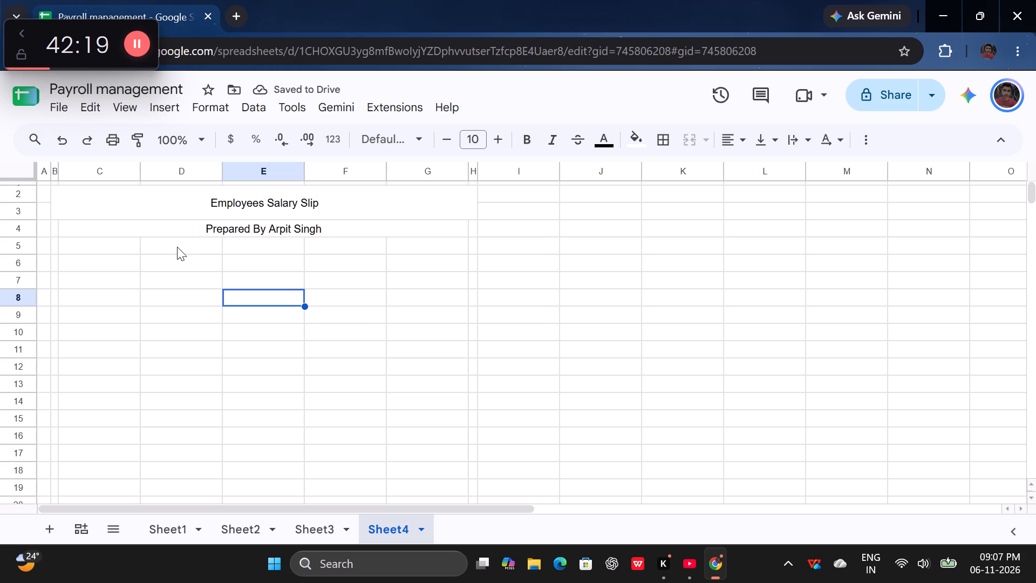
# Switch to the "Music to Rest Your Mind." video, adjust its playback volume, and minimize its window to return to the payroll tutorial.
pyautogui.click(704, 568)
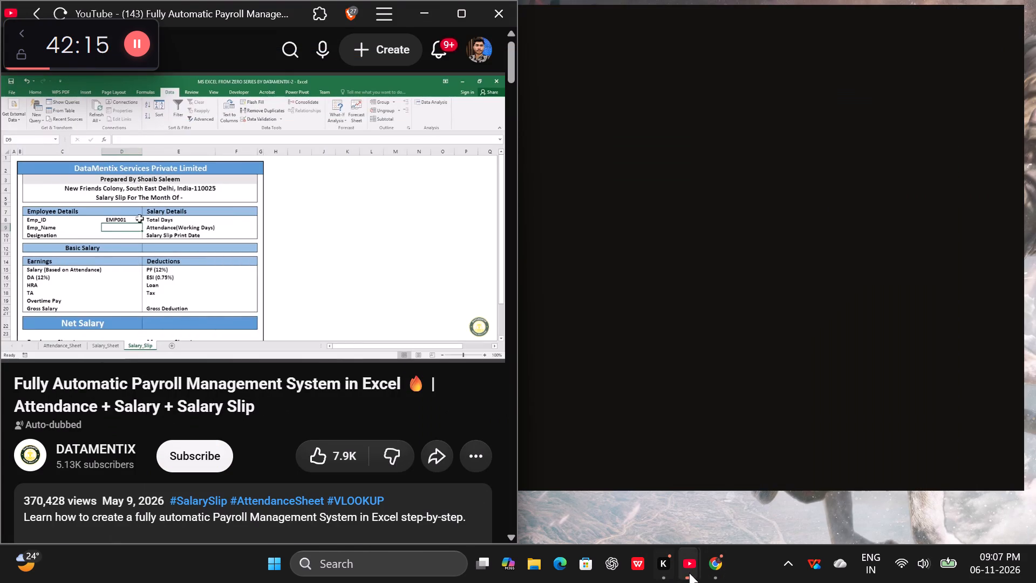
pyautogui.click(689, 573)
pyautogui.click(664, 485)
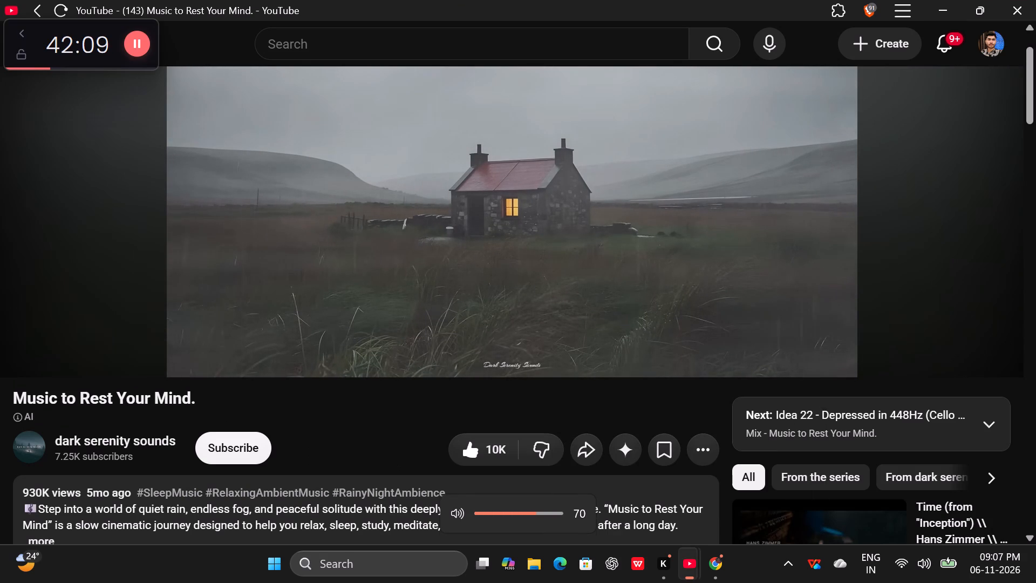
pyautogui.moveTo(179, 357); pyautogui.dragTo(193, 361)
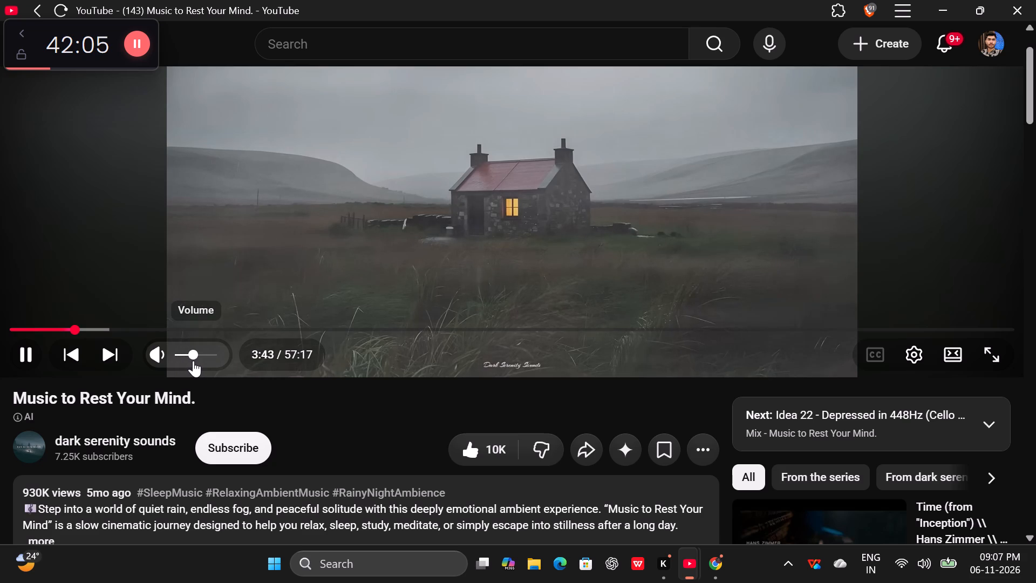
pyautogui.moveTo(193, 361); pyautogui.dragTo(195, 359)
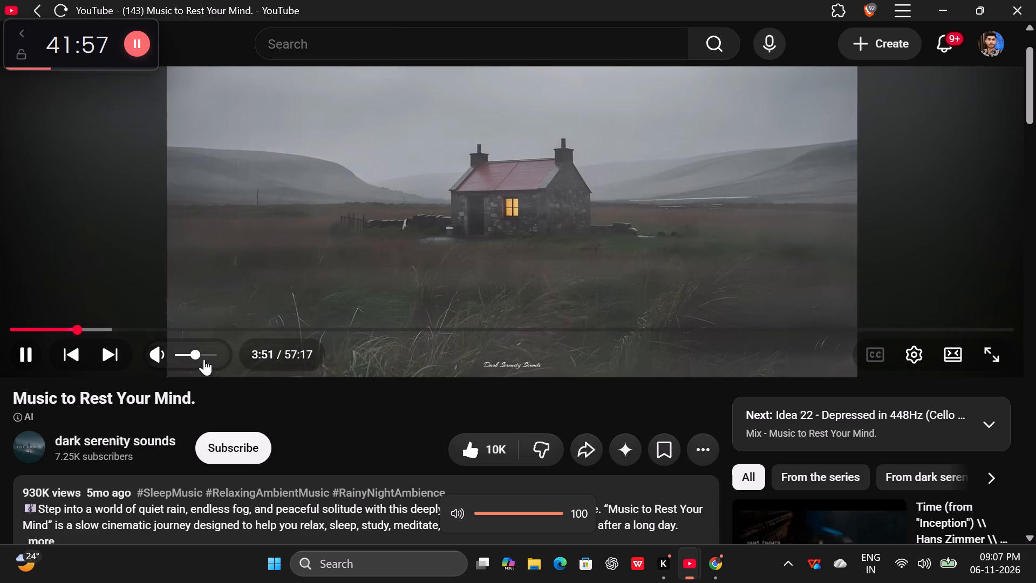
pyautogui.moveTo(195, 363); pyautogui.dragTo(195, 356)
pyautogui.moveTo(195, 356); pyautogui.dragTo(186, 356)
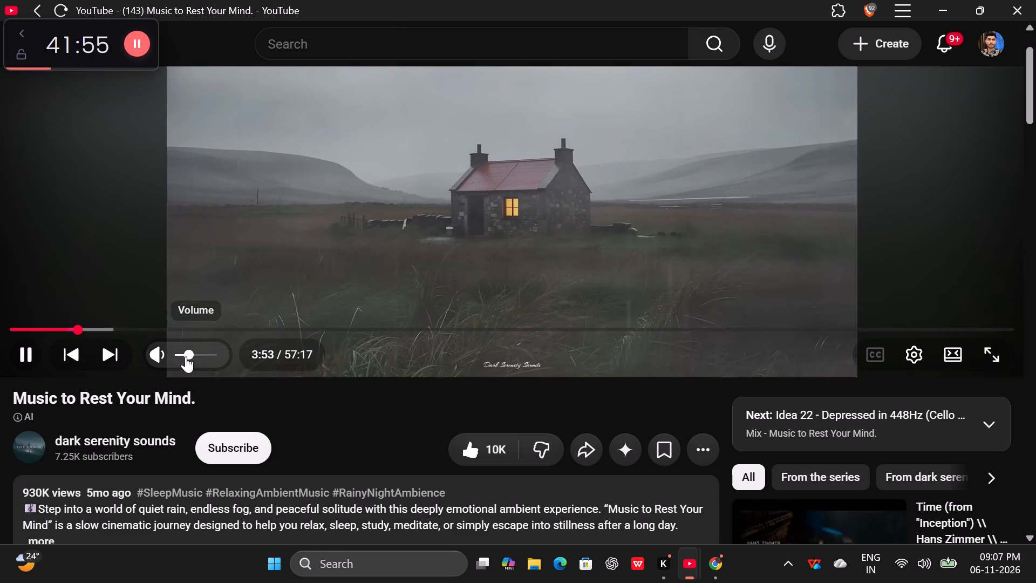
pyautogui.moveTo(186, 356); pyautogui.dragTo(183, 356)
pyautogui.click(183, 356)
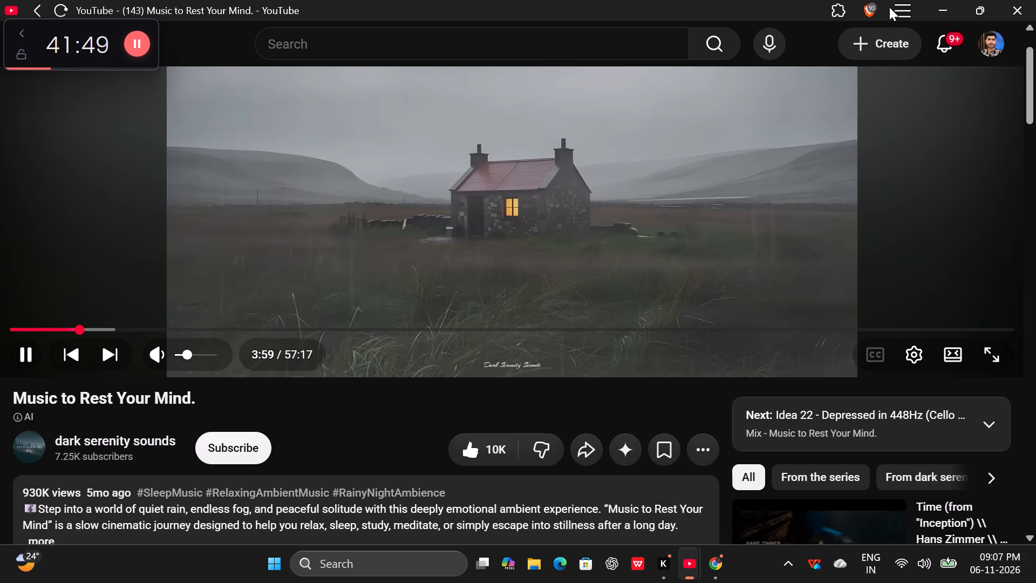
pyautogui.click(945, 12)
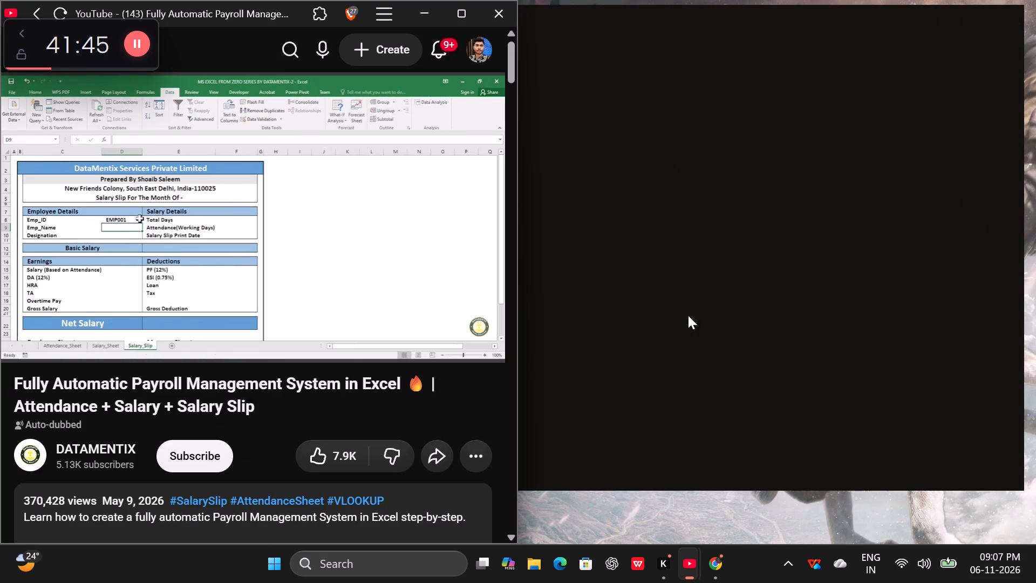
# Reopen the YouTube music video, lower its volume slightly further, and return to the Payroll management spreadsheet.
pyautogui.click(731, 564)
pyautogui.click(705, 574)
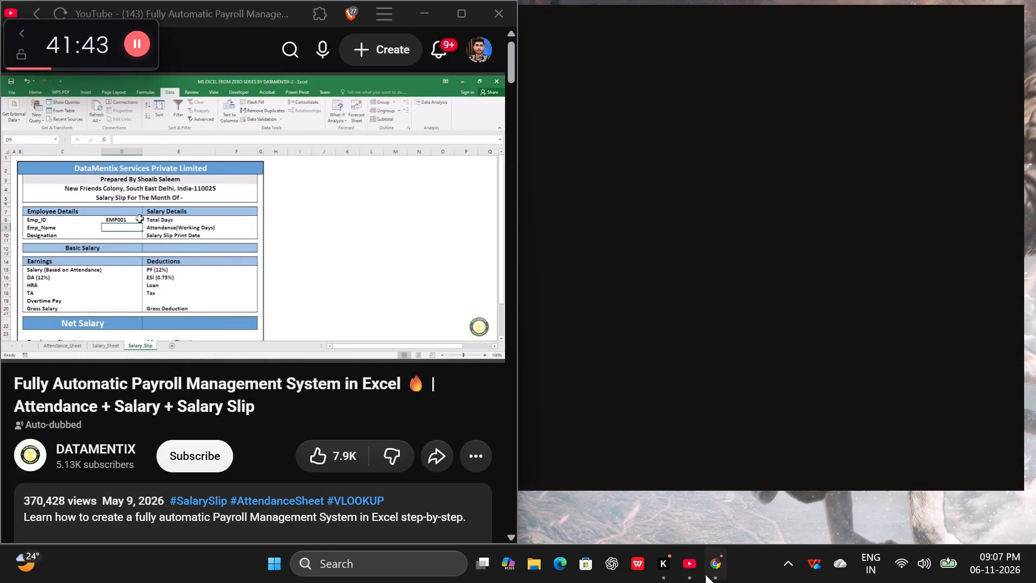
pyautogui.click(705, 574)
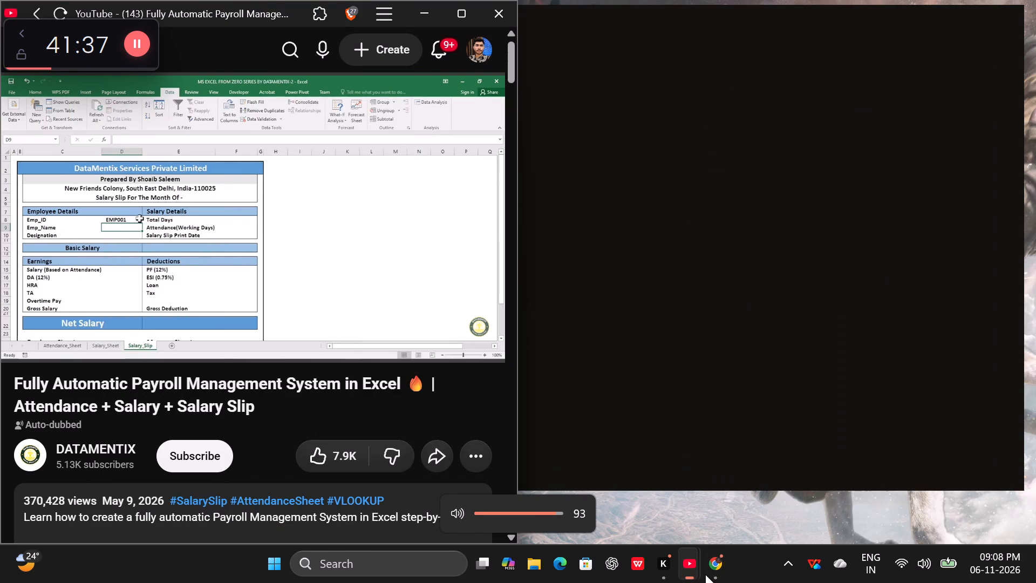
pyautogui.click(684, 579)
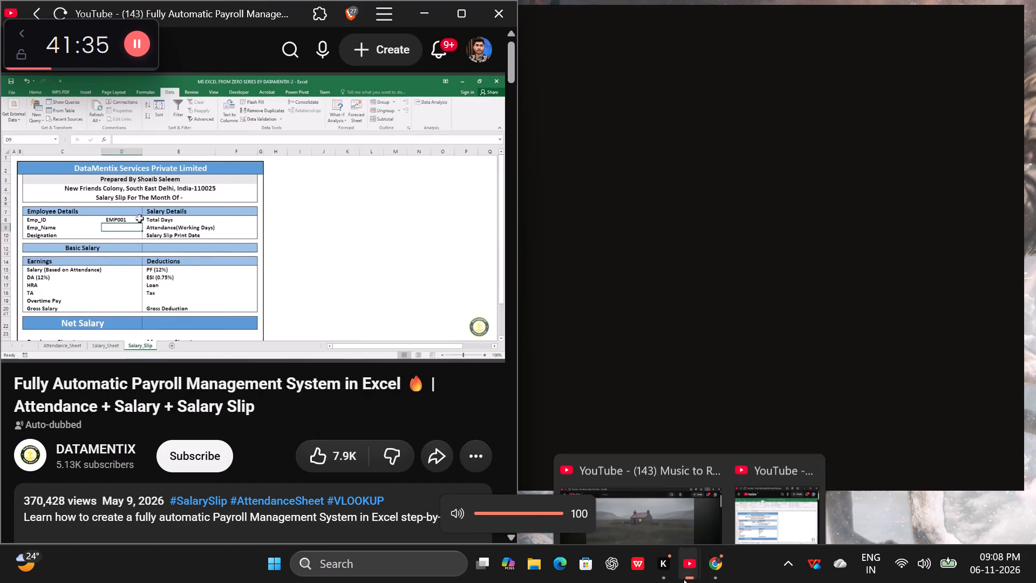
pyautogui.click(659, 491)
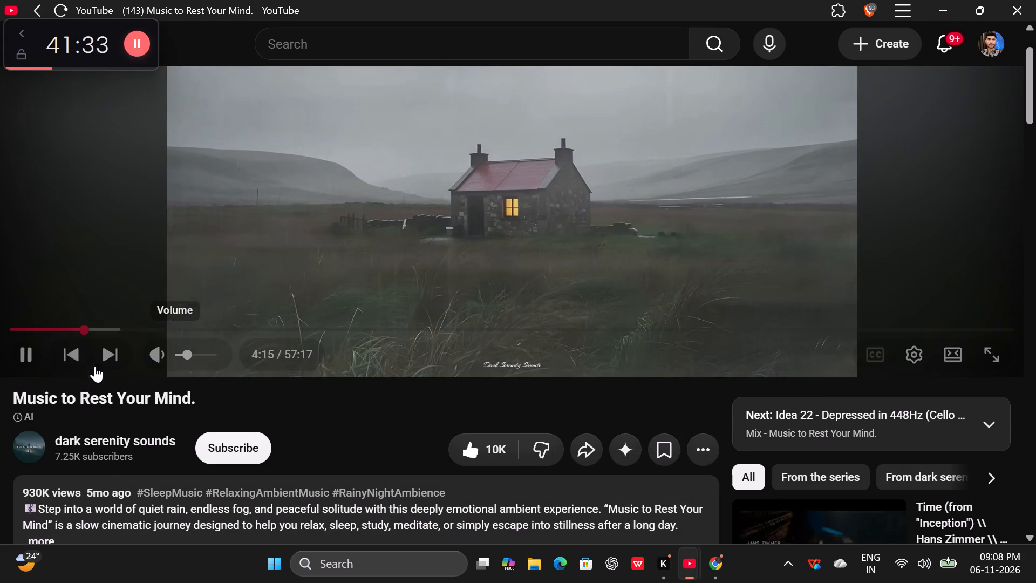
pyautogui.moveTo(187, 358); pyautogui.dragTo(181, 358)
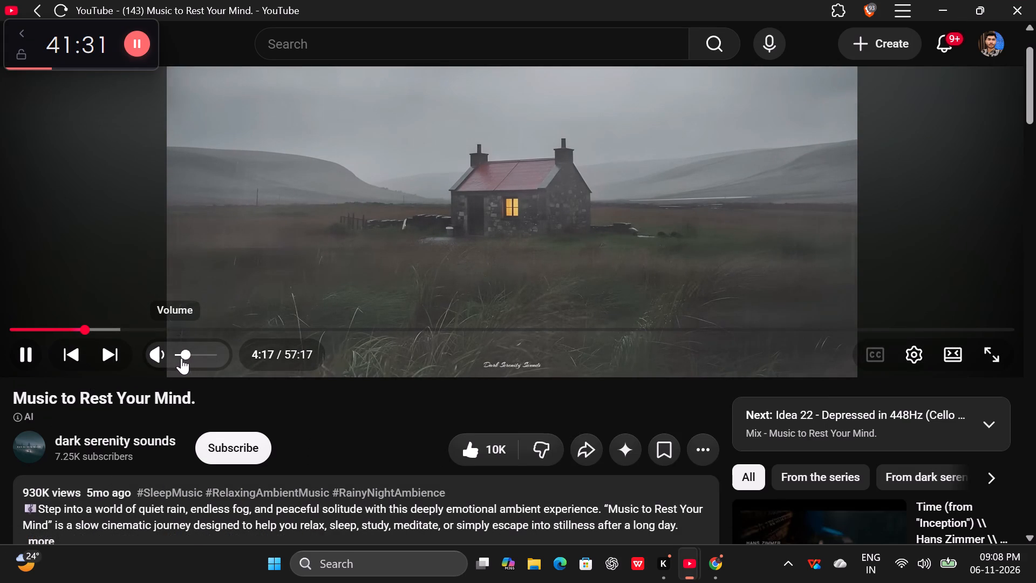
pyautogui.moveTo(181, 358); pyautogui.dragTo(183, 357)
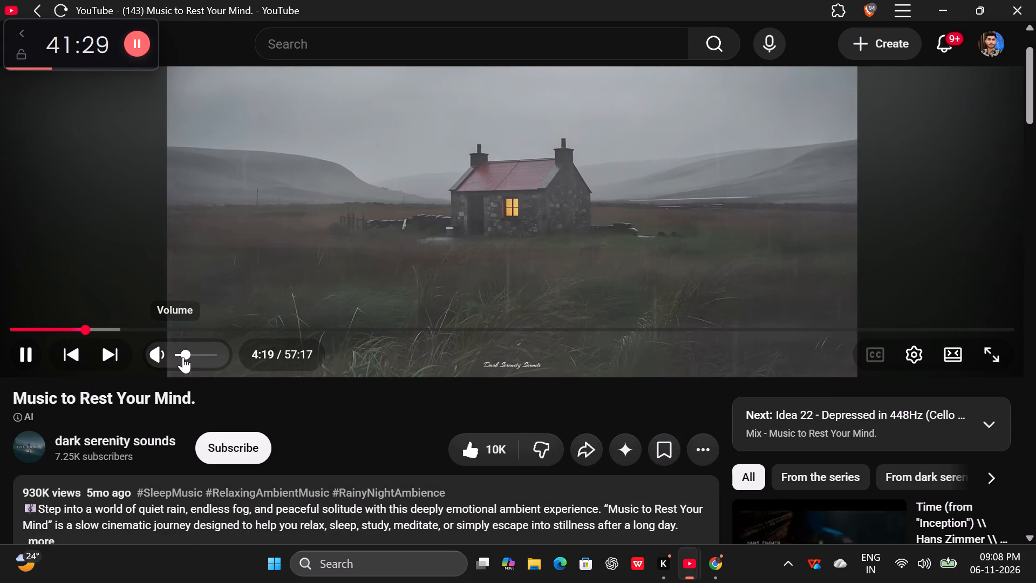
pyautogui.moveTo(183, 357); pyautogui.dragTo(181, 357)
pyautogui.click(706, 559)
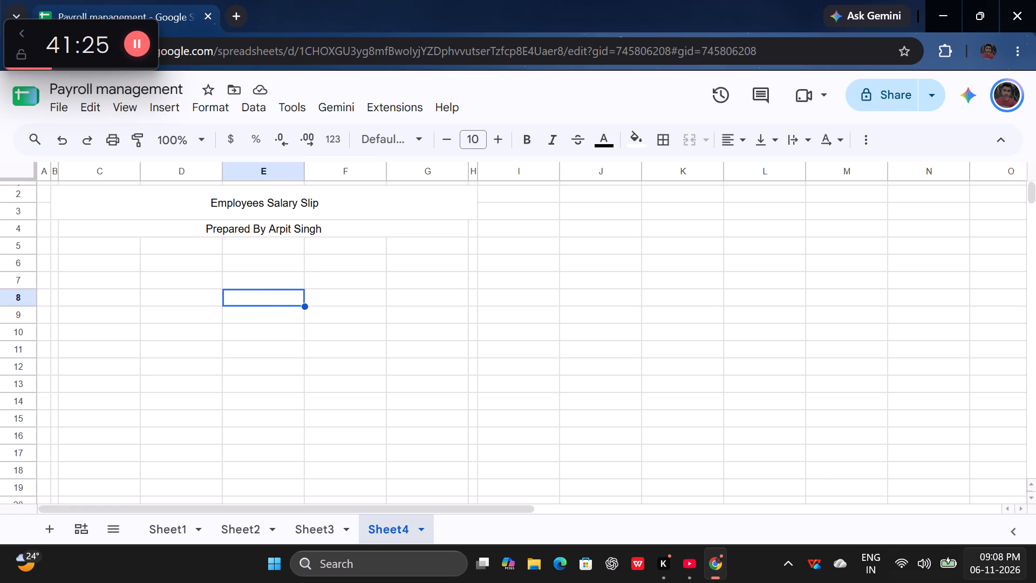
# Lower the screen brightness to about 30 percent.
pyautogui.click(939, 570)
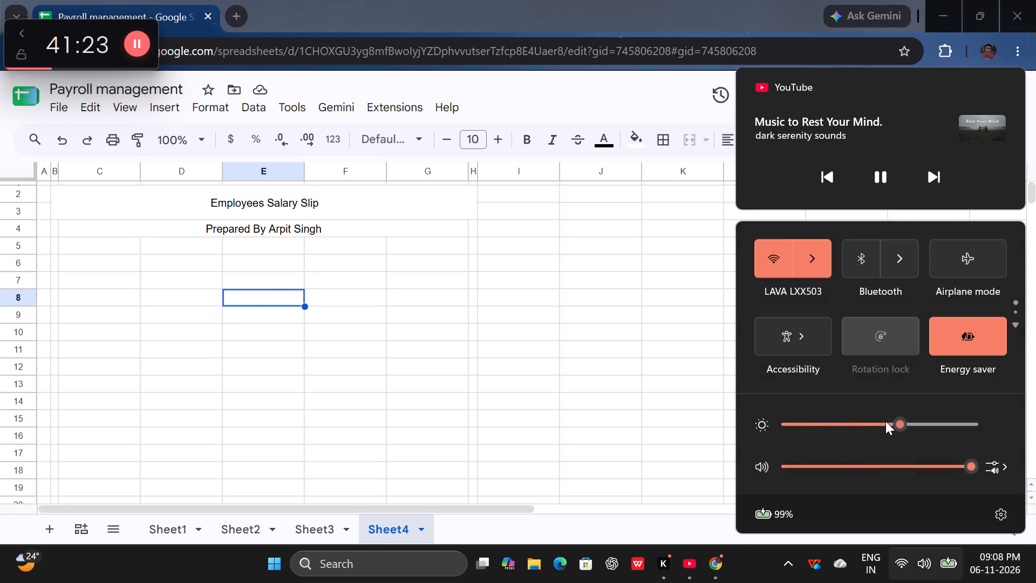
pyautogui.moveTo(885, 421); pyautogui.dragTo(826, 417)
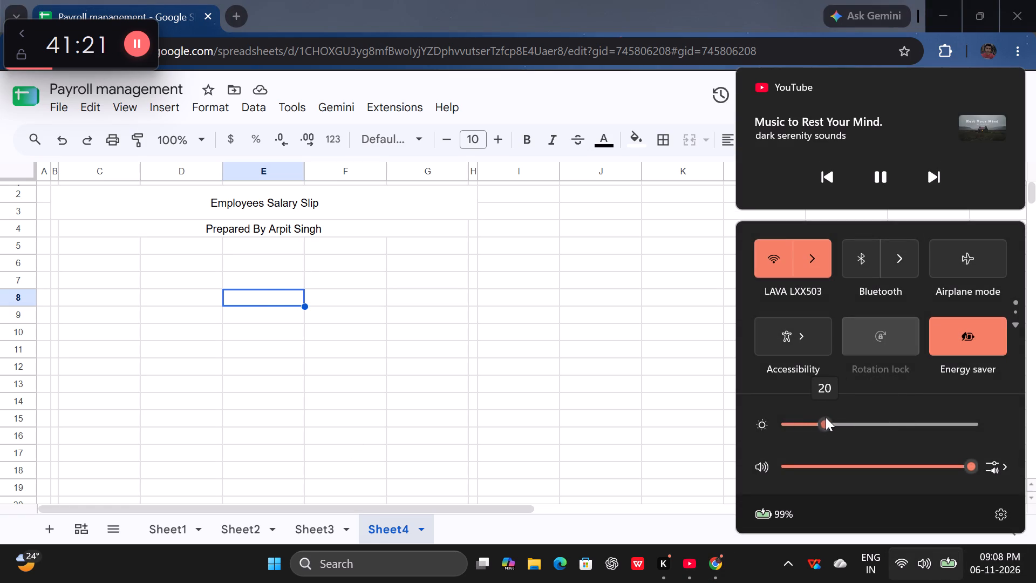
pyautogui.moveTo(826, 417); pyautogui.dragTo(837, 415)
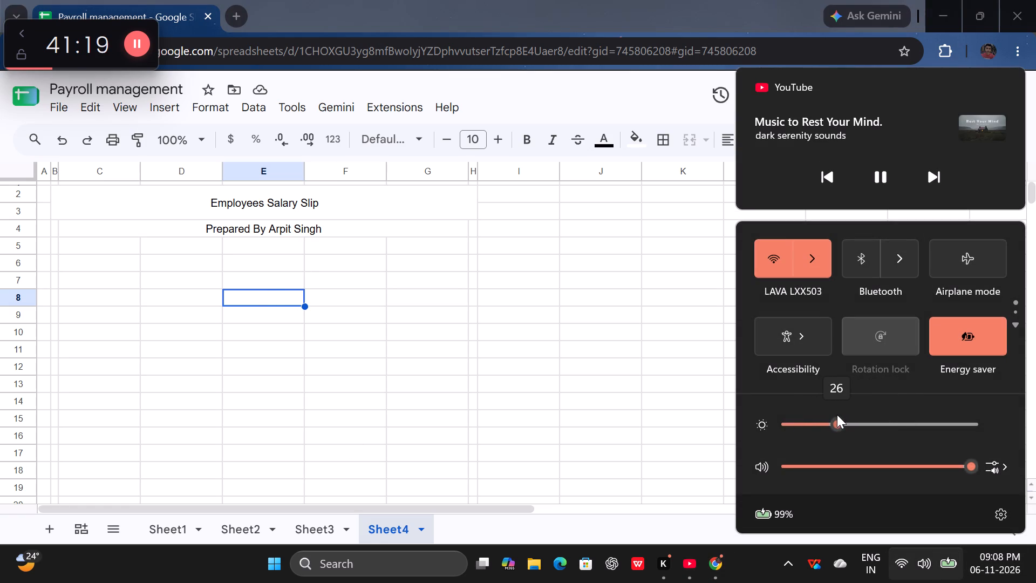
pyautogui.moveTo(837, 415); pyautogui.dragTo(841, 417)
pyautogui.moveTo(841, 417); pyautogui.dragTo(843, 416)
pyautogui.click(911, 571)
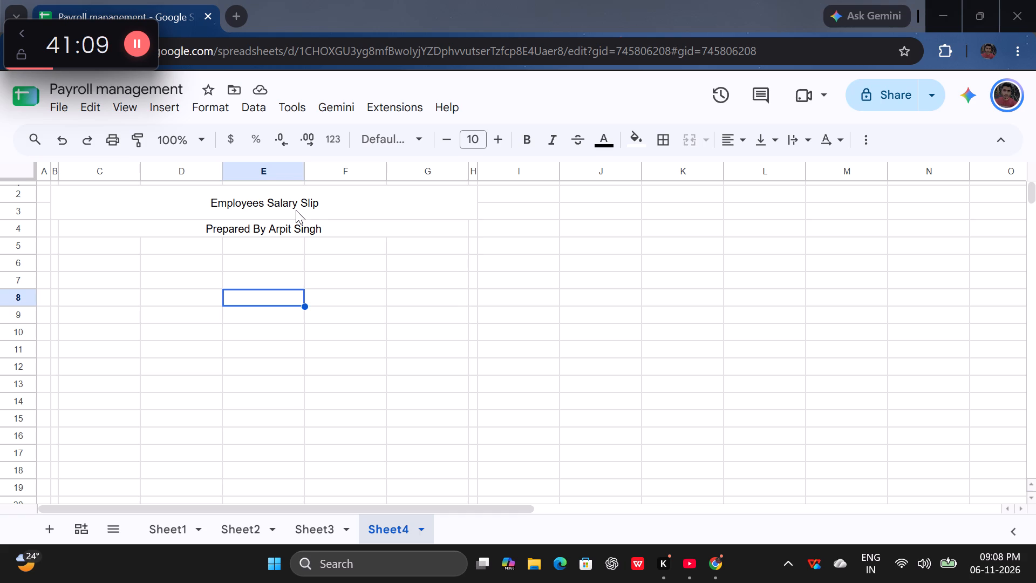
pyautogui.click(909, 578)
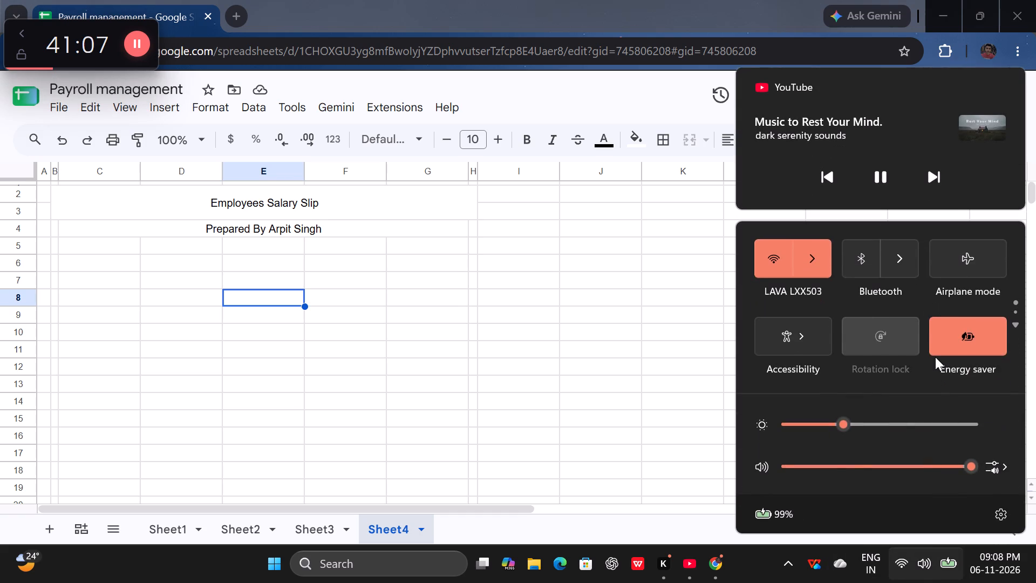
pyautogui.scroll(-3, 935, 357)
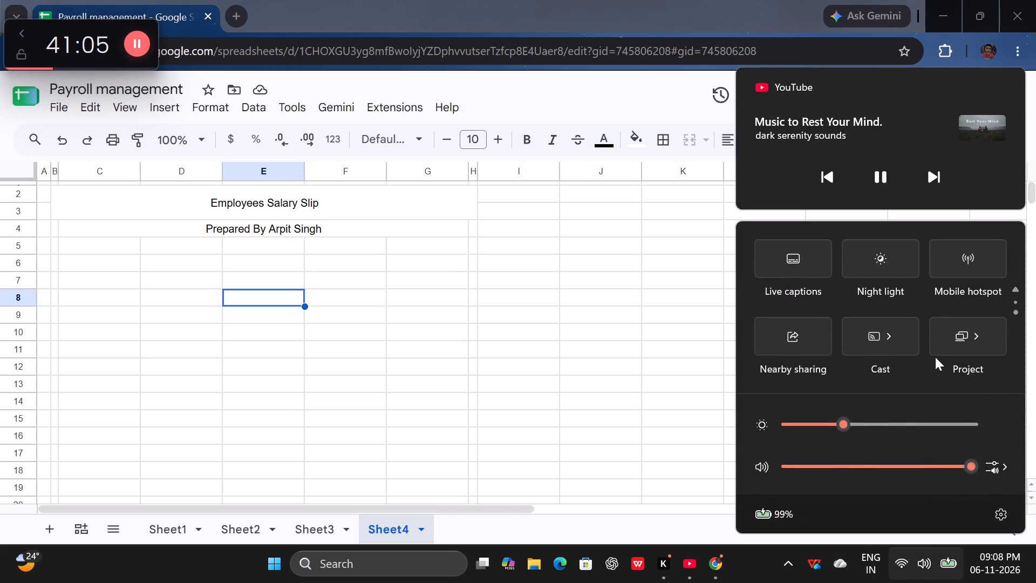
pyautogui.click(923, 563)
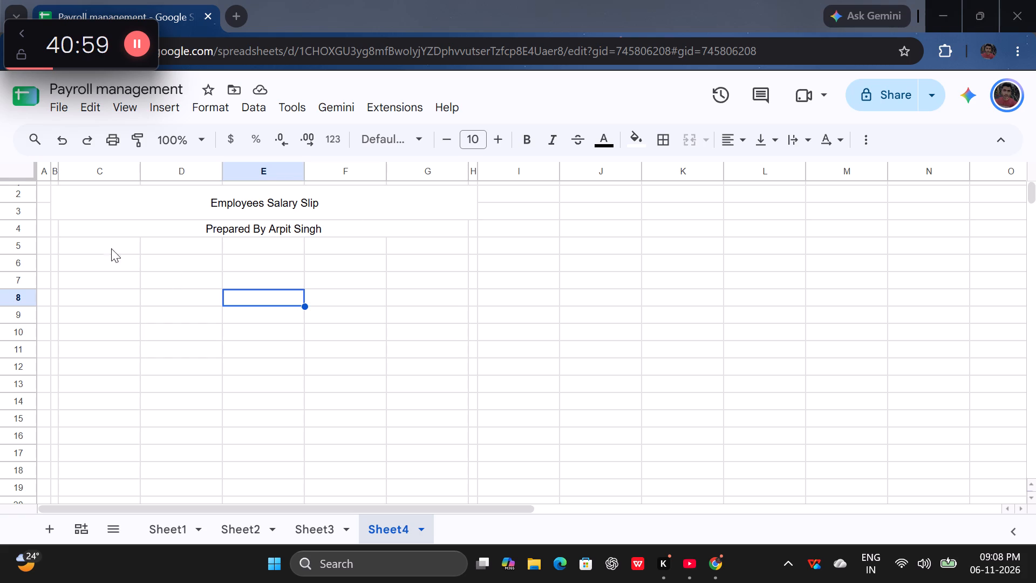
# Select the cell block C5:G9 directly below the "Prepared By" row on Sheet4.
pyautogui.moveTo(86, 245); pyautogui.dragTo(399, 316)
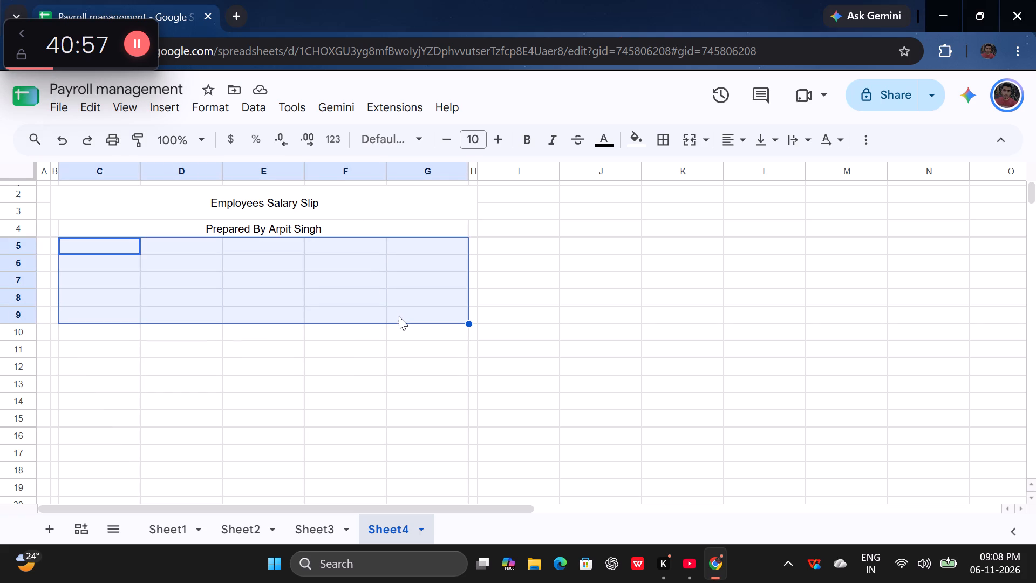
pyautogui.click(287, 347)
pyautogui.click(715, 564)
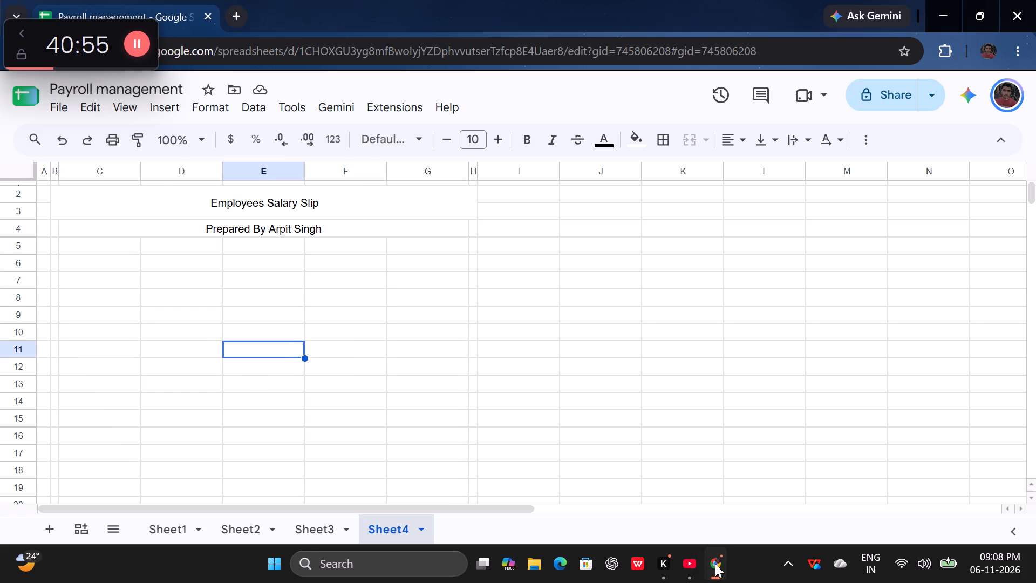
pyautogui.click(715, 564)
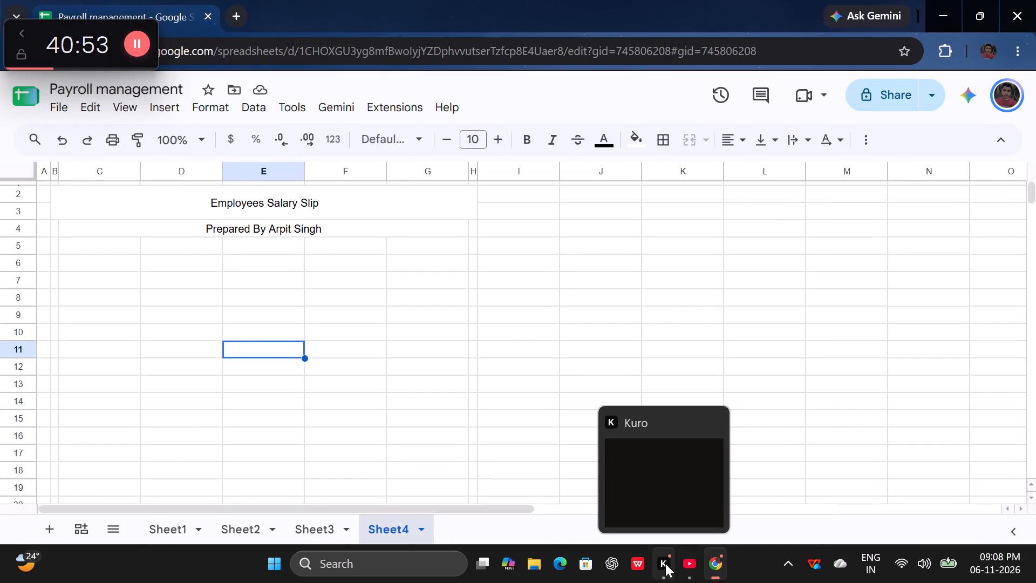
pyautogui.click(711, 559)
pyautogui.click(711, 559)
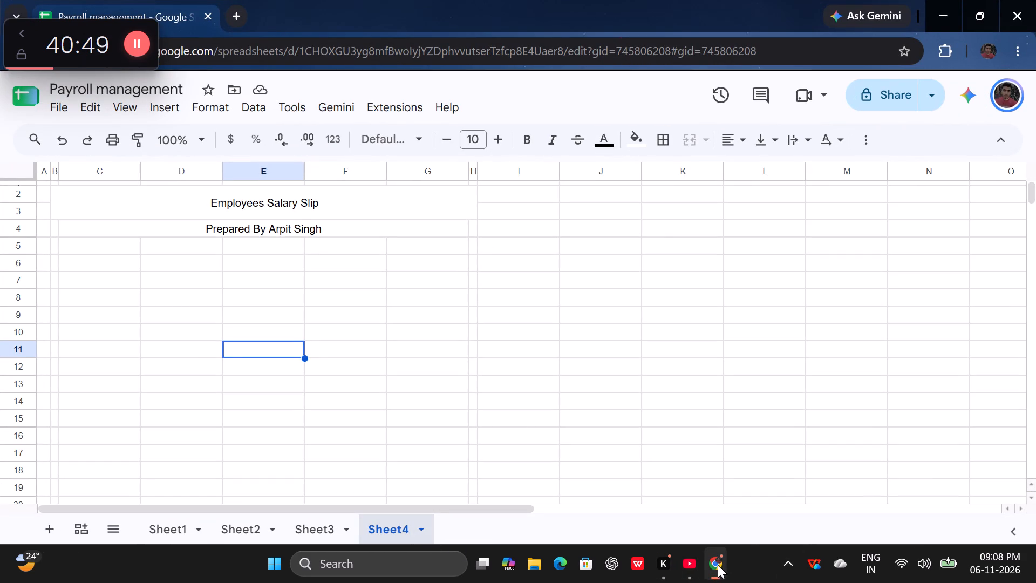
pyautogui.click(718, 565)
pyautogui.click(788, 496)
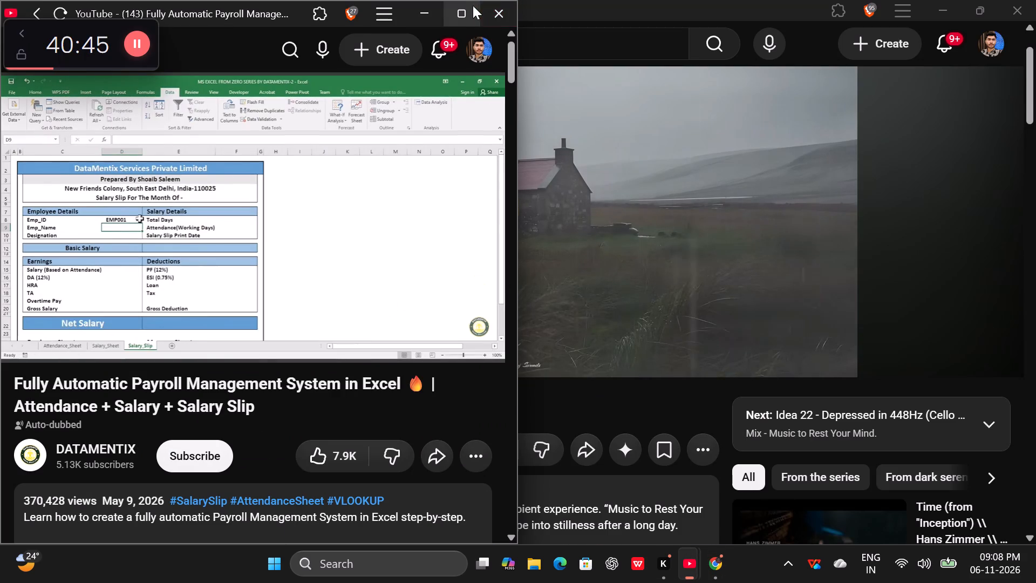
# Maximize the payroll tutorial video window and compare its salary slip header layout with Sheet4 of the Payroll management spreadsheet.
pyautogui.click(469, 9)
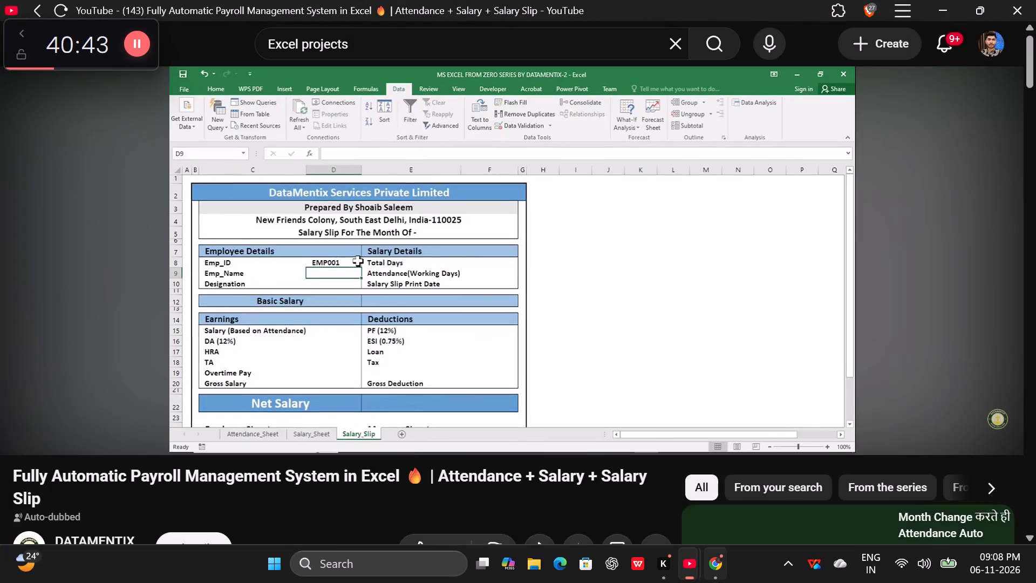
pyautogui.click(717, 582)
pyautogui.click(717, 582)
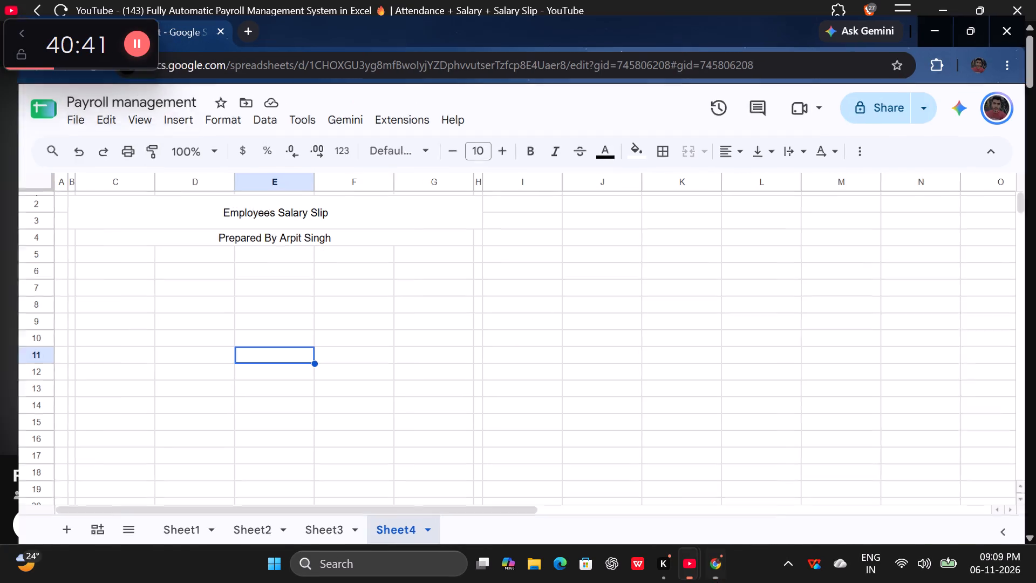
pyautogui.click(717, 582)
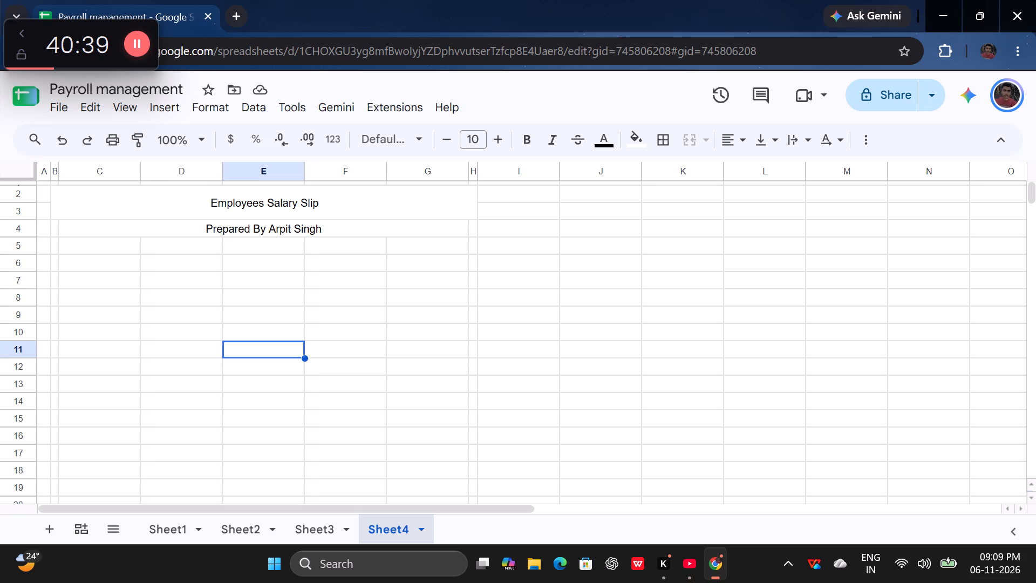
pyautogui.click(717, 582)
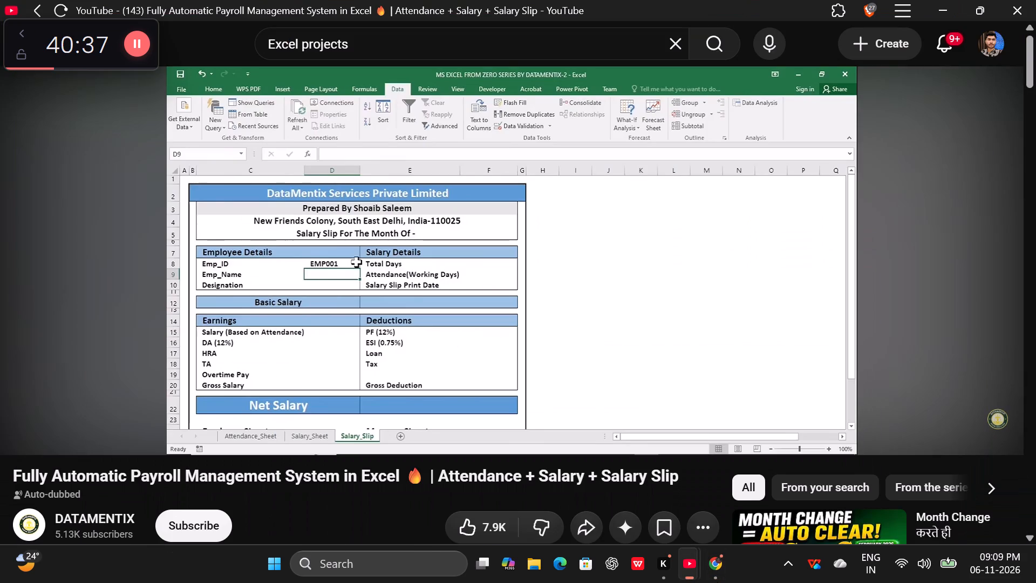
pyautogui.click(717, 582)
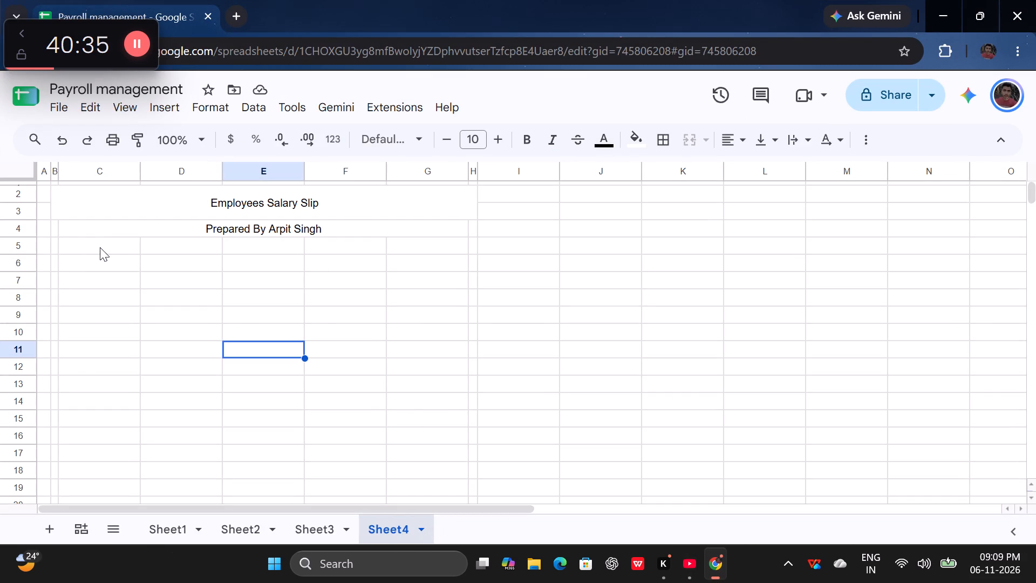
# Select cells C5:G5 on Sheet4, followed by the merged "Prepared By" cell directly above in row 4.
pyautogui.moveTo(93, 250); pyautogui.dragTo(415, 247)
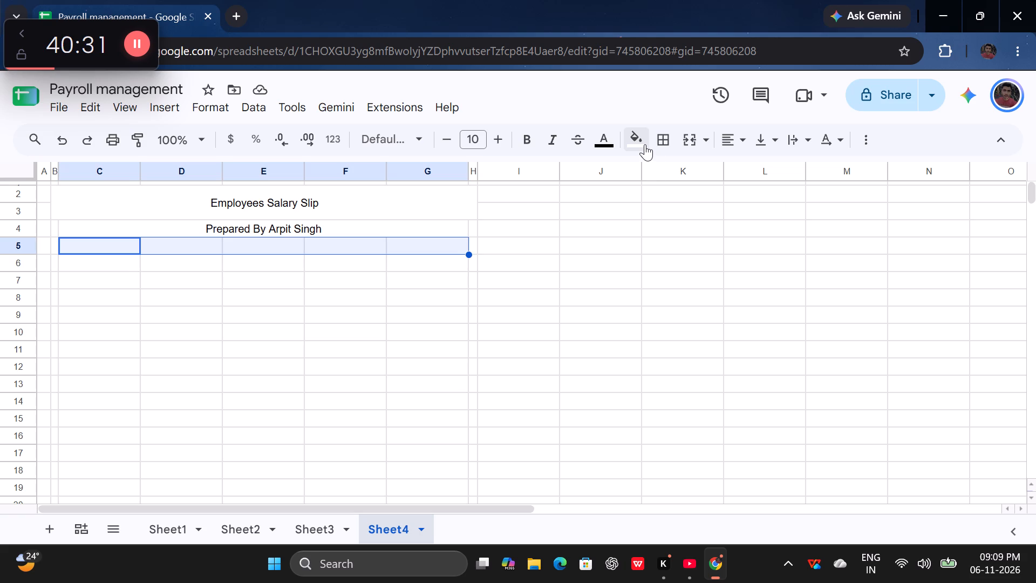
pyautogui.click(374, 227)
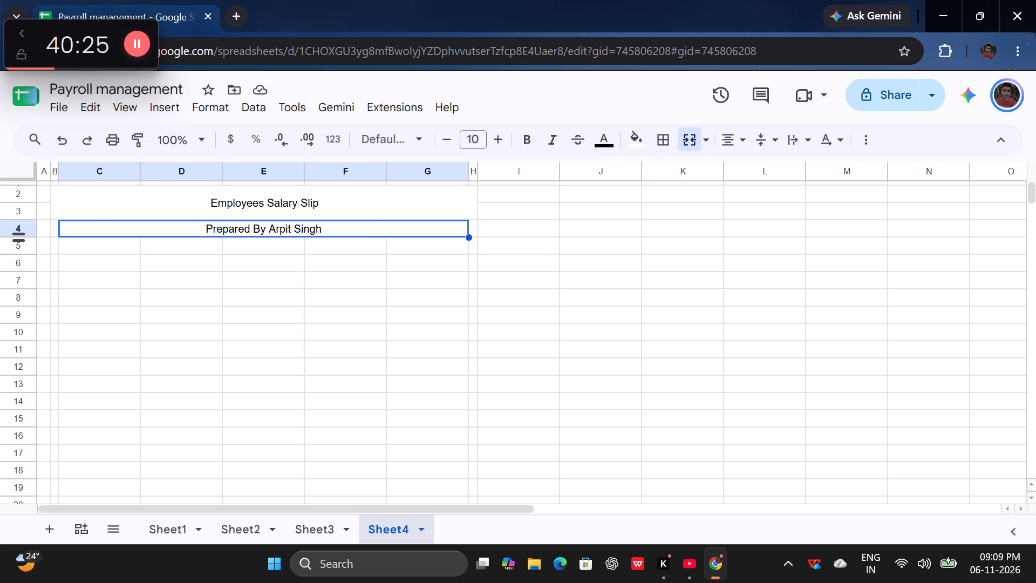
# Make row 4, holding the "Prepared By" line, slightly taller.
pyautogui.click(17, 235)
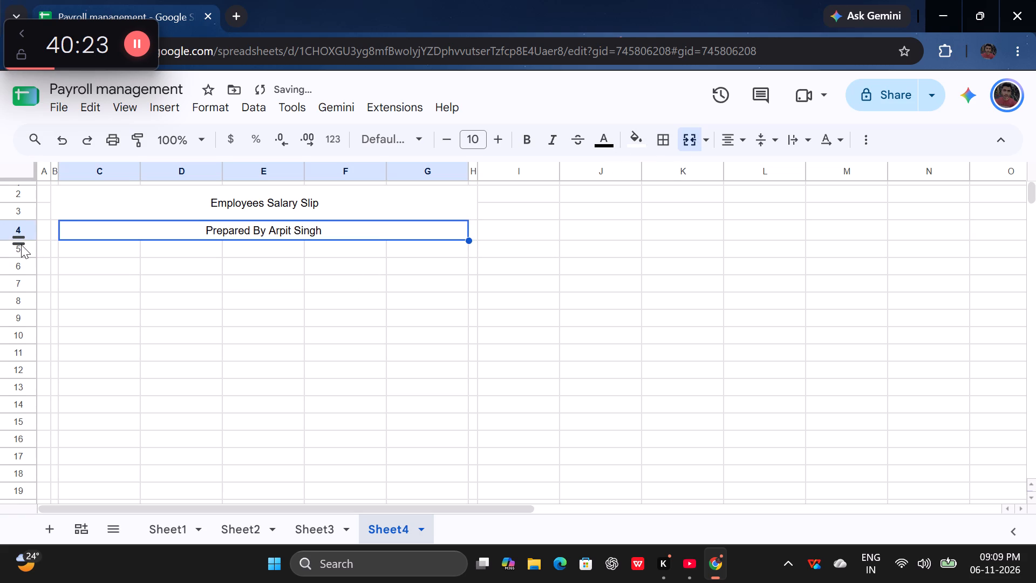
pyautogui.click(17, 239)
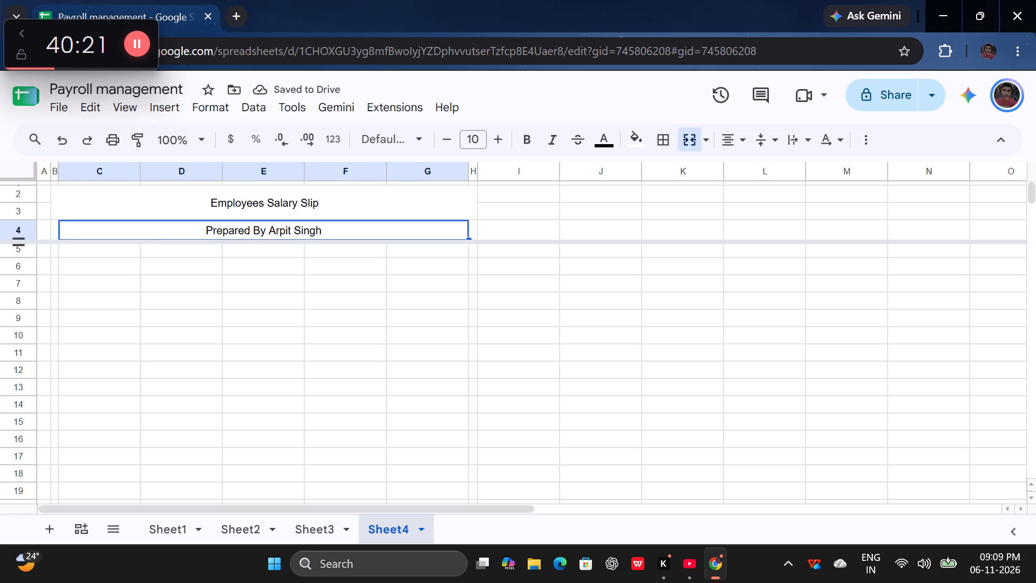
pyautogui.click(23, 212)
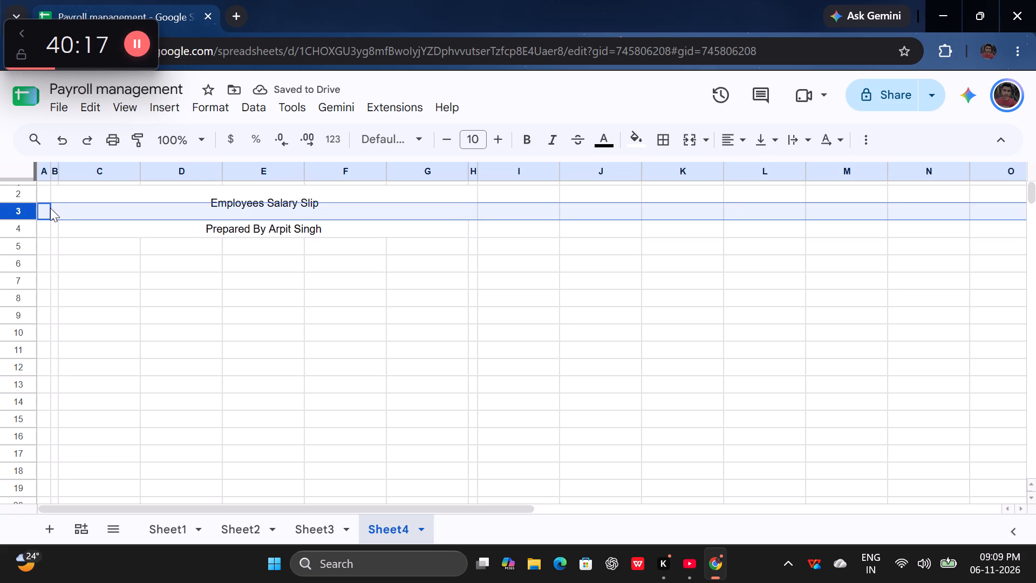
# Increase the height of row 4, holding the "Prepared By" line, slightly more.
pyautogui.click(22, 225)
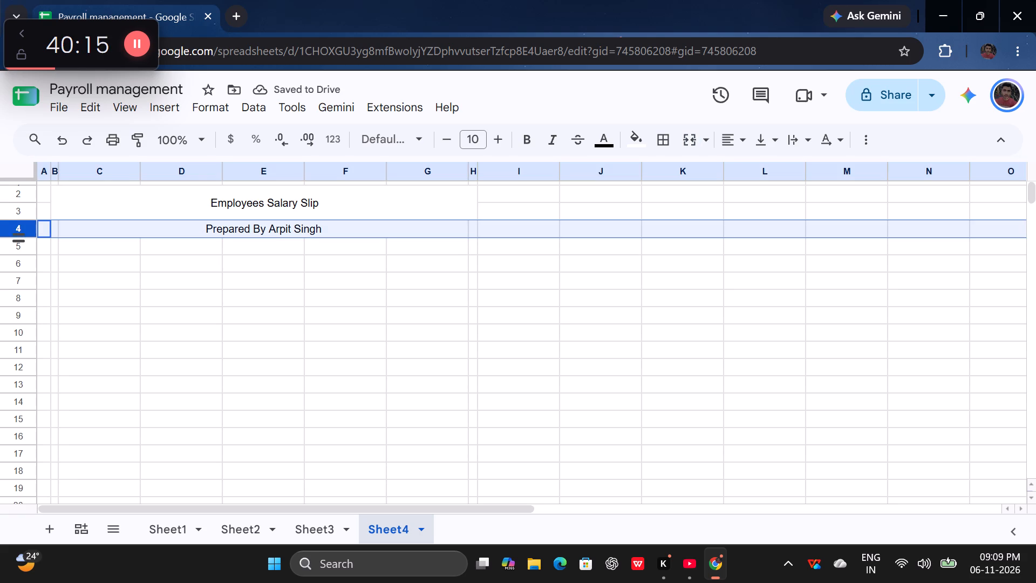
pyautogui.click(23, 238)
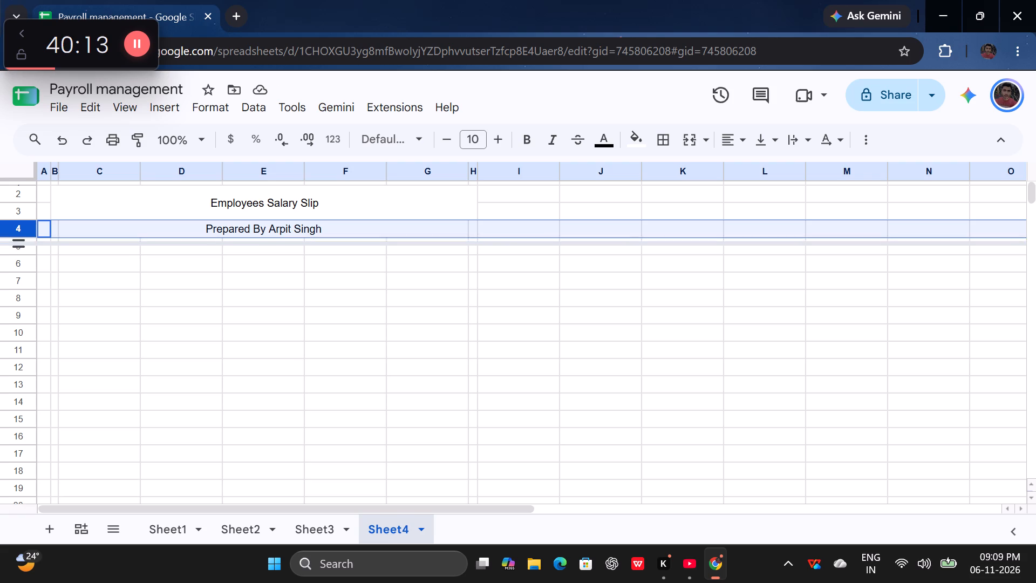
# Merge cells C5 to G5 into one cell beneath the "Prepared By" line.
pyautogui.click(127, 250)
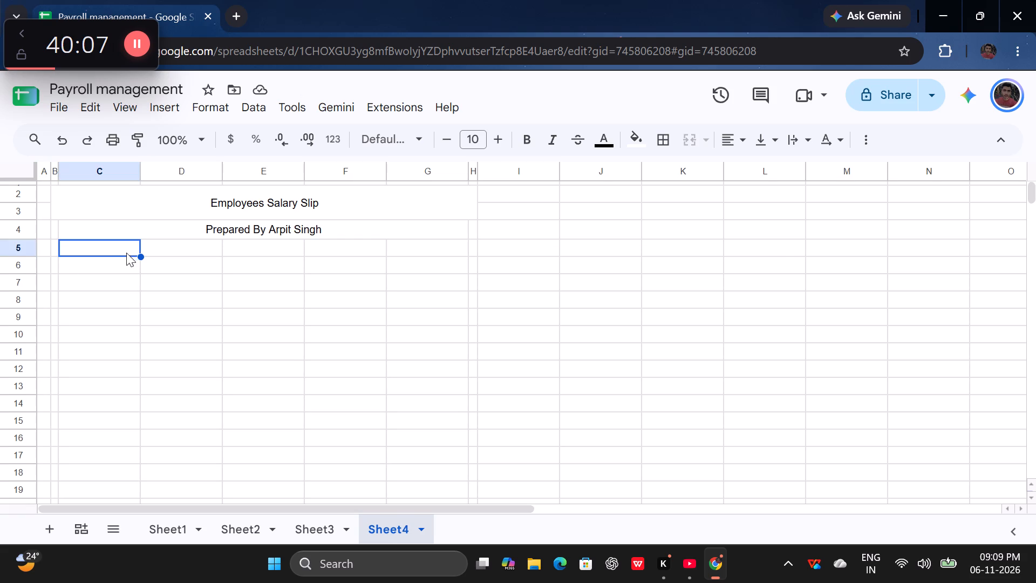
pyautogui.moveTo(120, 249); pyautogui.dragTo(418, 245)
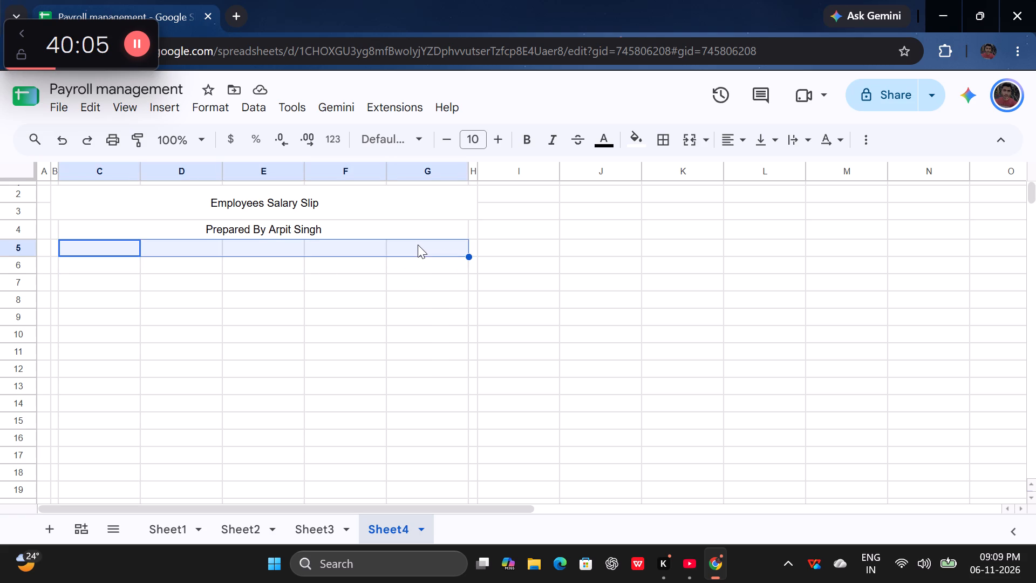
pyautogui.click(684, 136)
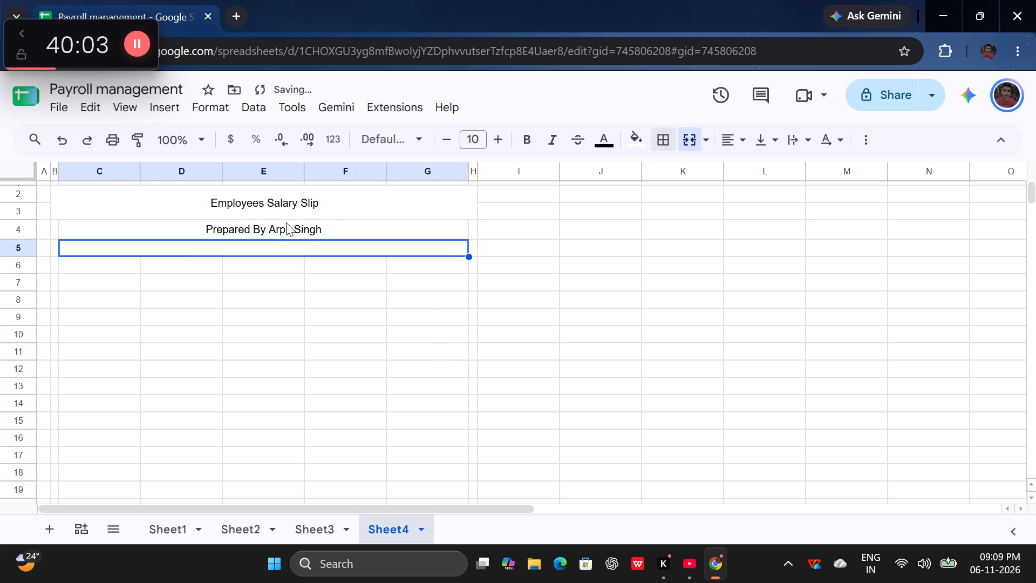
pyautogui.click(138, 271)
# Enter the address line, with locality and sector number, in the merged cell of row 5.
pyautogui.doubleClick(104, 253)
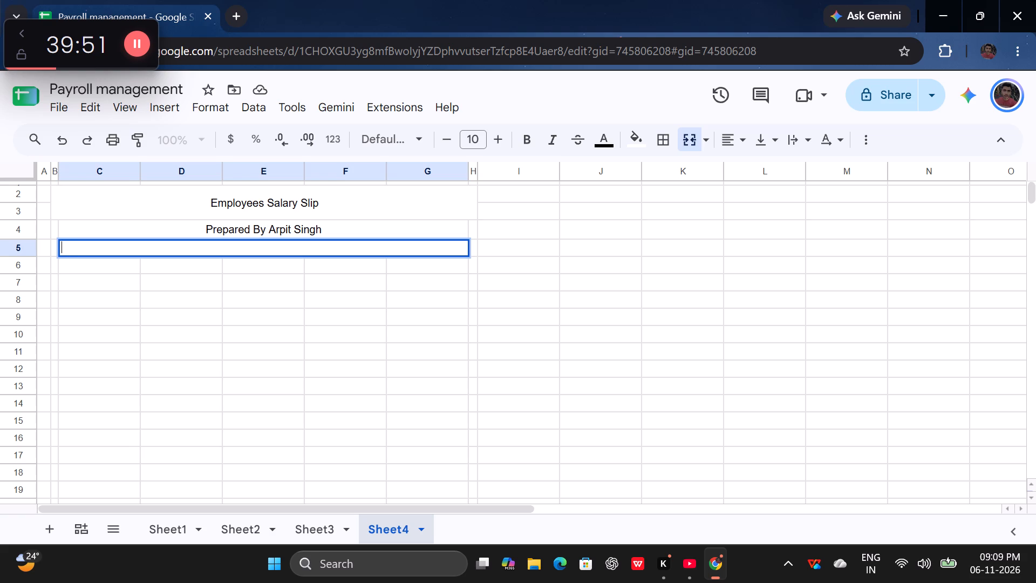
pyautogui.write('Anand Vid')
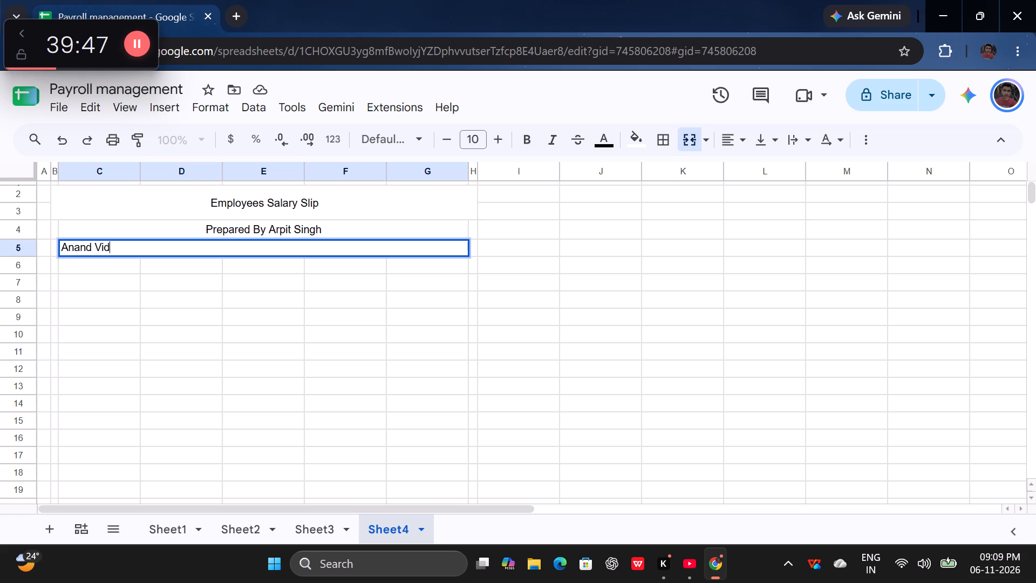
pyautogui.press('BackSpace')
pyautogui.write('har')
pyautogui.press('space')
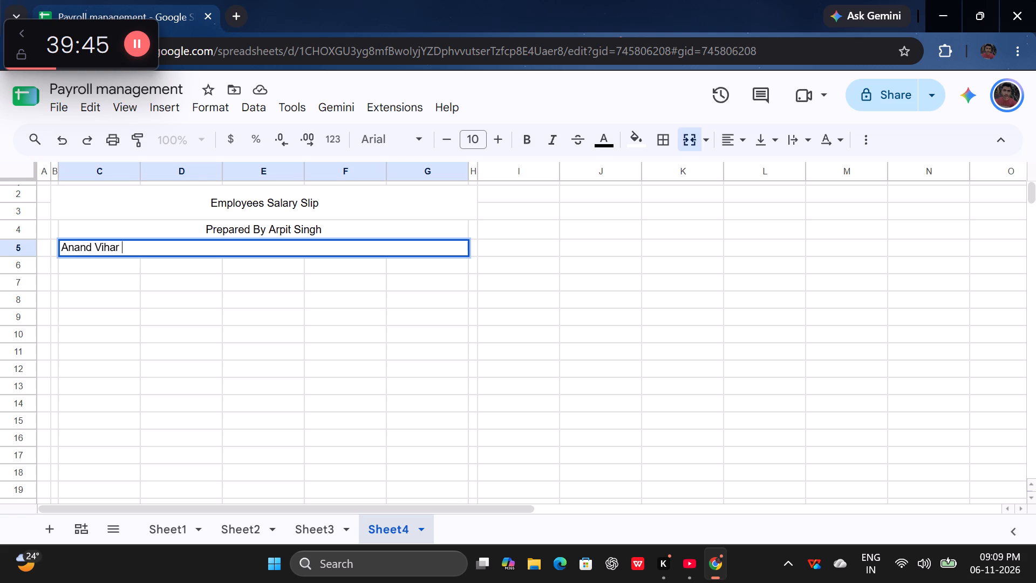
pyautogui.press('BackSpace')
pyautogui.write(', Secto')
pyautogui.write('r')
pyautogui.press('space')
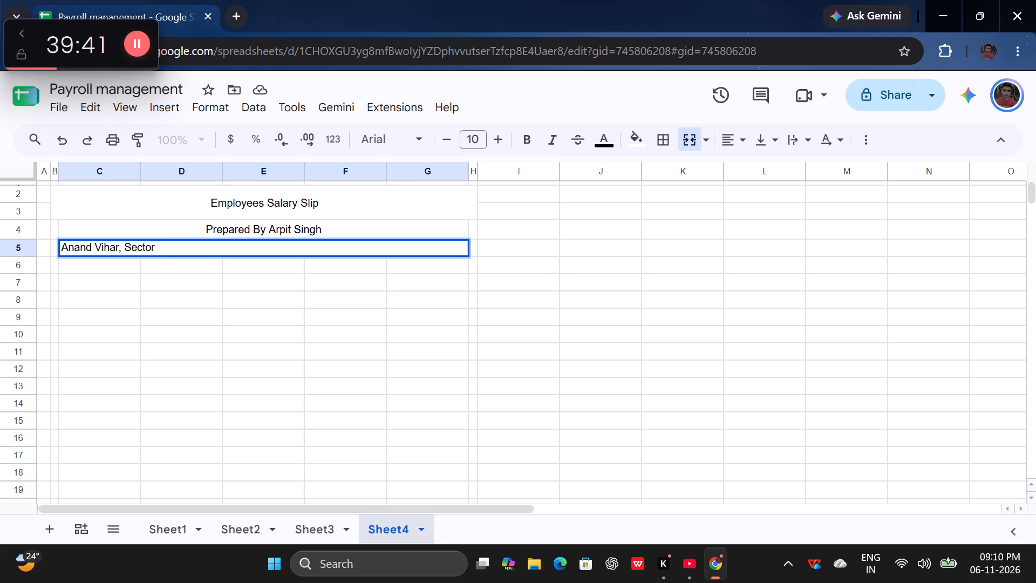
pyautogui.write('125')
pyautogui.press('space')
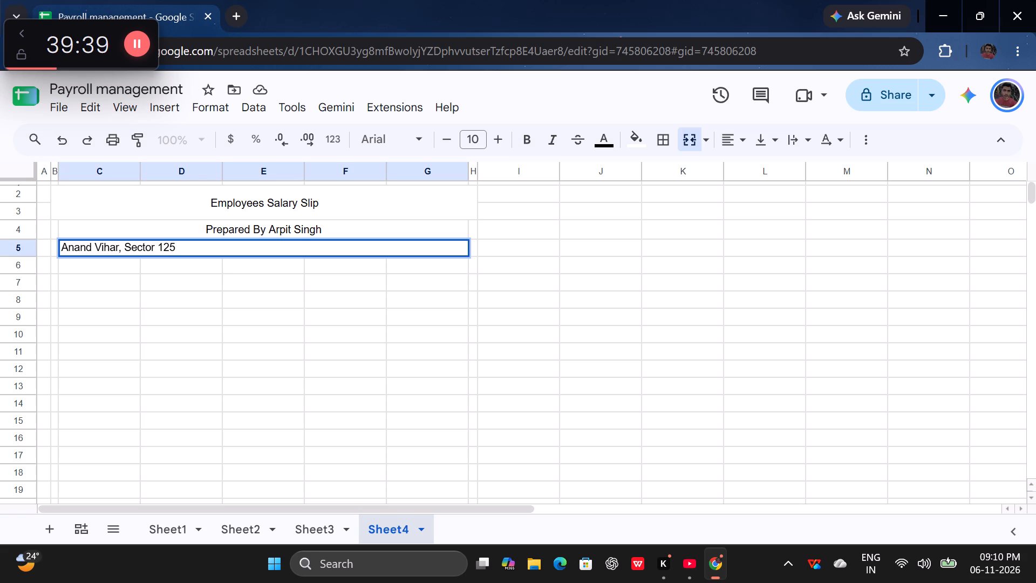
# Enter the address line in the merged row 5 cell C5:G5, below the "Prepared By" line.
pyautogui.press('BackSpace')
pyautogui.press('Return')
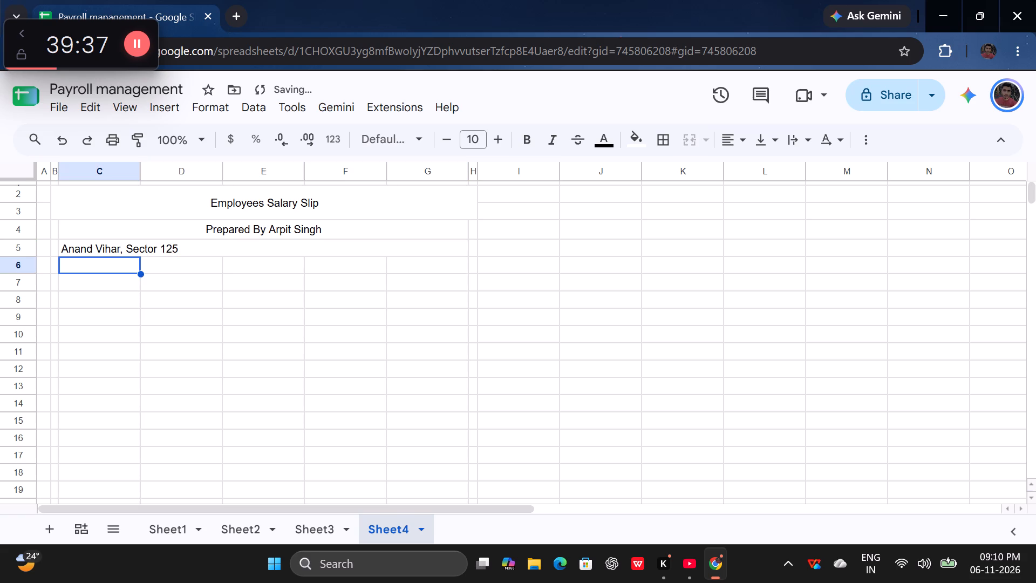
# Center the address line in merged cell C5:G5 both vertically and horizontally.
pyautogui.doubleClick(200, 246)
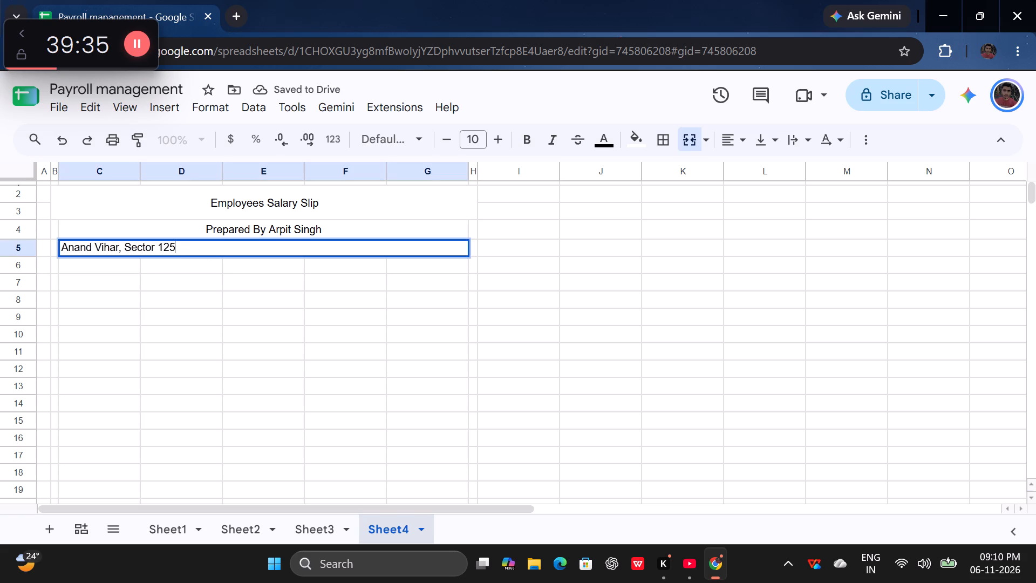
pyautogui.click(780, 138)
pyautogui.click(796, 163)
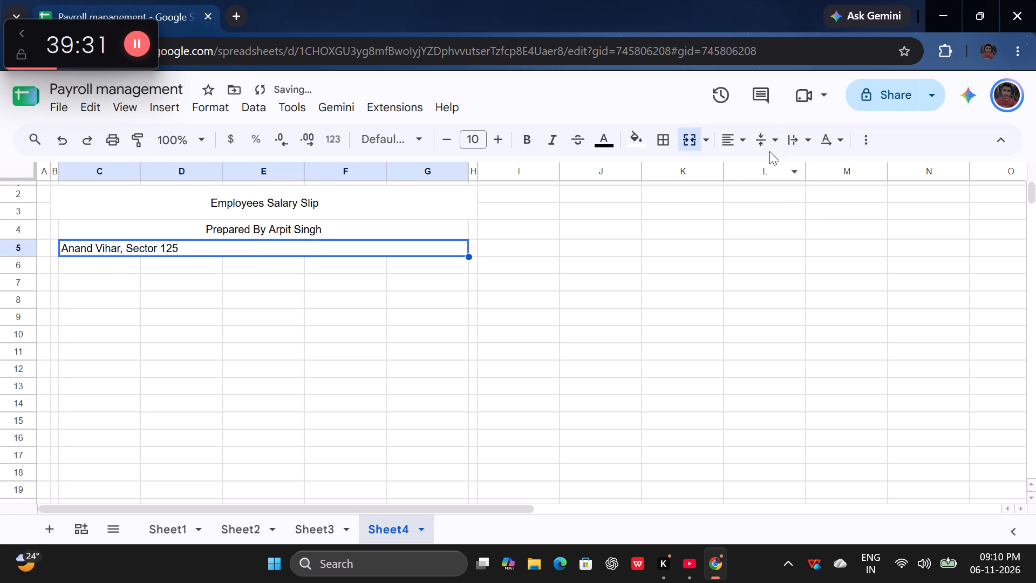
pyautogui.click(747, 135)
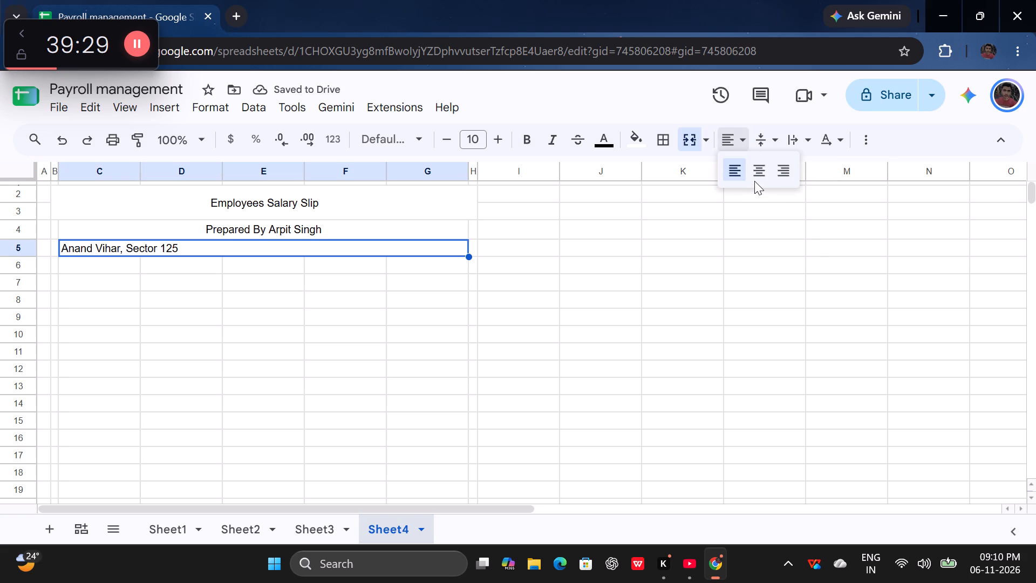
pyautogui.click(760, 173)
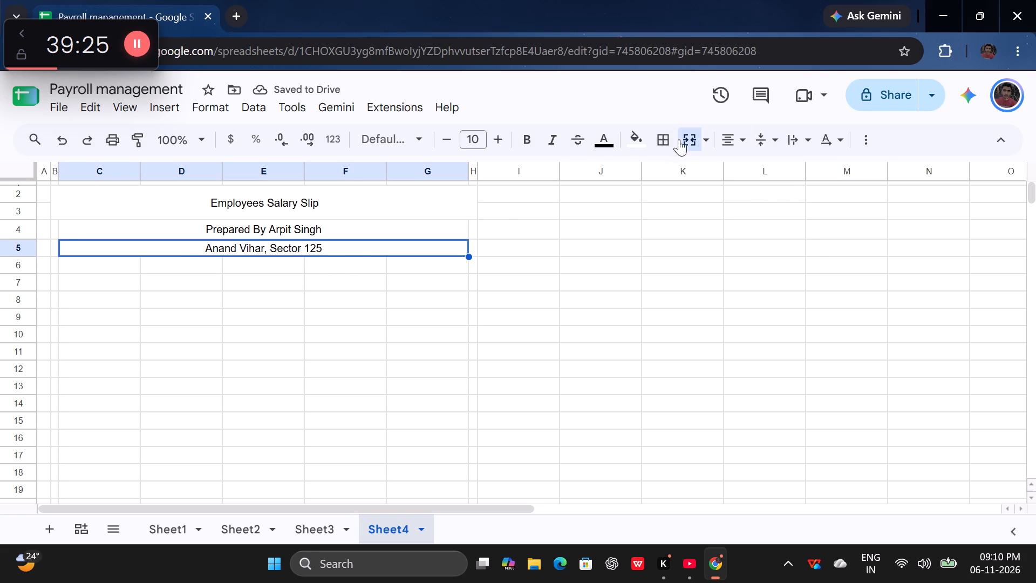
# Set the font size of the address line in row 5 to 11.
pyautogui.click(496, 134)
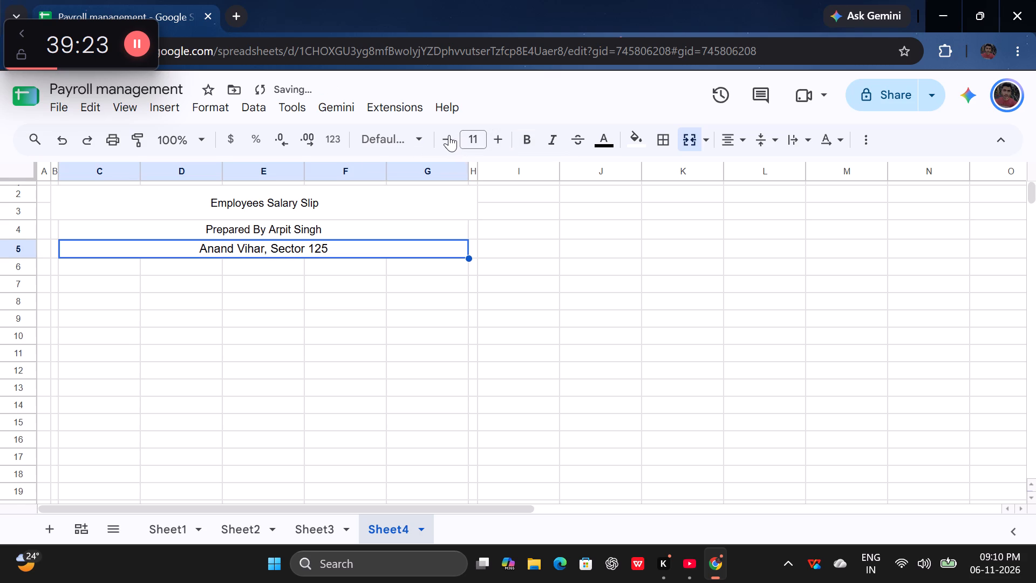
# Set the font size of the address line in row 5 to 10.
pyautogui.doubleClick(449, 135)
pyautogui.click(503, 141)
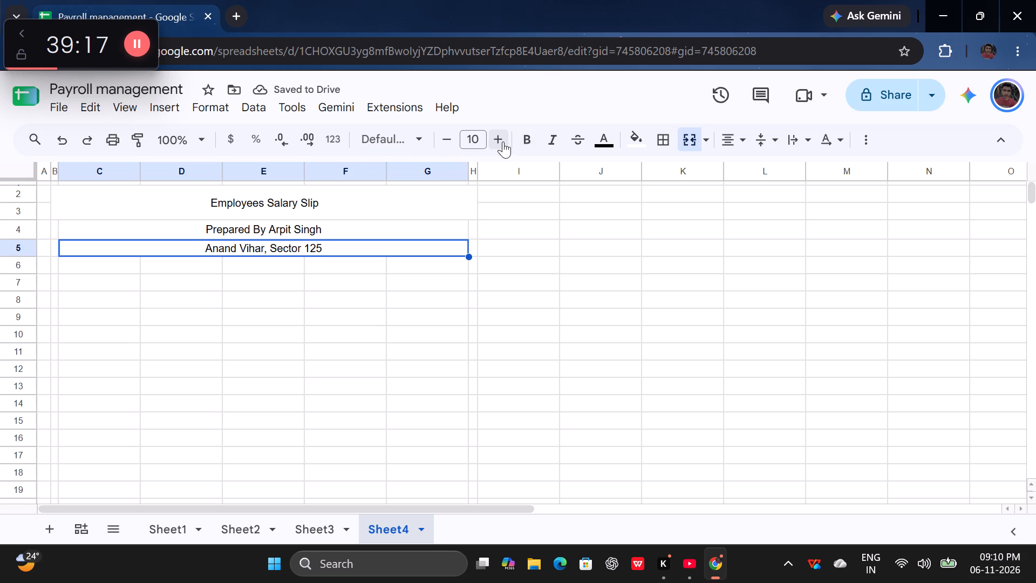
pyautogui.click(346, 287)
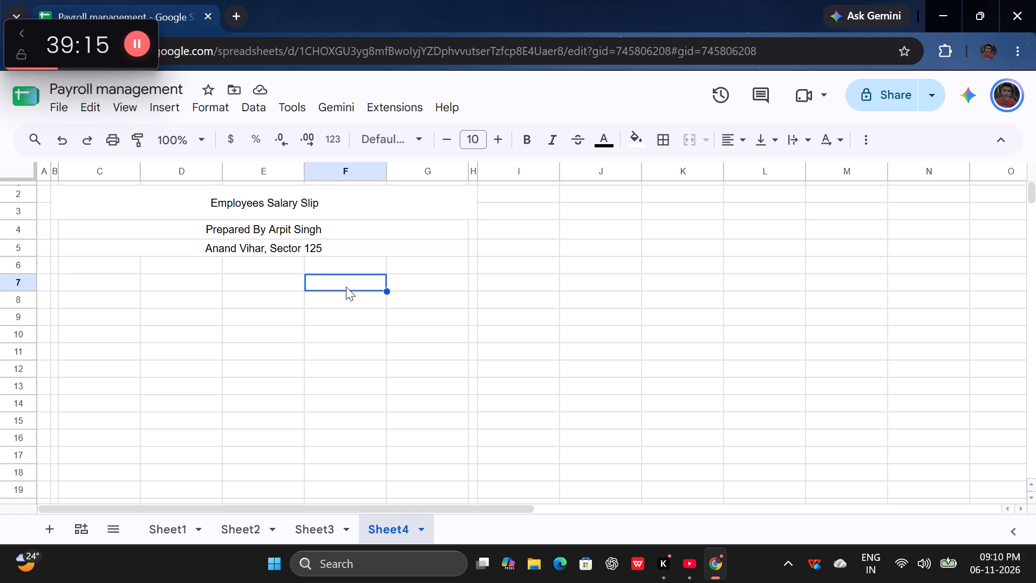
pyautogui.click(306, 255)
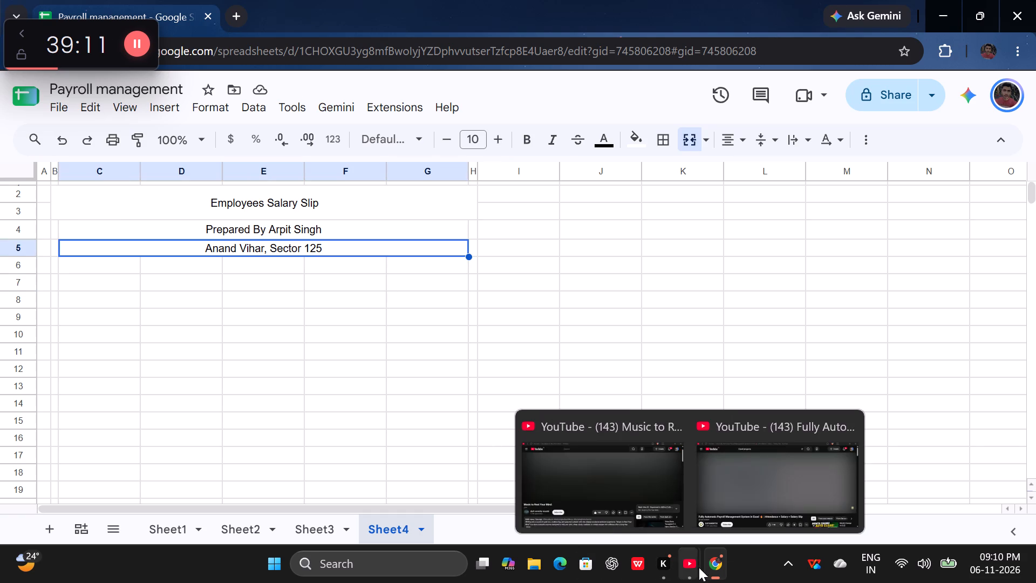
# Switch to the YouTube payroll tutorial and examine its salary slip layout.
pyautogui.click(694, 483)
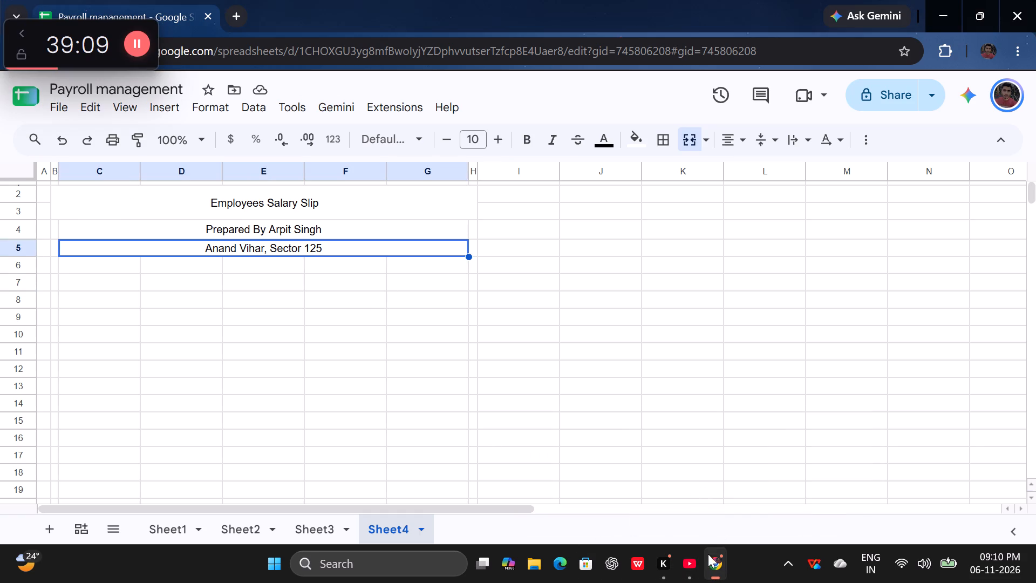
pyautogui.click(689, 566)
pyautogui.click(746, 523)
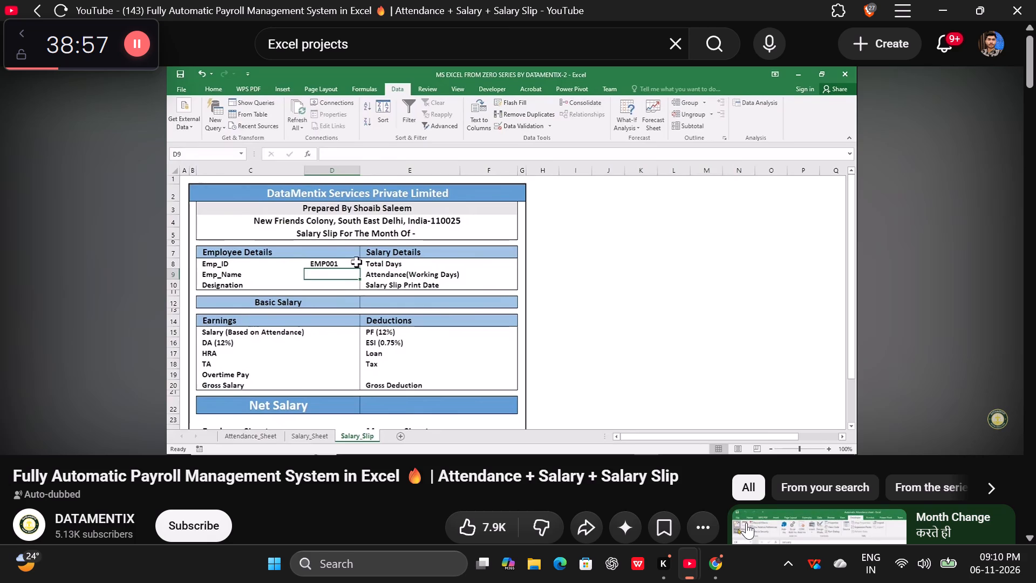
pyautogui.click(710, 573)
pyautogui.click(710, 573)
pyautogui.click(710, 573)
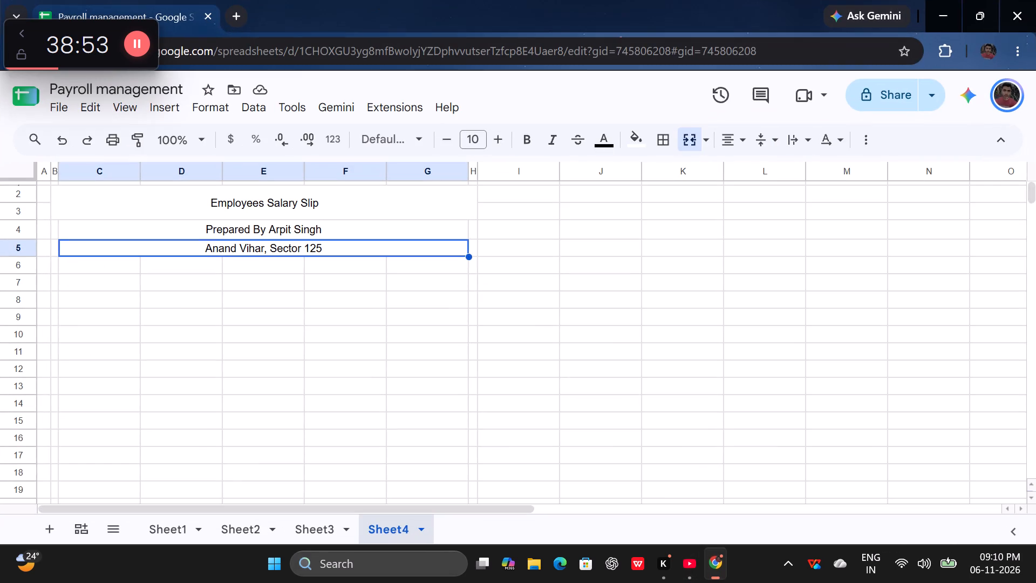
# Look through the Employee Salary Sheet on Sheet3, examining its columns and employee rows.
pyautogui.click(325, 526)
pyautogui.hscroll(-3, 441, 430)
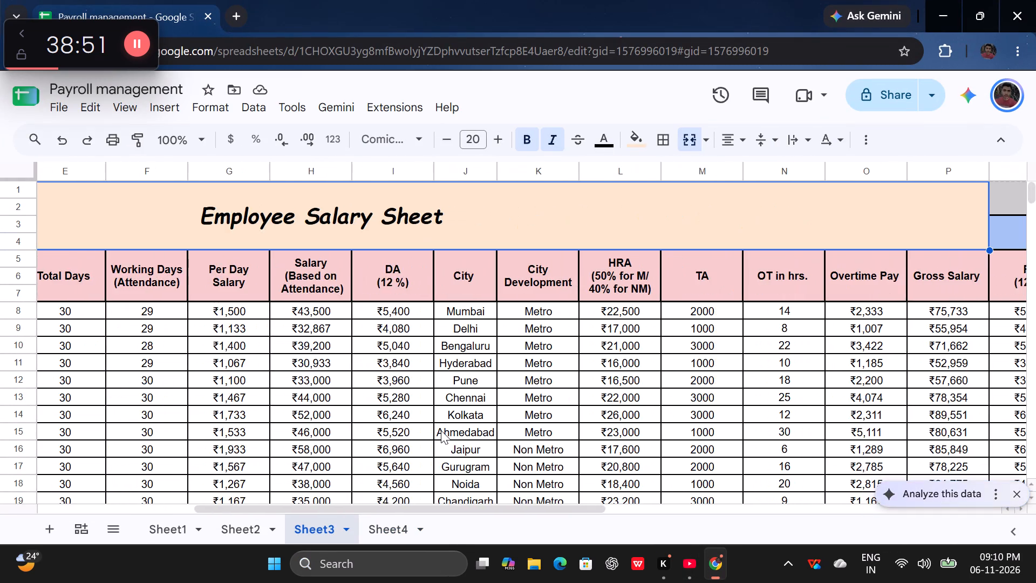
pyautogui.hscroll(-4, 441, 430)
pyautogui.scroll(-1, 441, 430)
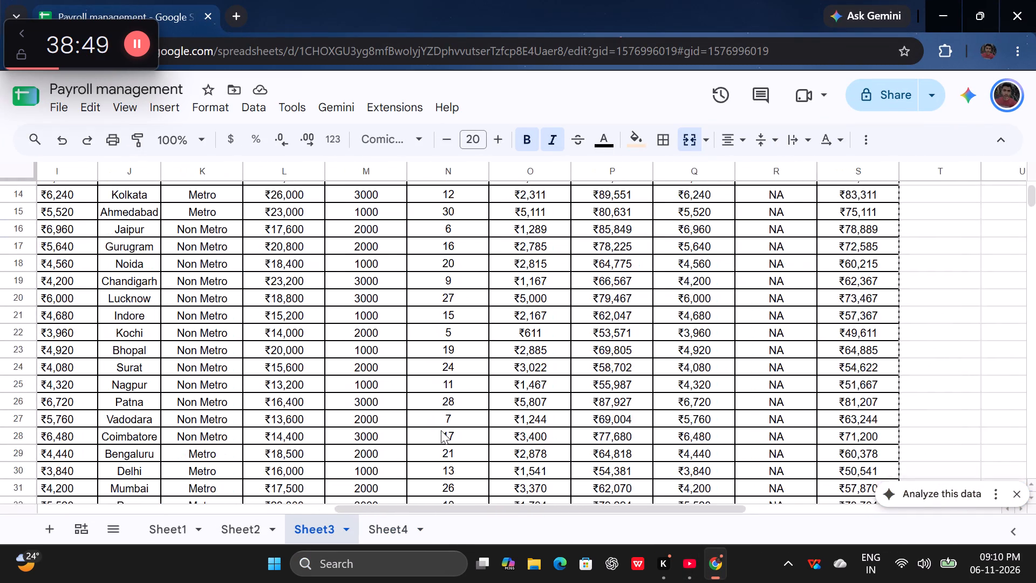
pyautogui.scroll(-2, 441, 430)
pyautogui.scroll(1, 441, 430)
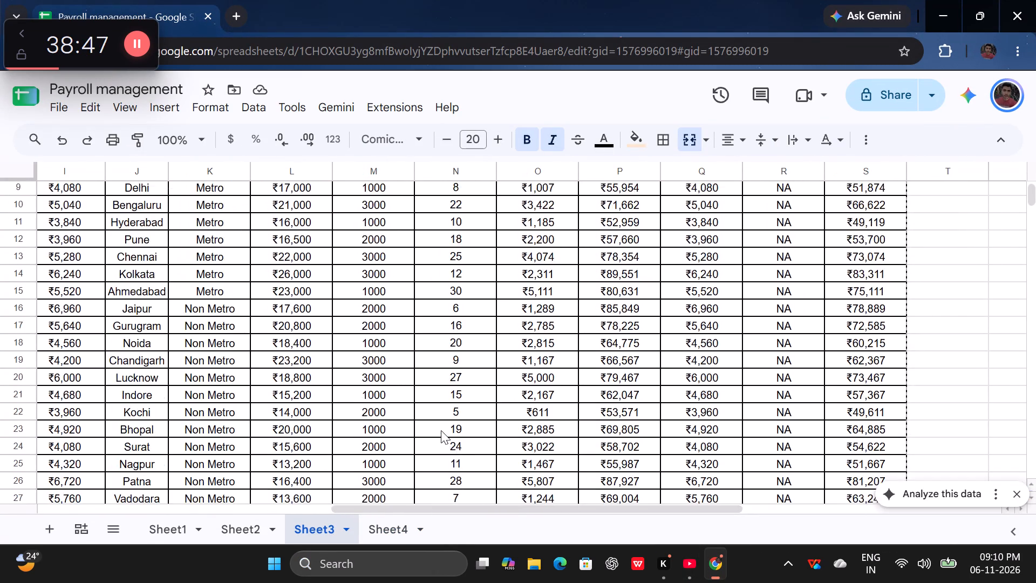
pyautogui.scroll(1, 441, 430)
pyautogui.hscroll(8, 441, 430)
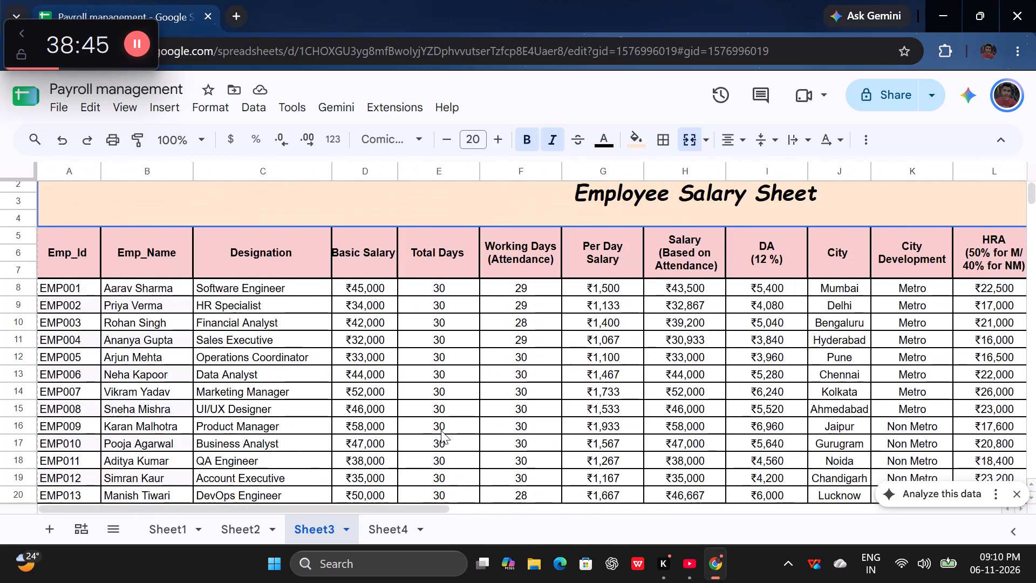
pyautogui.scroll(-2, 441, 430)
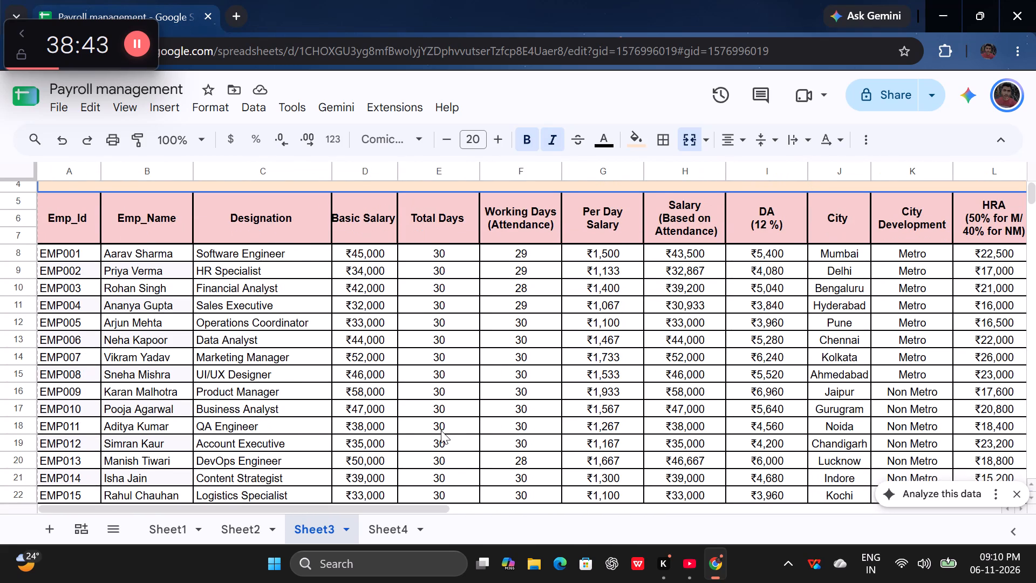
# Look over the employee rows on Sheet3 and the Employee Attendance Sheet on Sheet2, including its daily marks and summary columns.
pyautogui.scroll(-1, 441, 430)
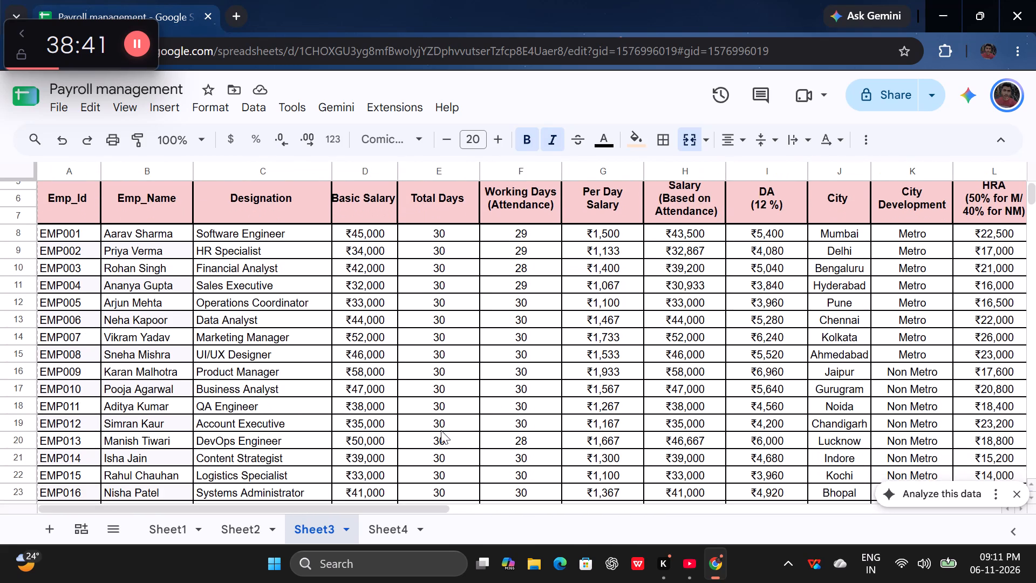
pyautogui.scroll(-1, 441, 430)
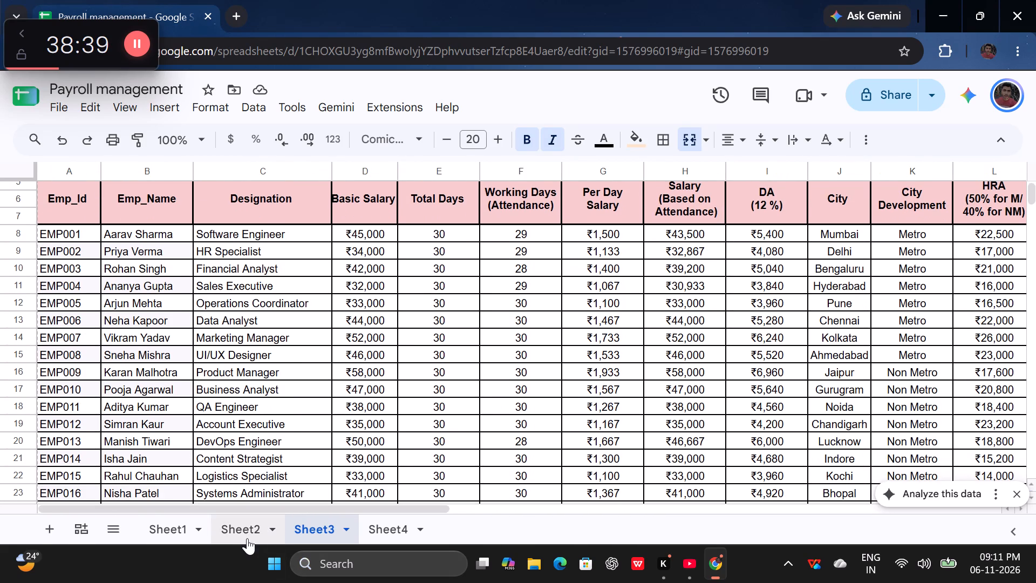
pyautogui.click(248, 535)
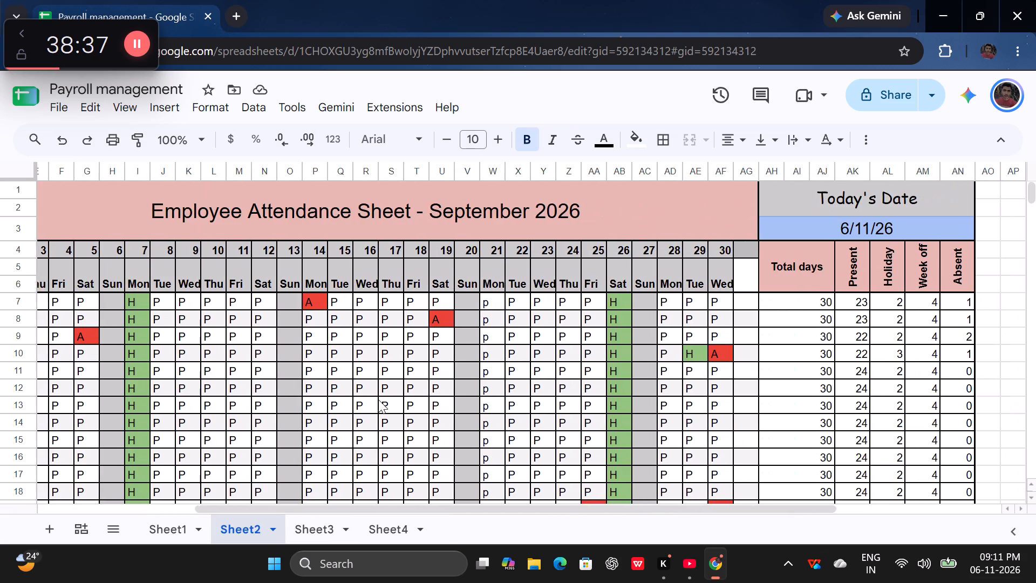
pyautogui.hscroll(-1, 378, 399)
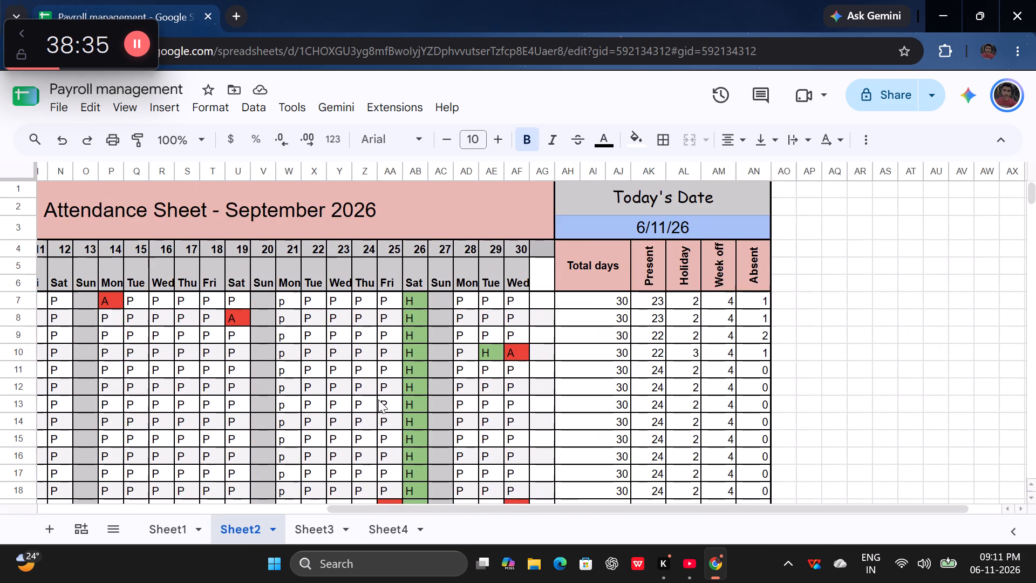
pyautogui.hscroll(-2, 378, 399)
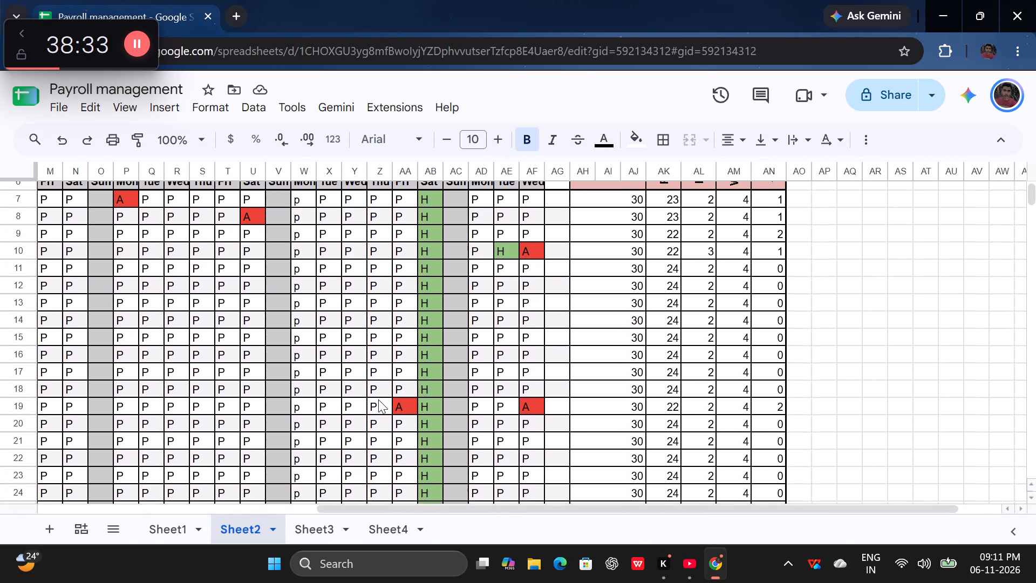
pyautogui.hscroll(4, 378, 399)
pyautogui.scroll(1, 378, 399)
pyautogui.hscroll(-5, 378, 399)
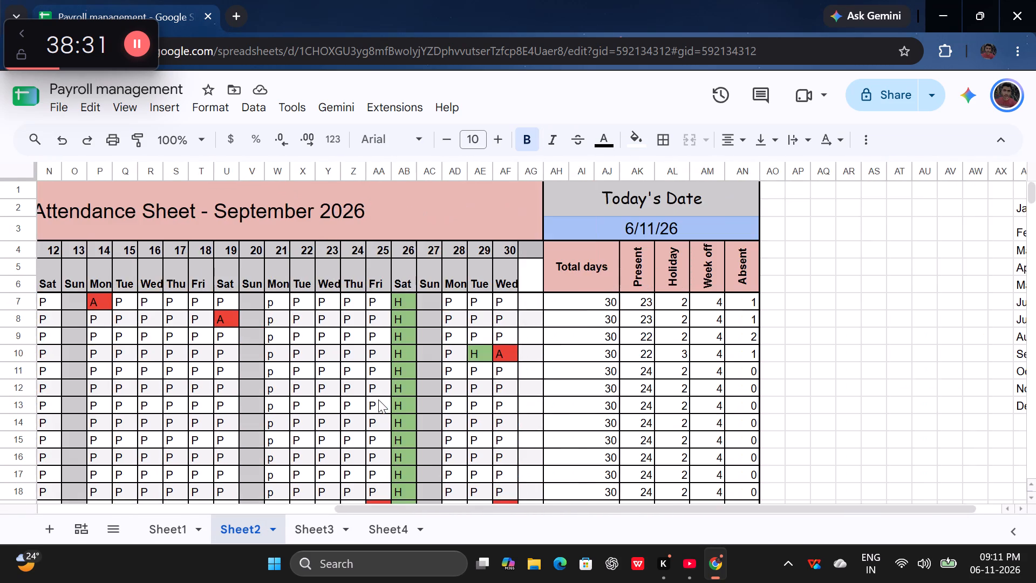
pyautogui.hscroll(1, 378, 399)
pyautogui.hscroll(-6, 378, 399)
pyautogui.scroll(-1, 378, 399)
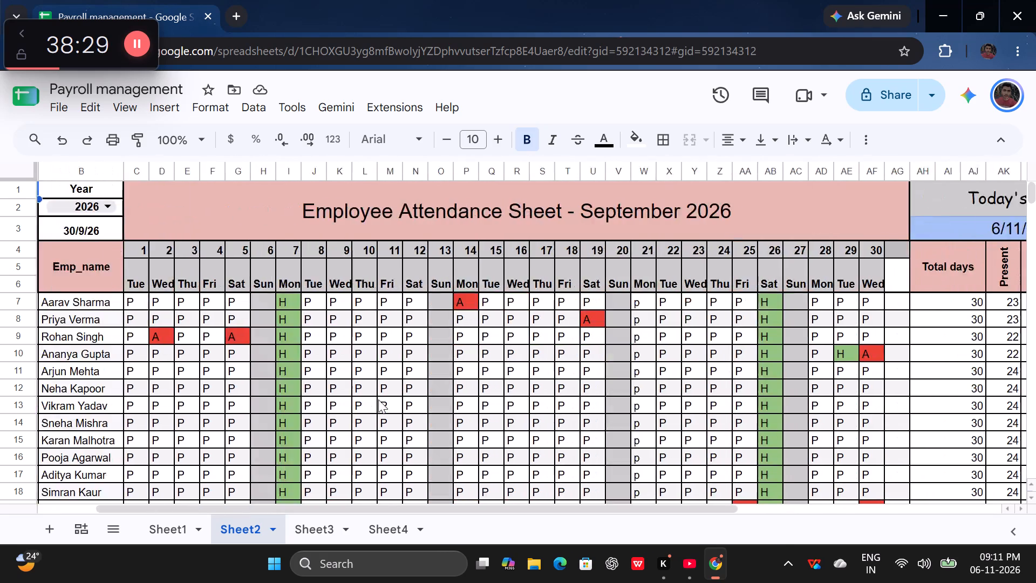
pyautogui.scroll(-2, 378, 399)
pyautogui.scroll(1, 378, 399)
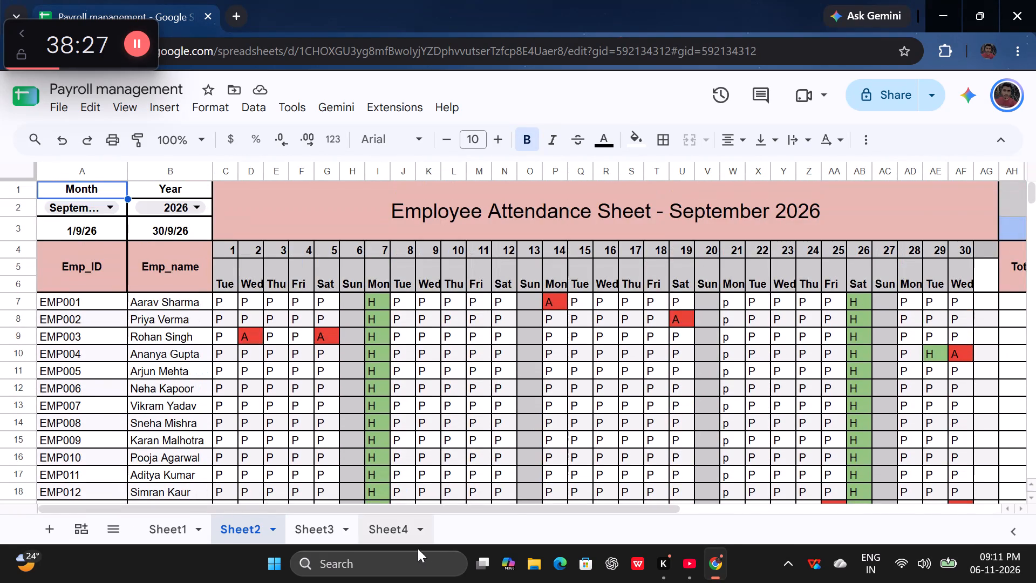
# Open the salary slip on Sheet4 and compare it with the slip layout in the YouTube payroll tutorial.
pyautogui.click(397, 535)
pyautogui.scroll(1, 408, 402)
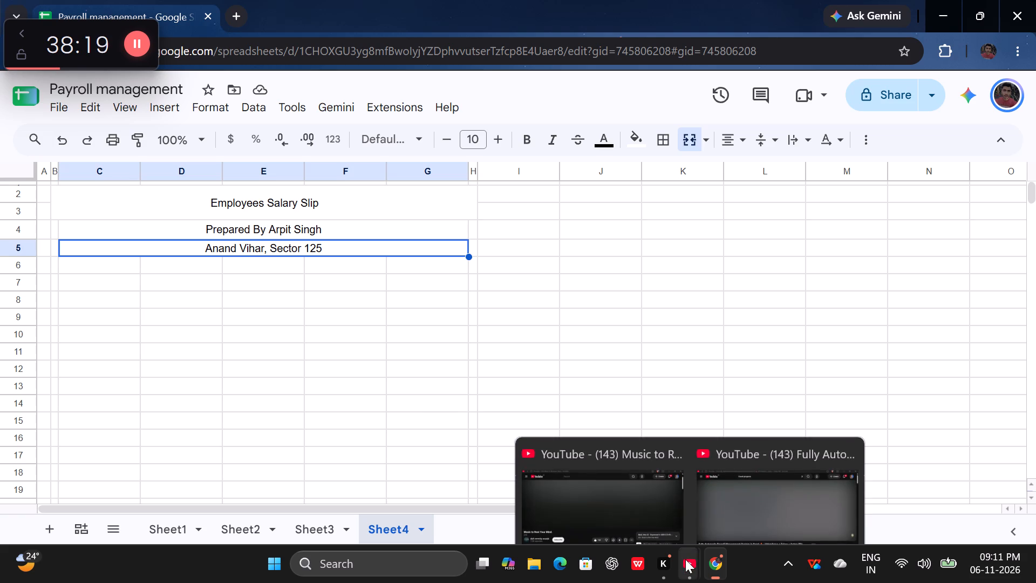
pyautogui.click(736, 503)
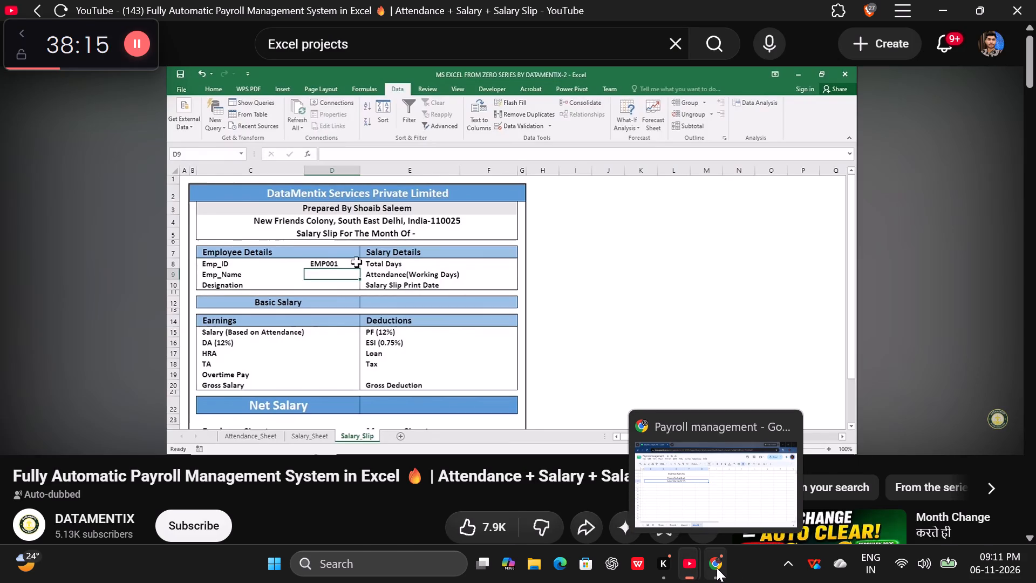
# Return to the Payroll management spreadsheet in Chrome and select cell C7 on Sheet4, below the address line.
pyautogui.click(717, 568)
pyautogui.click(100, 288)
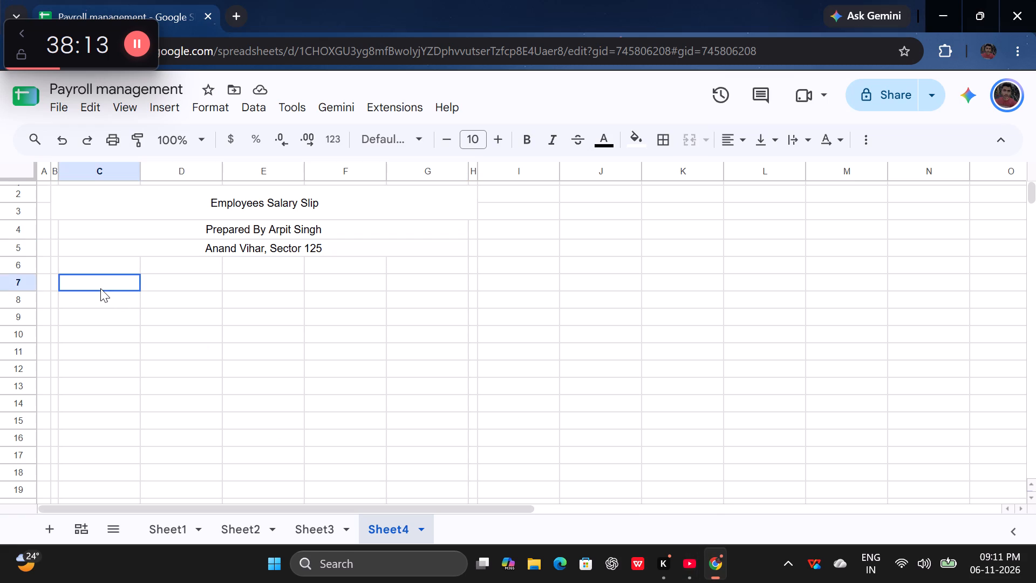
pyautogui.click(690, 555)
pyautogui.click(704, 564)
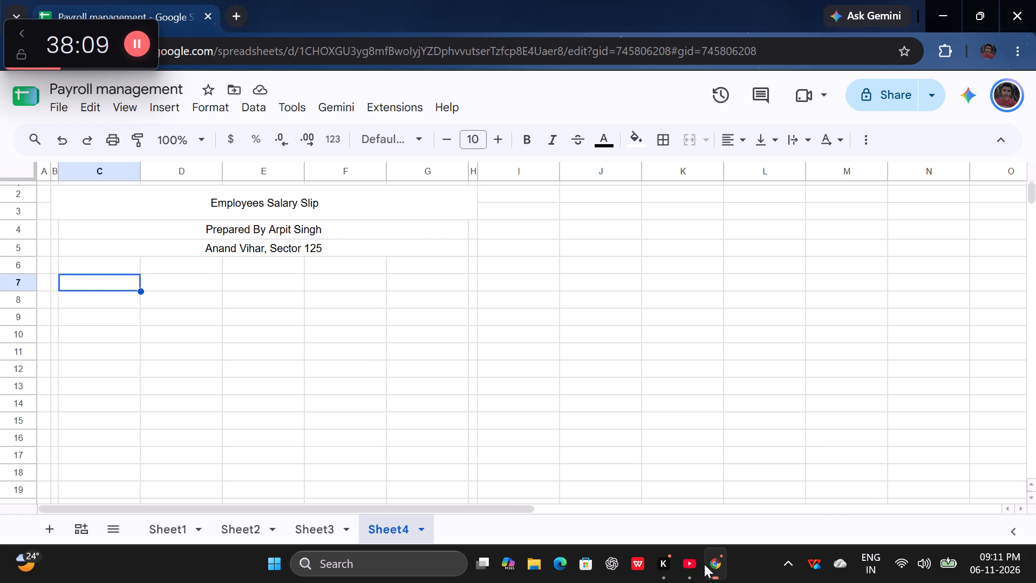
# Check the tutorial's layout, and widen column E slightly and columns F and G more on Sheet4.
pyautogui.click(717, 567)
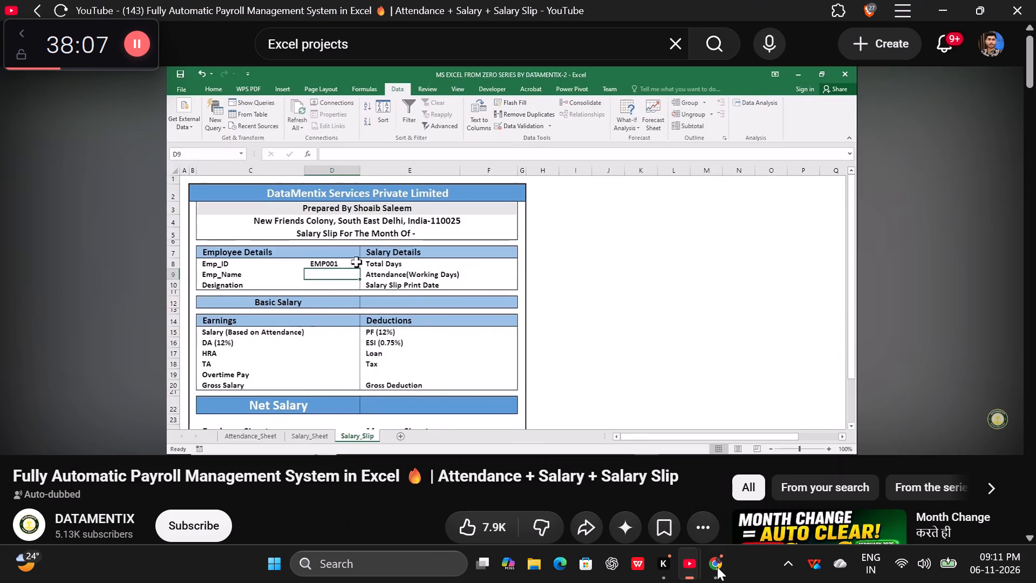
pyautogui.click(717, 567)
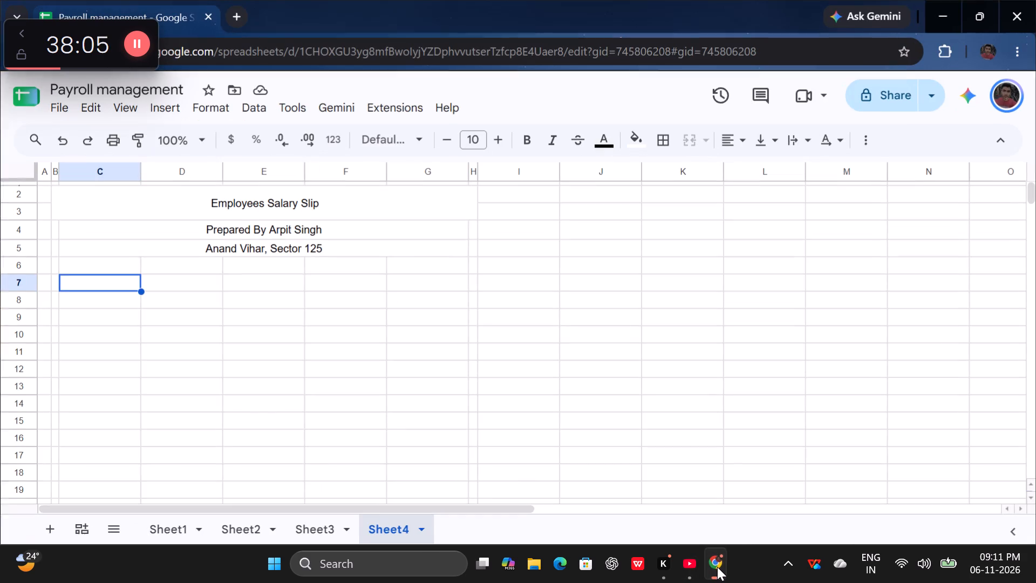
pyautogui.moveTo(96, 286); pyautogui.dragTo(205, 341)
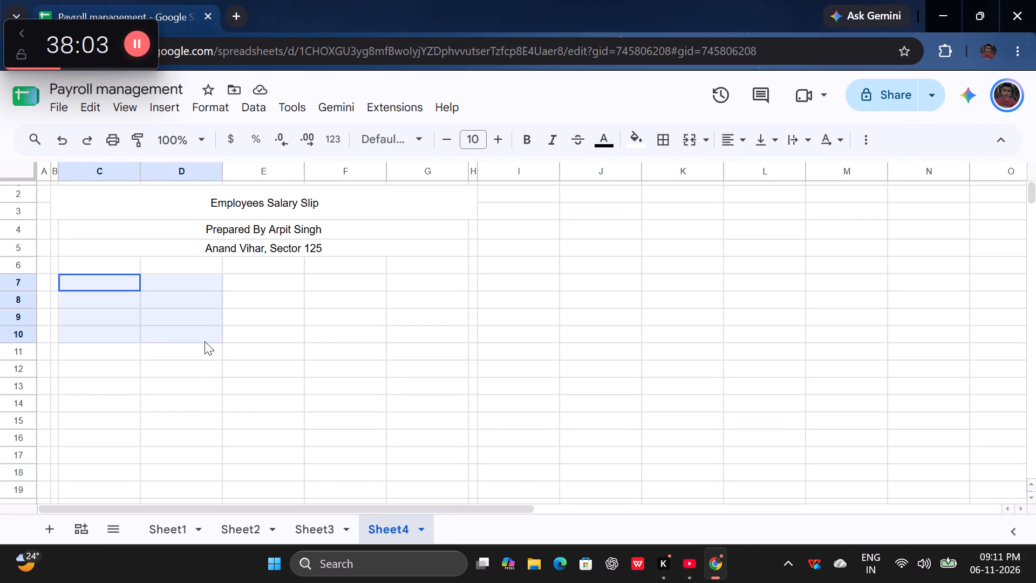
pyautogui.moveTo(205, 341); pyautogui.dragTo(128, 287)
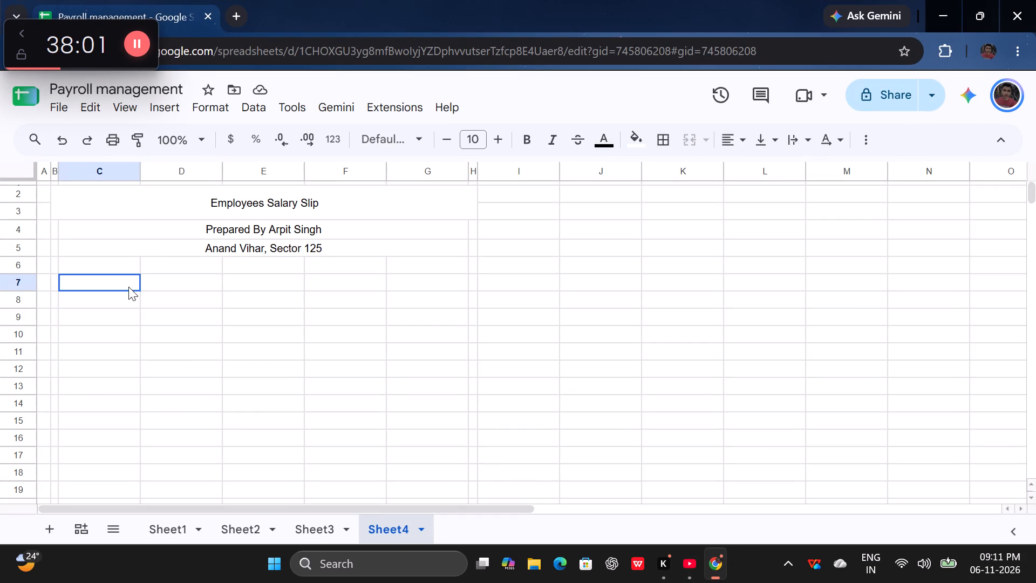
pyautogui.moveTo(128, 287); pyautogui.dragTo(117, 285)
pyautogui.click(251, 293)
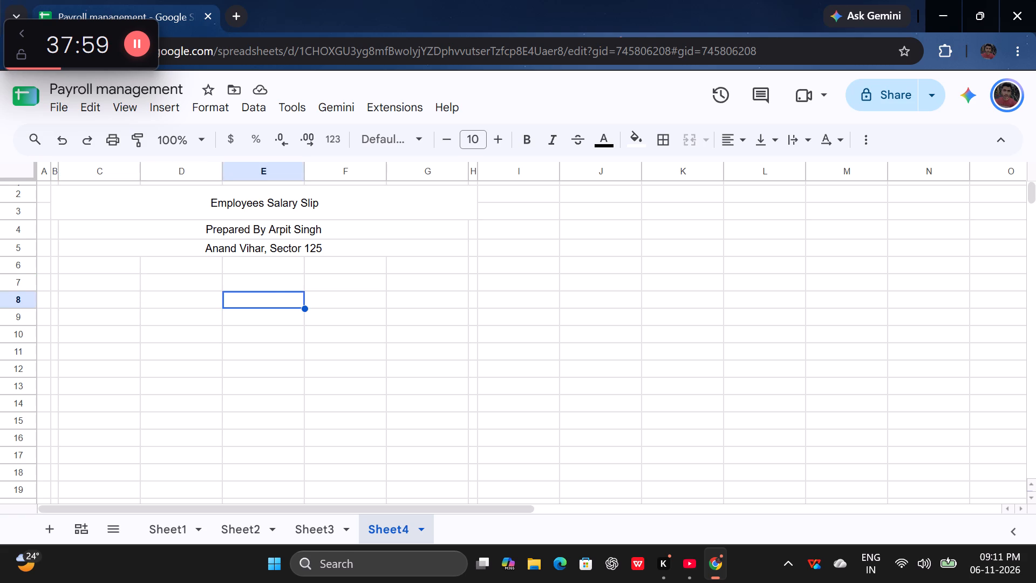
pyautogui.click(269, 276)
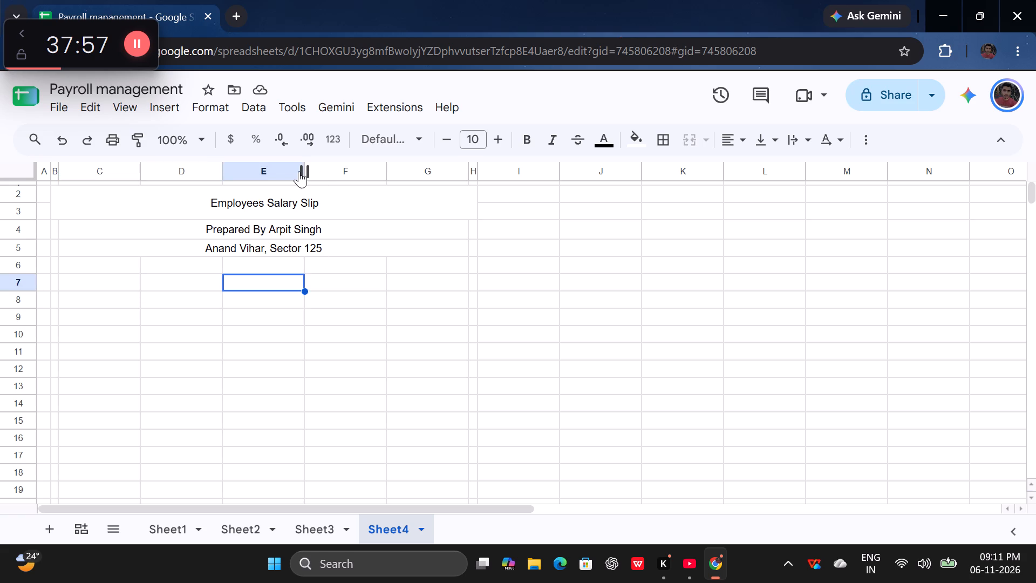
pyautogui.moveTo(305, 173); pyautogui.dragTo(292, 173)
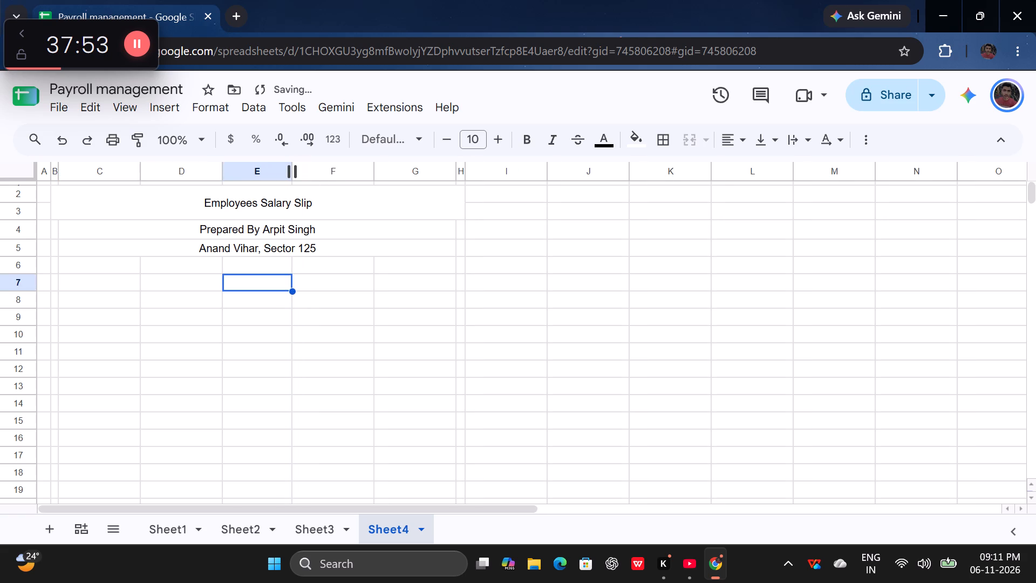
pyautogui.moveTo(292, 173); pyautogui.dragTo(310, 173)
pyautogui.click(310, 173)
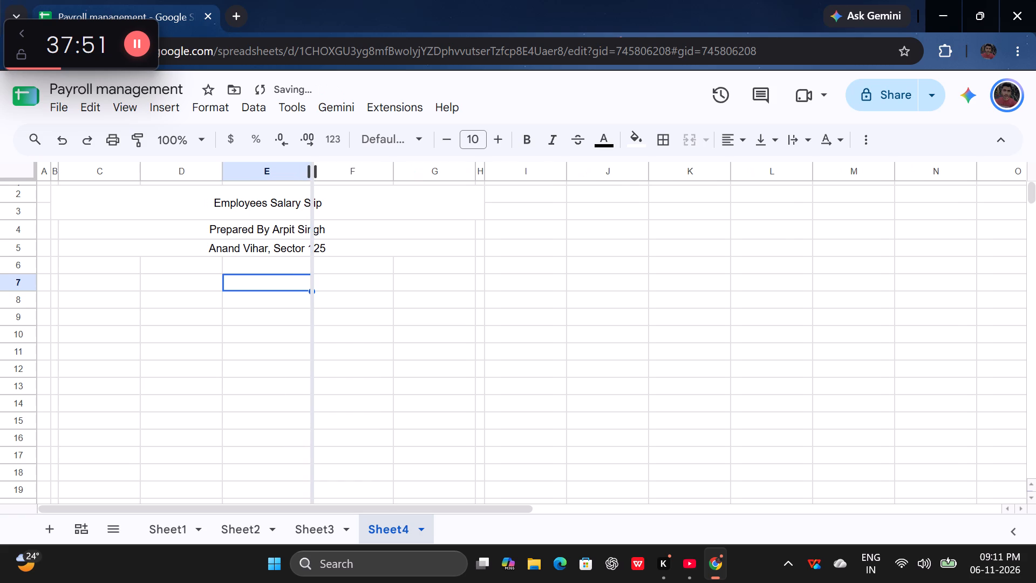
pyautogui.moveTo(392, 171); pyautogui.dragTo(414, 171)
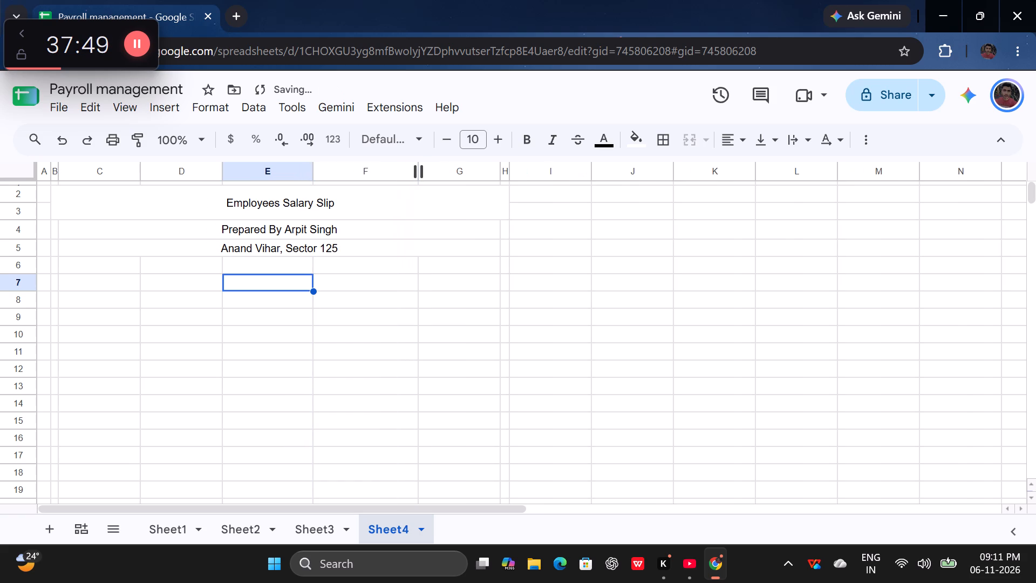
pyautogui.moveTo(414, 171); pyautogui.dragTo(439, 171)
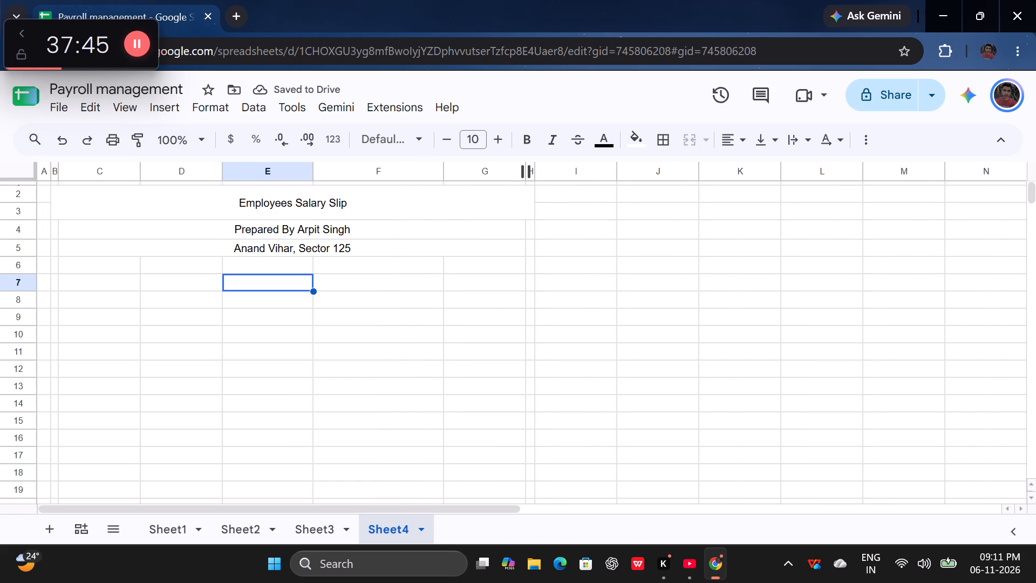
pyautogui.moveTo(526, 171); pyautogui.dragTo(541, 171)
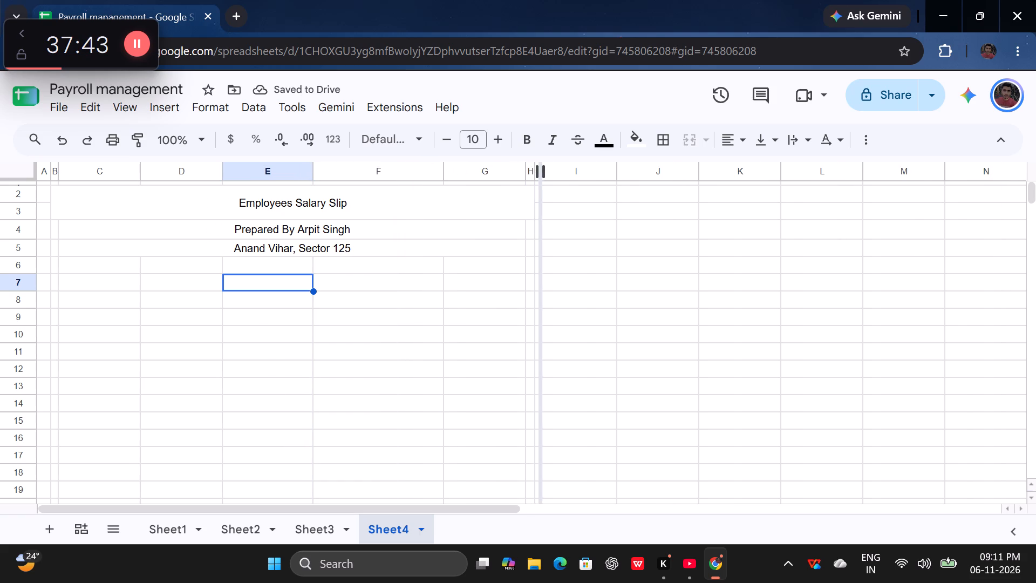
# Widen column G slightly on Sheet4.
pyautogui.moveTo(541, 171); pyautogui.dragTo(541, 171)
pyautogui.moveTo(541, 171); pyautogui.dragTo(550, 171)
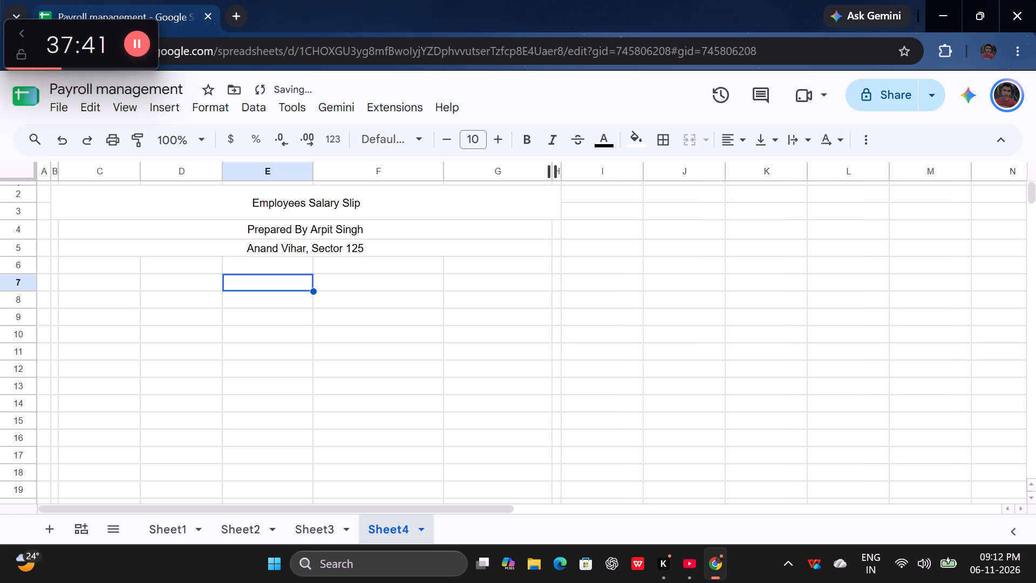
# Merge cells C6:E8 below the address line into one block.
pyautogui.click(185, 310)
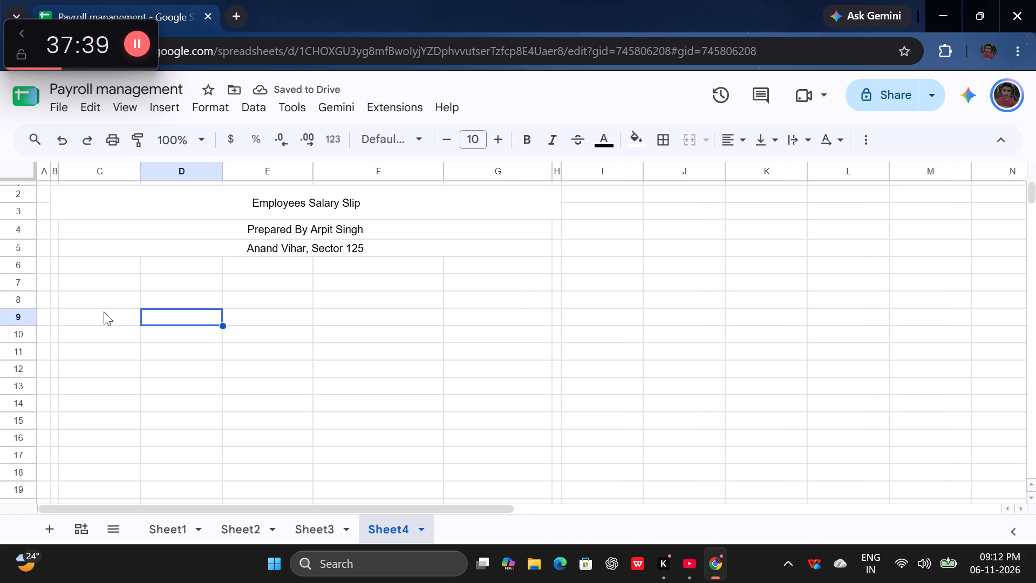
pyautogui.moveTo(92, 266); pyautogui.dragTo(247, 294)
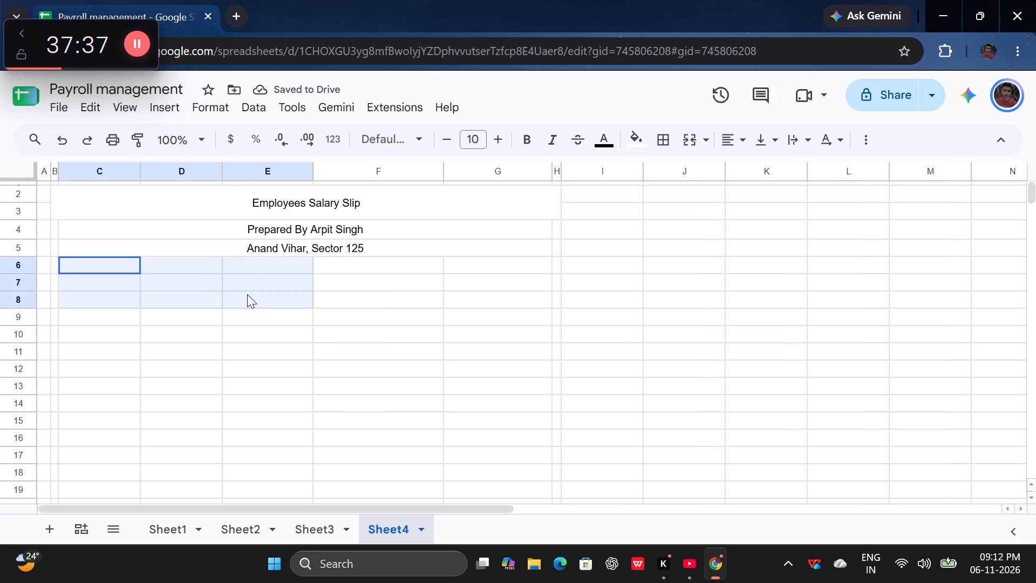
pyautogui.moveTo(247, 294); pyautogui.dragTo(248, 294)
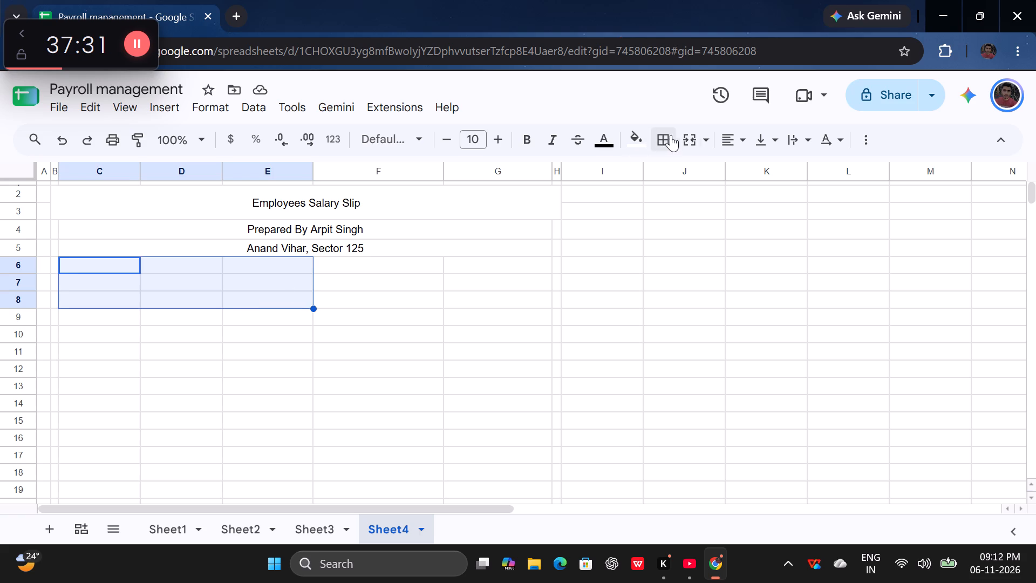
pyautogui.click(697, 139)
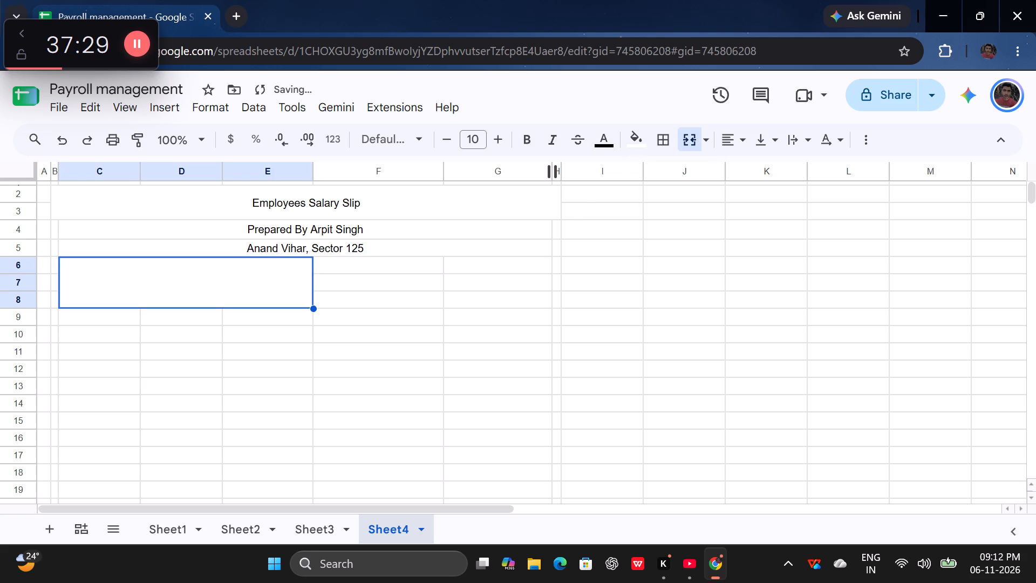
# Widen column G a little more and select cells F6:G8 beside the merged block.
pyautogui.moveTo(551, 175); pyautogui.dragTo(580, 182)
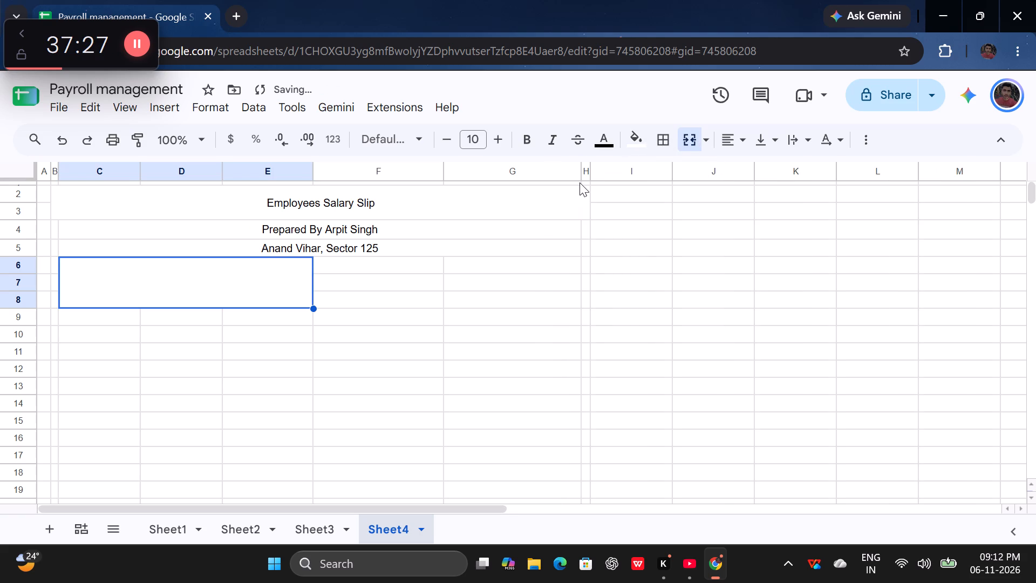
pyautogui.moveTo(580, 182); pyautogui.dragTo(588, 182)
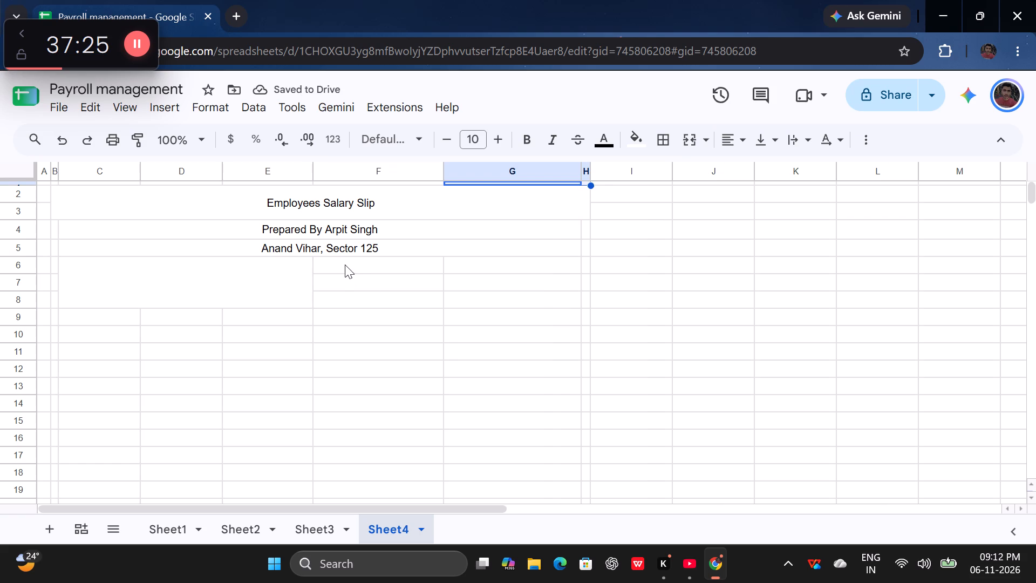
pyautogui.moveTo(345, 265); pyautogui.dragTo(540, 297)
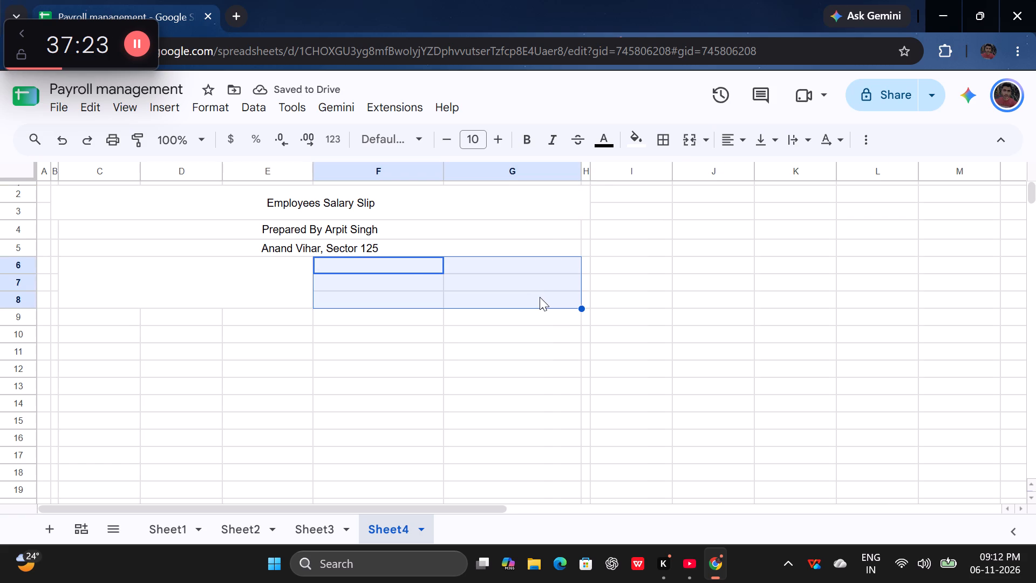
# Open the merged block C6:E8 for editing, and switch to the YouTube payroll tutorial to check its salary slip layout.
pyautogui.doubleClick(125, 286)
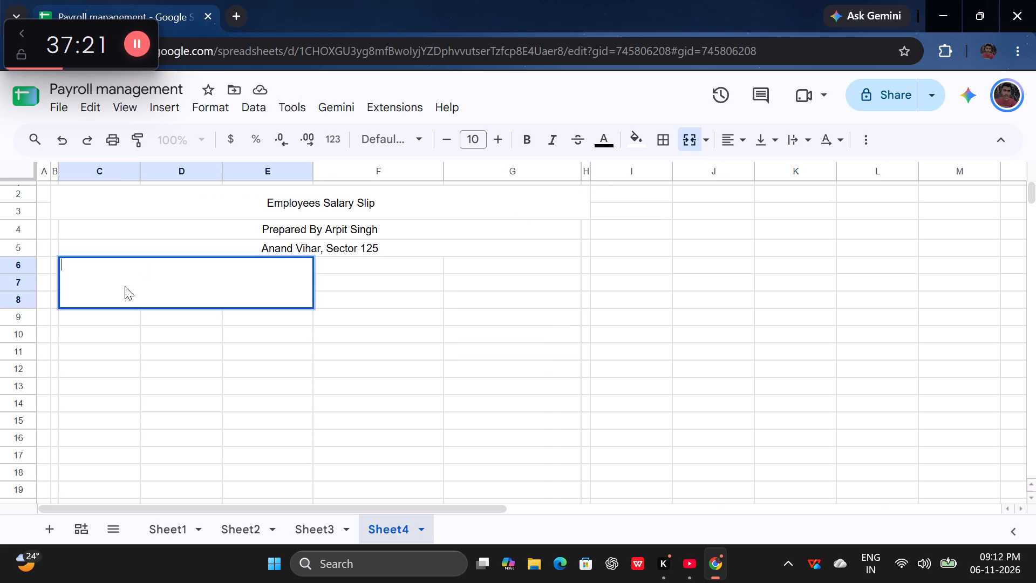
pyautogui.click(685, 561)
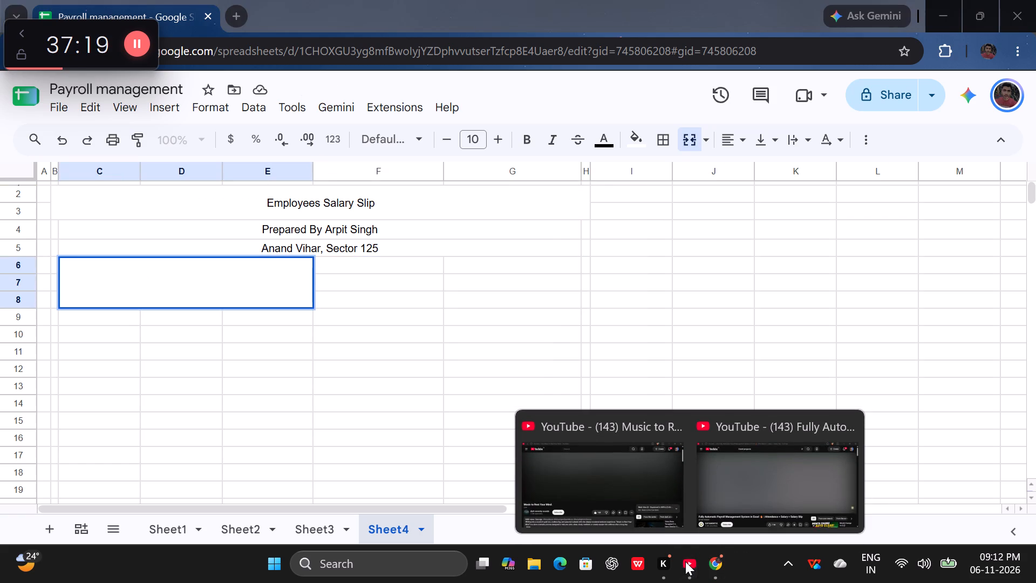
pyautogui.click(740, 578)
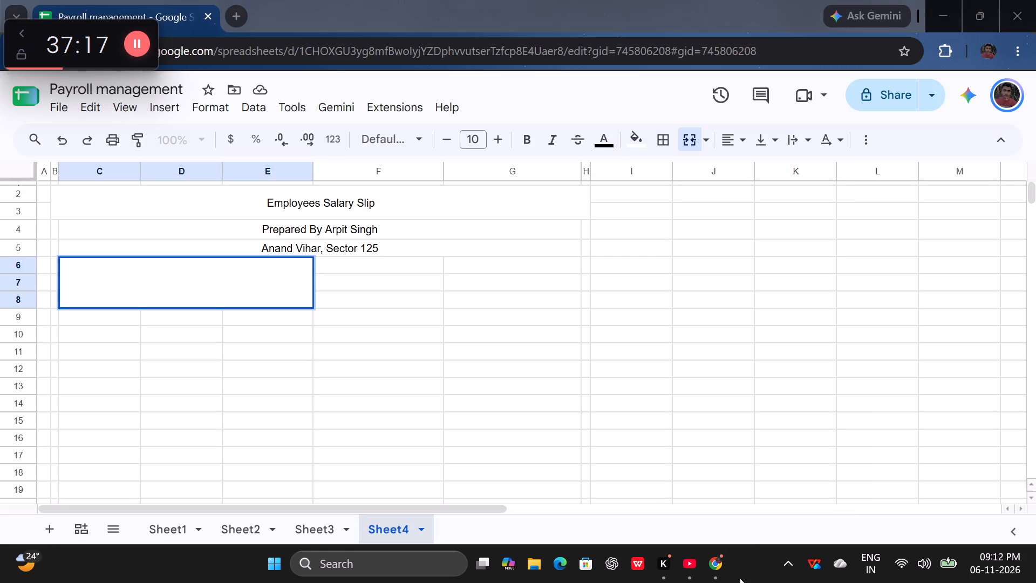
pyautogui.click(713, 570)
pyautogui.click(713, 570)
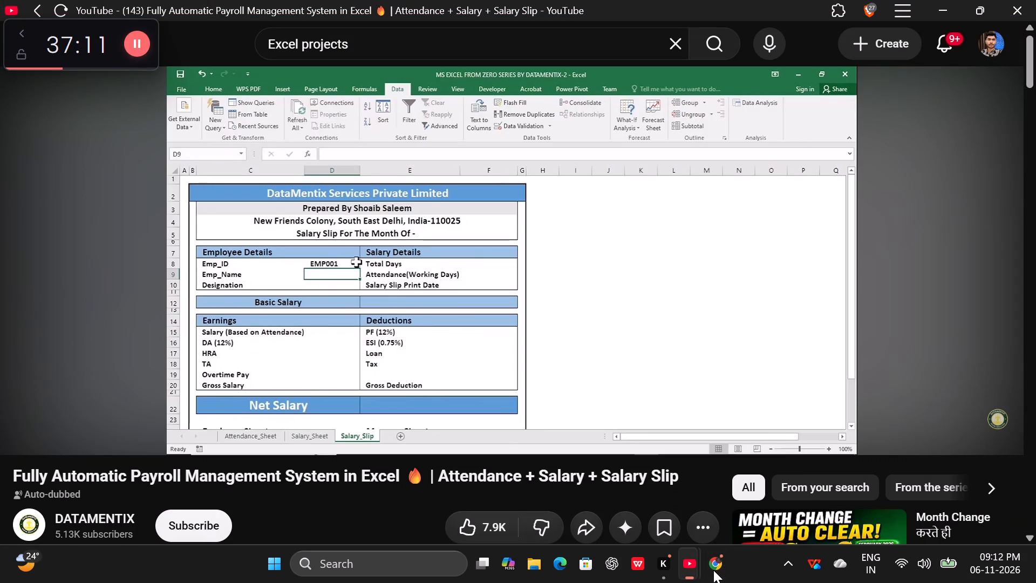
# Compare Sheet4 with the tutorial's salary slip and unmerge the block C6:E8 below the address line.
pyautogui.click(713, 570)
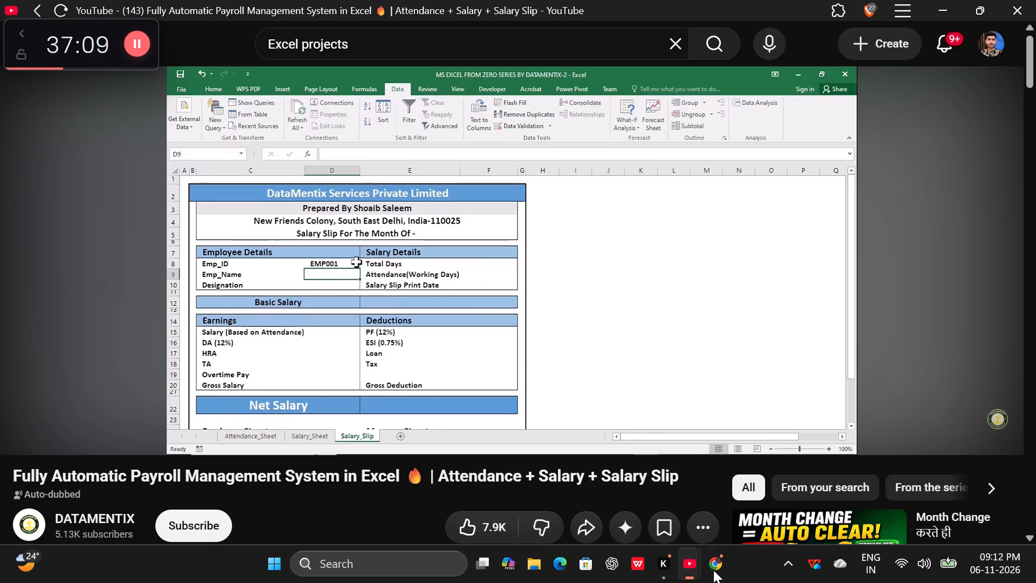
pyautogui.click(713, 570)
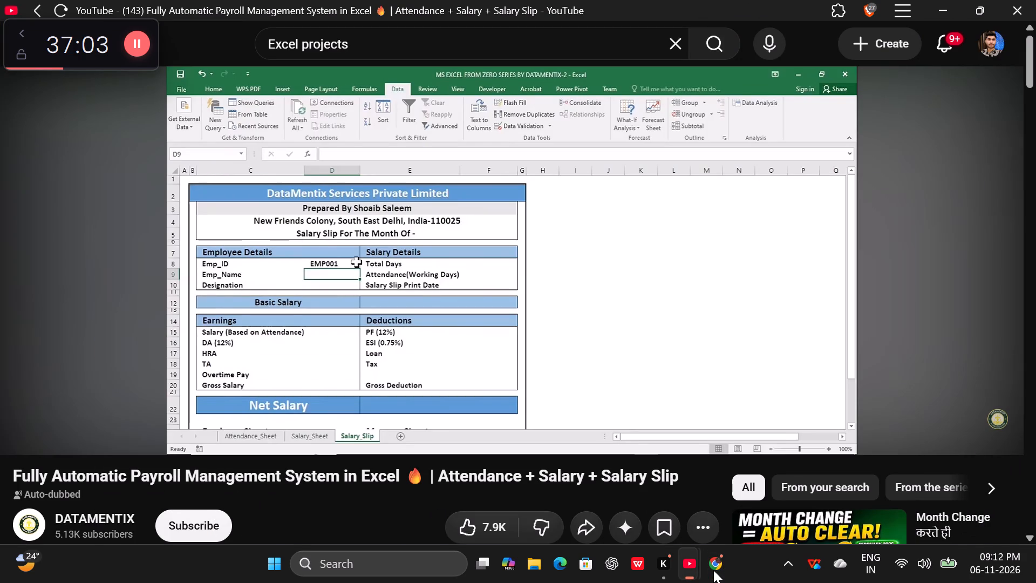
pyautogui.click(713, 570)
pyautogui.click(713, 570)
pyautogui.click(713, 570)
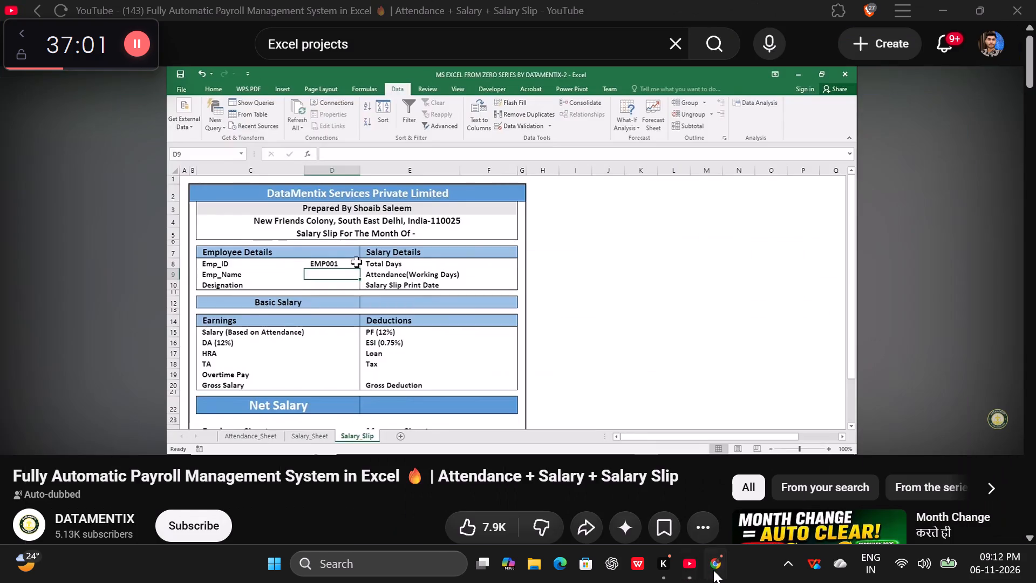
pyautogui.hotkey('ctrl', 'z')
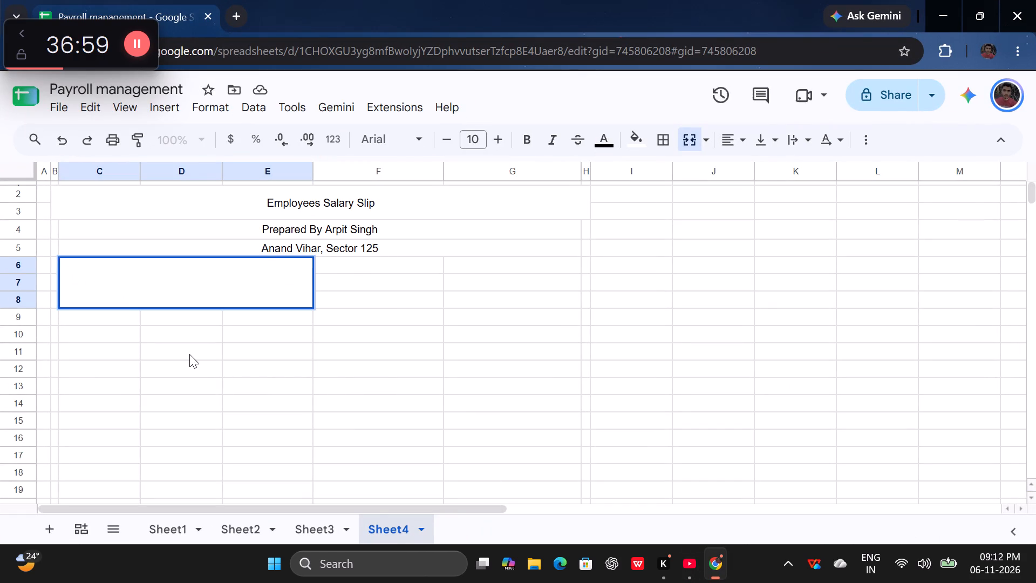
pyautogui.hotkey('ctrl', 'z')
pyautogui.click(359, 309)
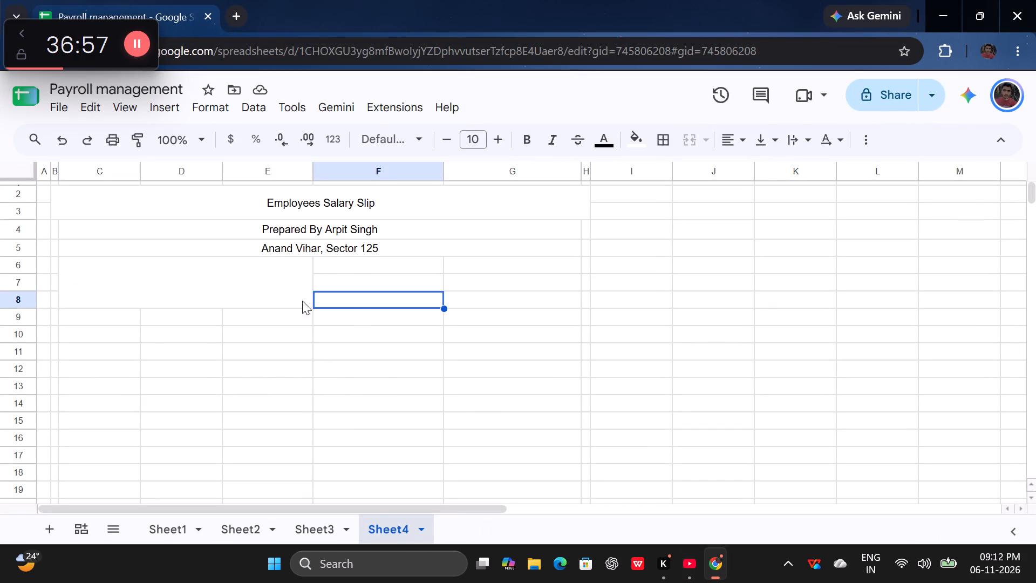
pyautogui.click(218, 298)
pyautogui.click(689, 136)
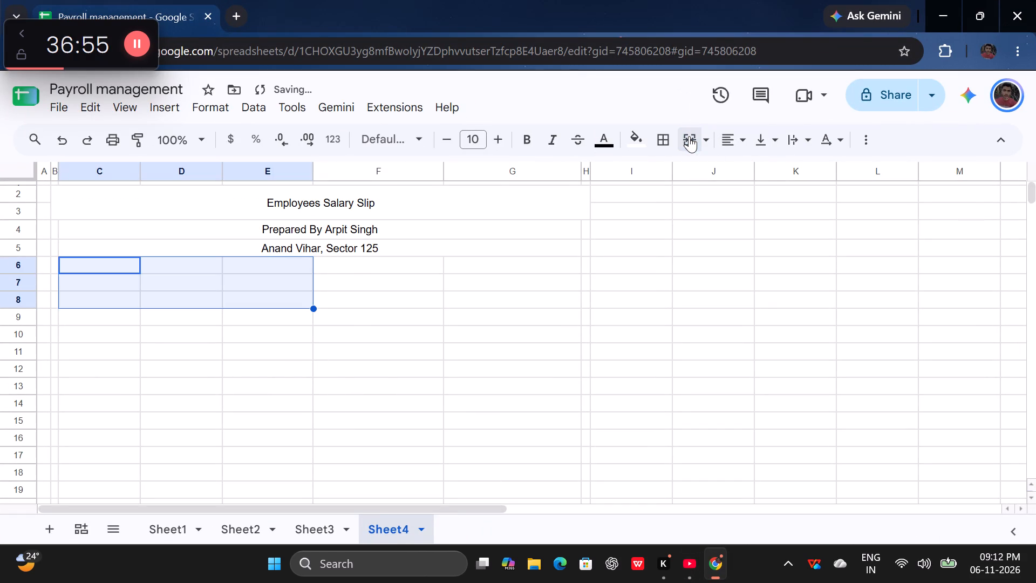
# Consult the tutorial's layout and select cells C6:D6 directly below the address line on Sheet4.
pyautogui.click(691, 563)
pyautogui.click(722, 563)
pyautogui.click(722, 563)
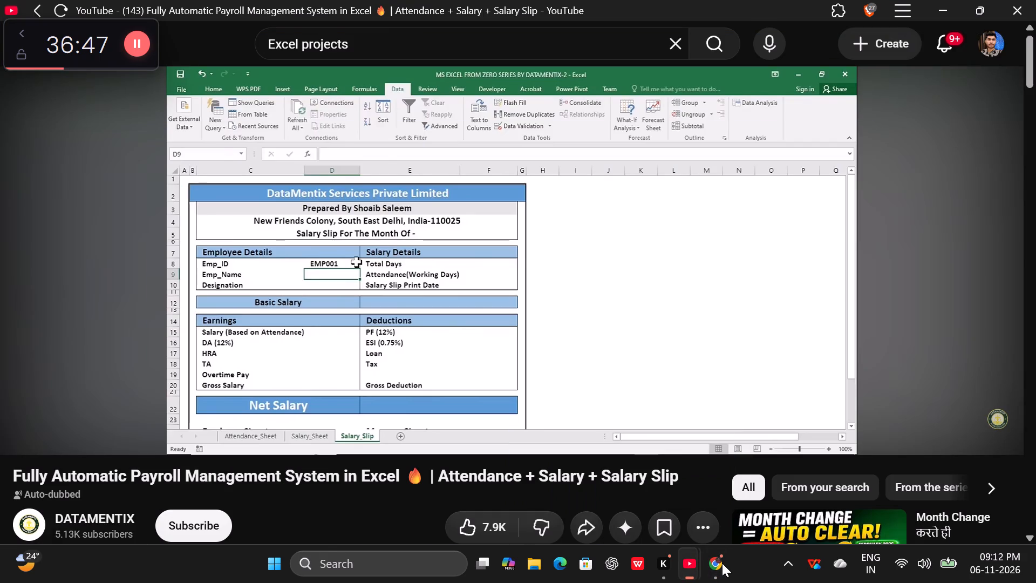
pyautogui.click(722, 563)
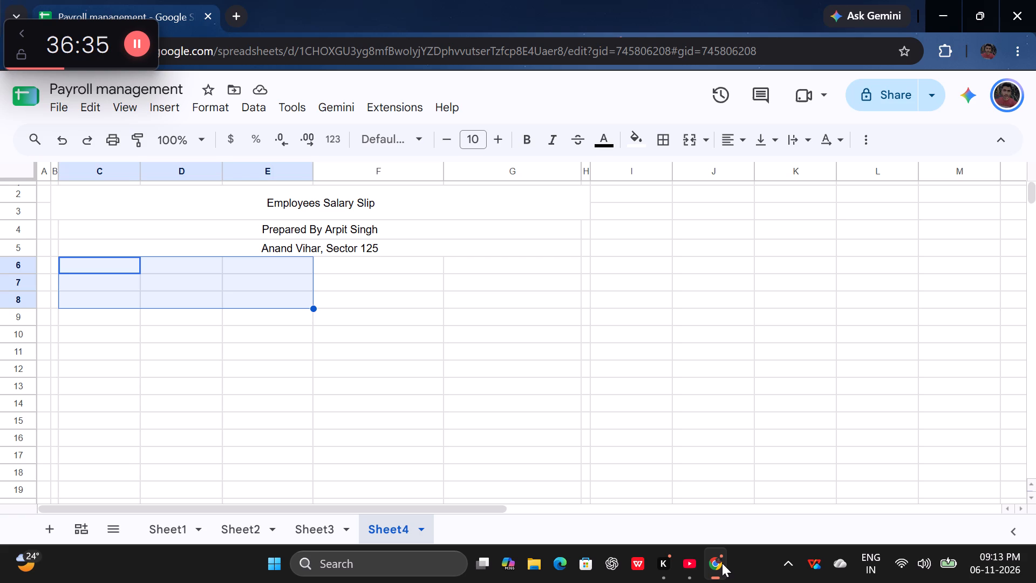
pyautogui.click(164, 287)
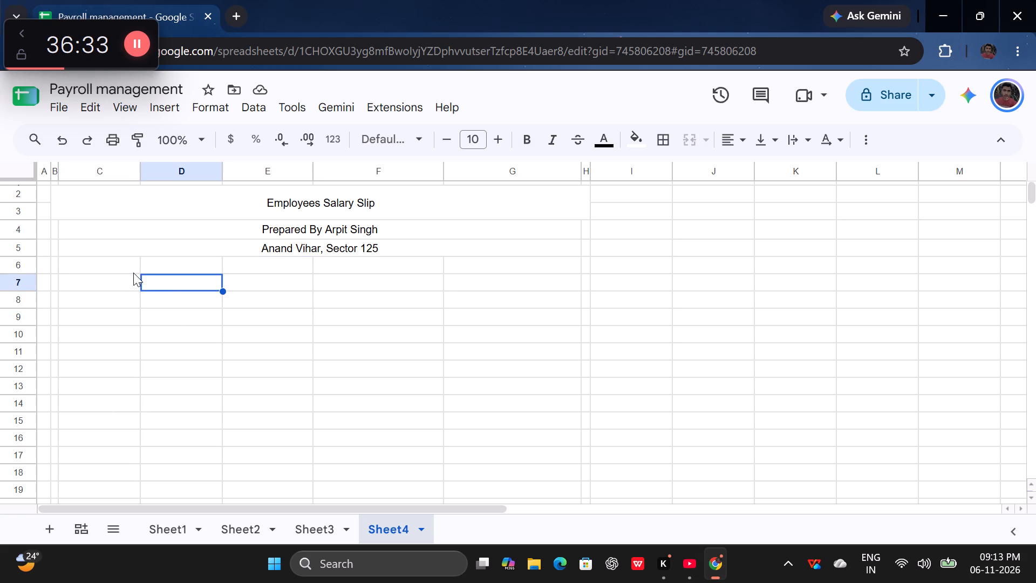
pyautogui.moveTo(116, 265); pyautogui.dragTo(182, 264)
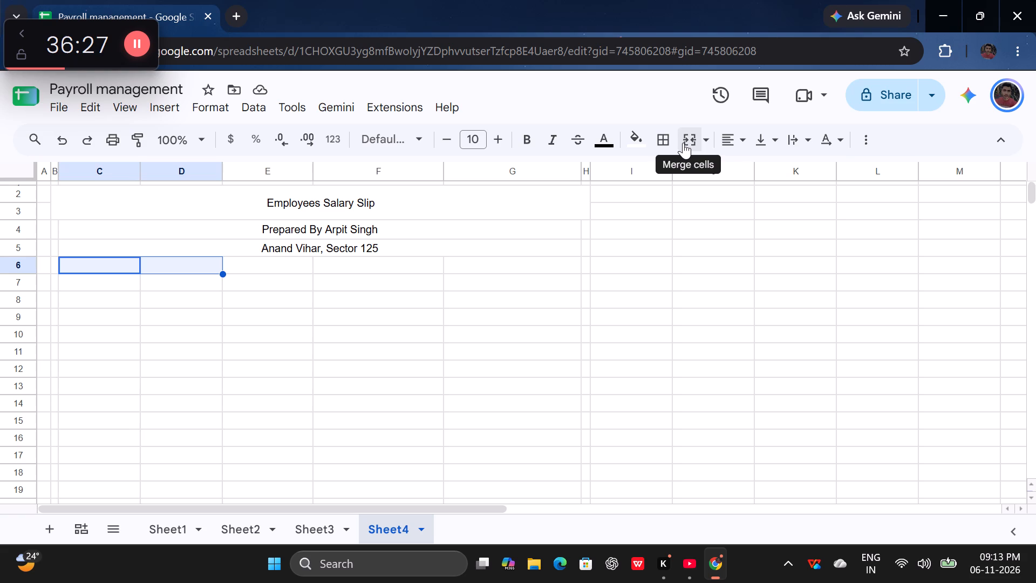
pyautogui.click(692, 560)
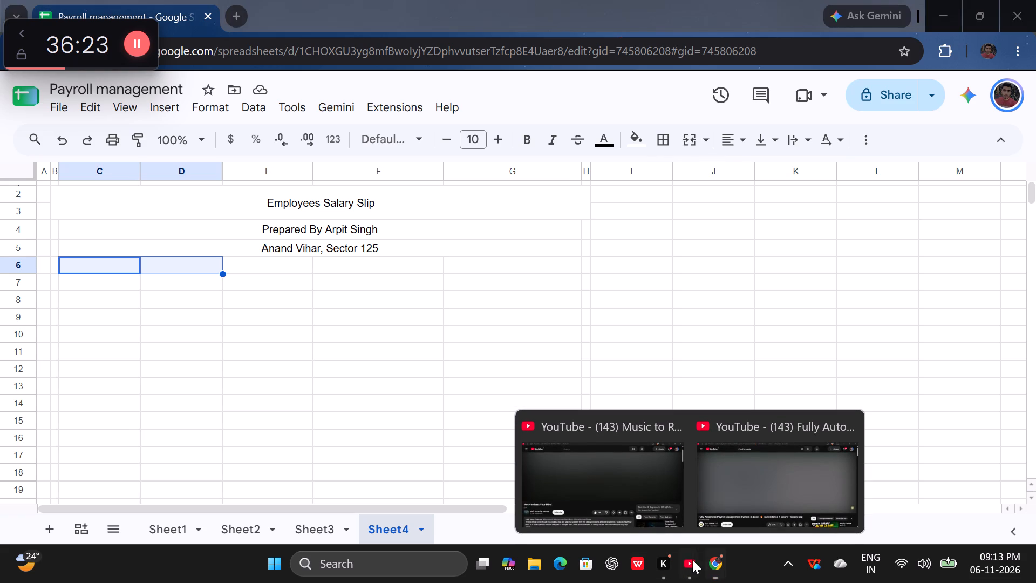
pyautogui.click(692, 560)
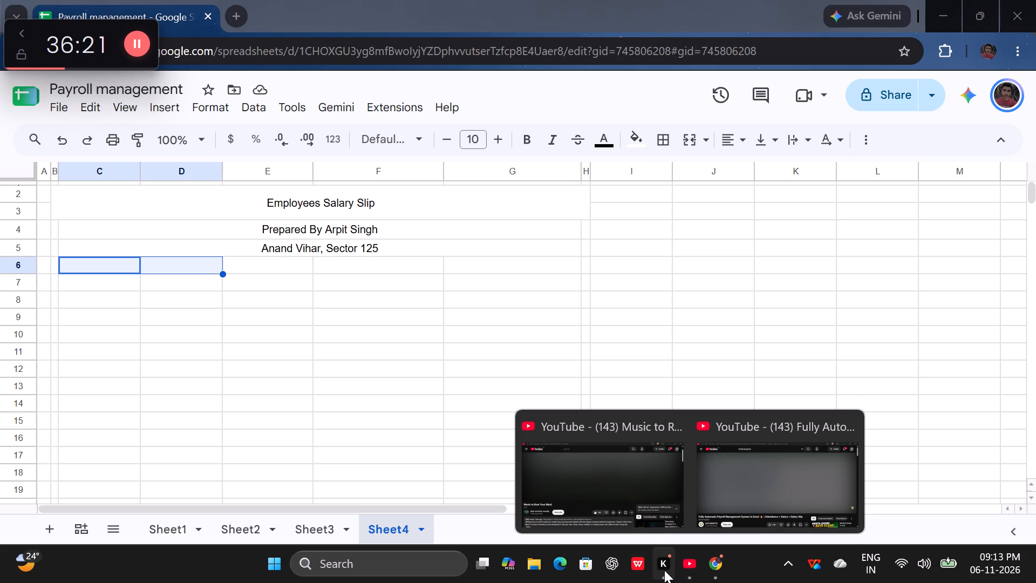
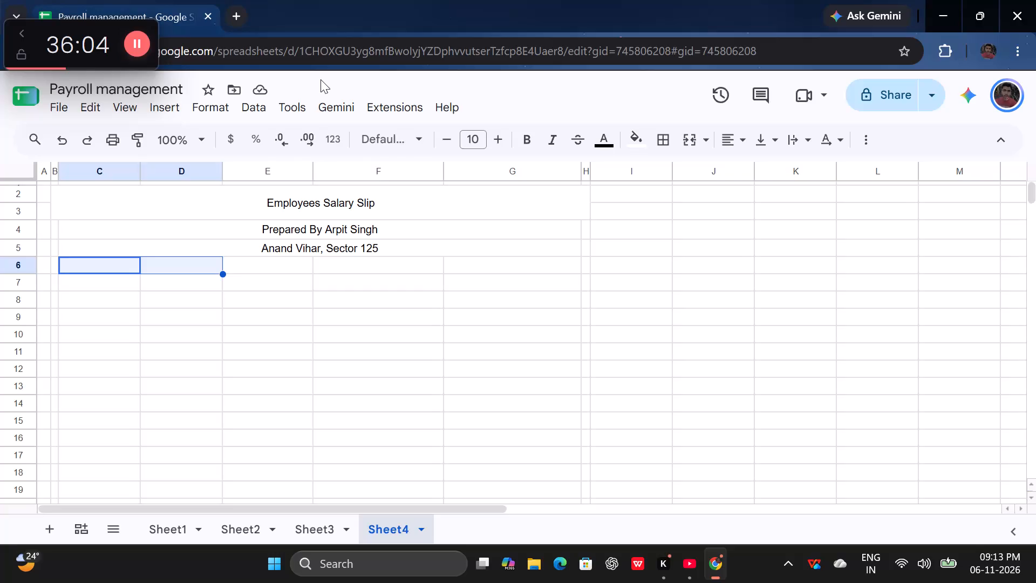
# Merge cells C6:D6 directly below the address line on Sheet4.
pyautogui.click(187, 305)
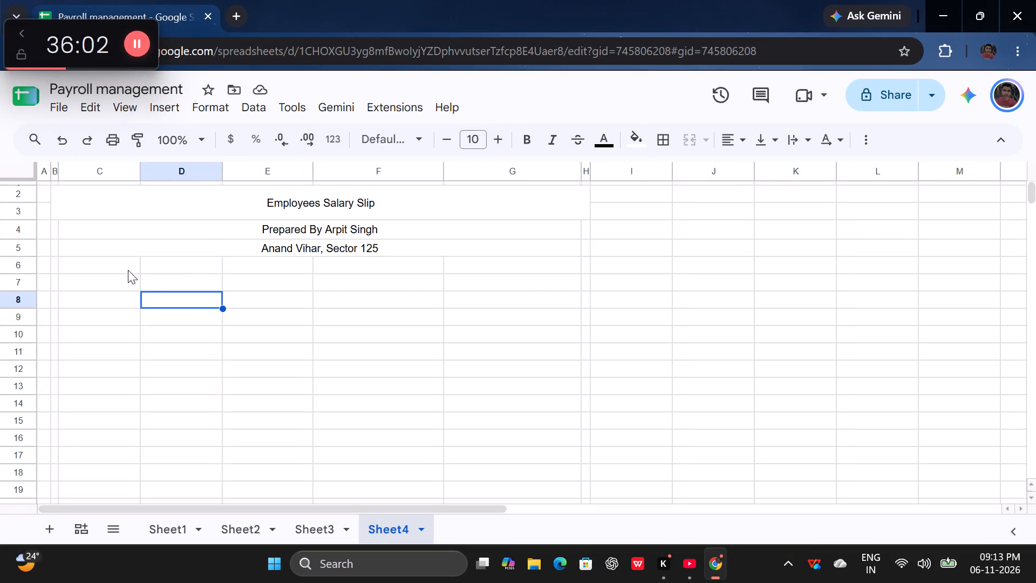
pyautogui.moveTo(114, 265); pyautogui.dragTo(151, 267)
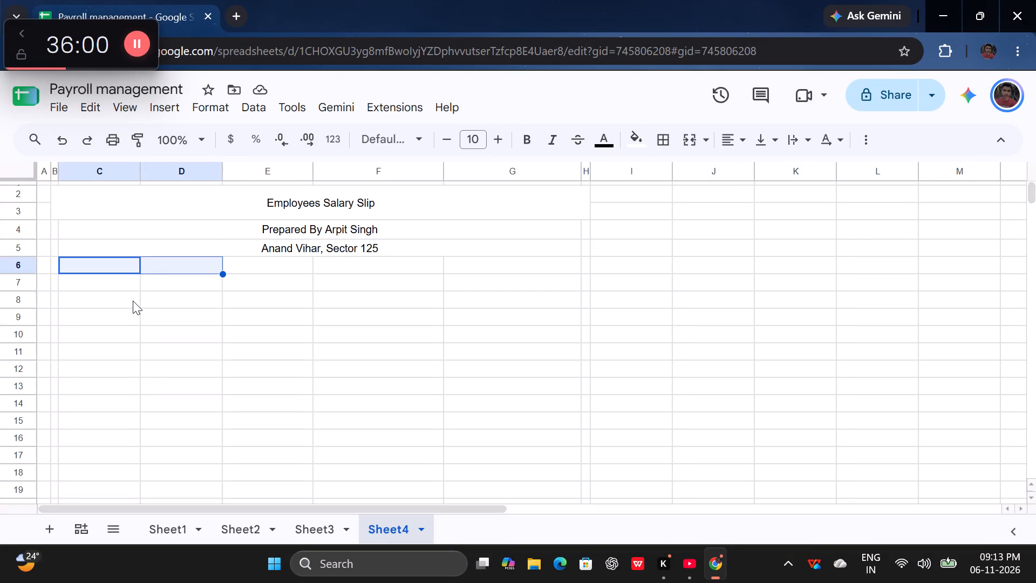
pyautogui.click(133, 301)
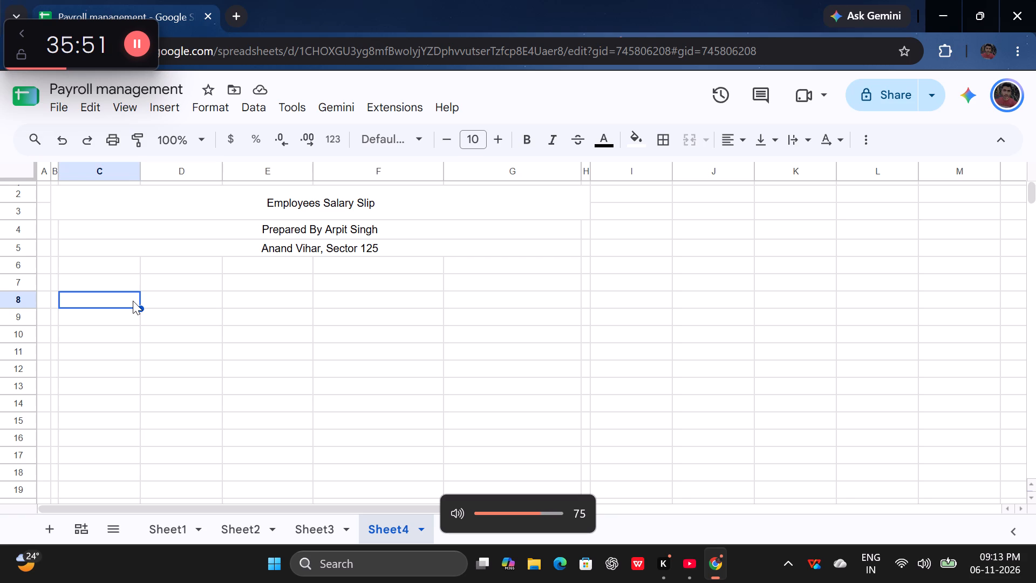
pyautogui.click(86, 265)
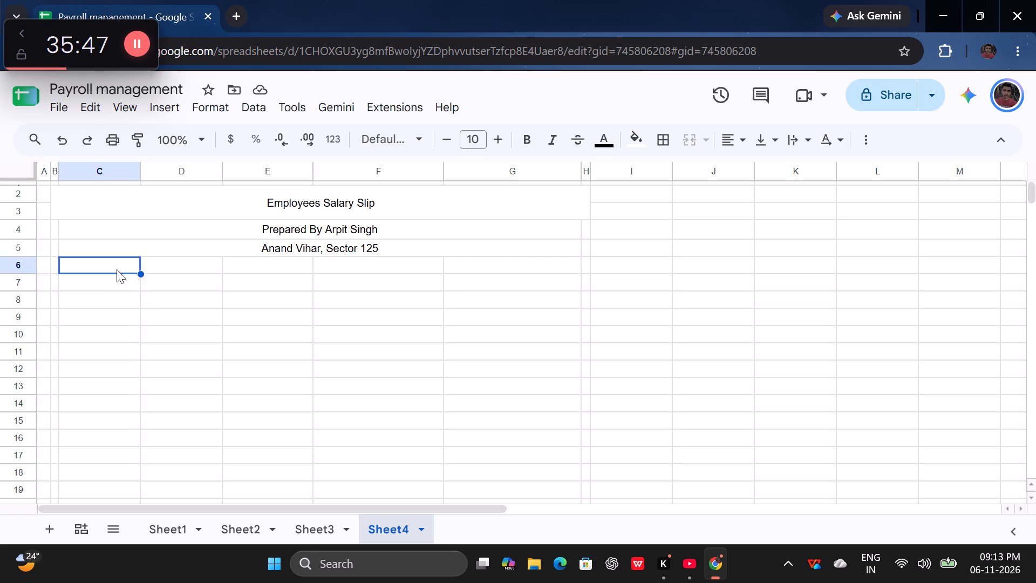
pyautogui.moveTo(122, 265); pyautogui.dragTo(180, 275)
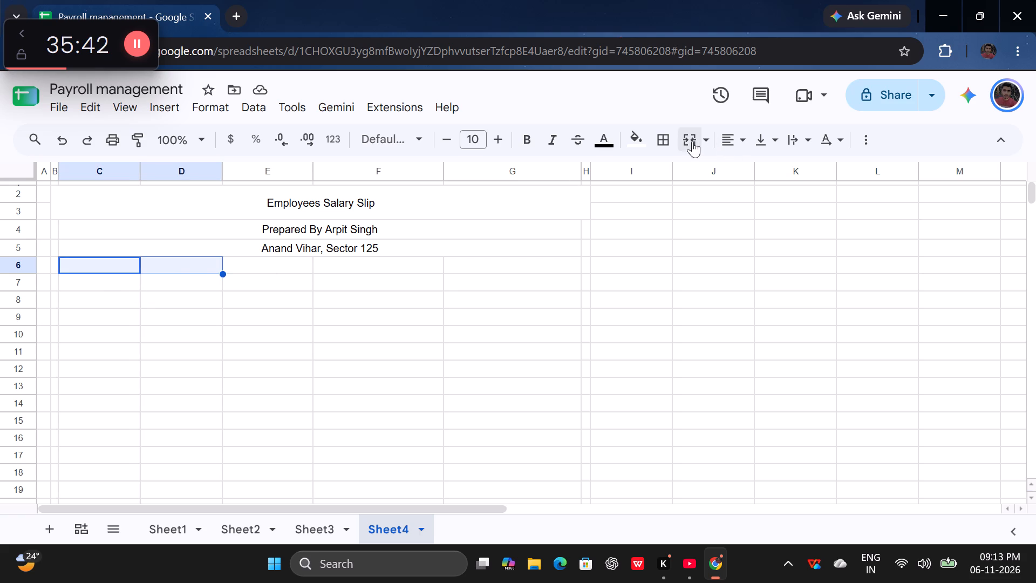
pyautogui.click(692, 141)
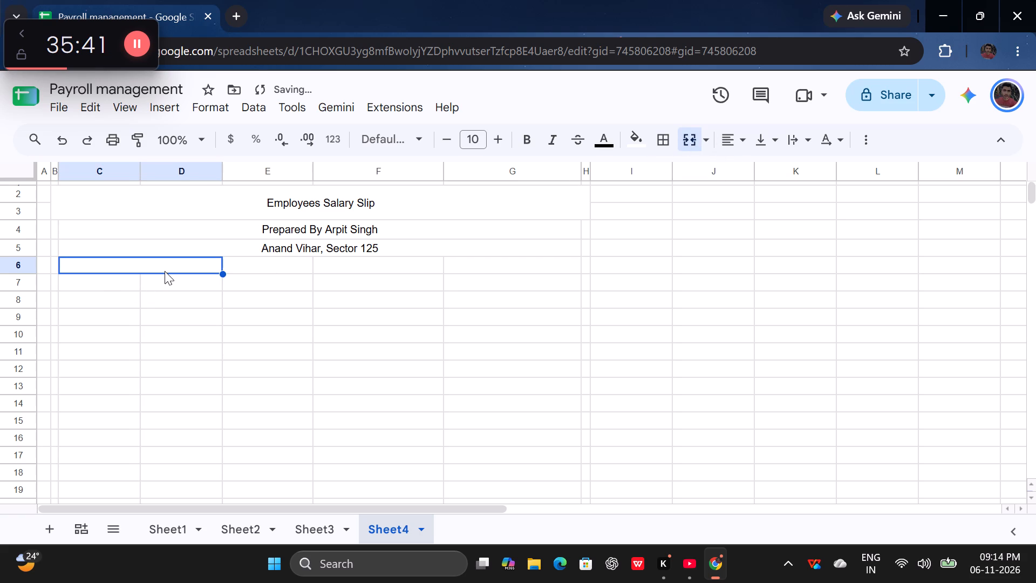
# Merge row 6 across cells C6:G6 into a single blank cell below the address line.
pyautogui.moveTo(171, 265); pyautogui.dragTo(267, 259)
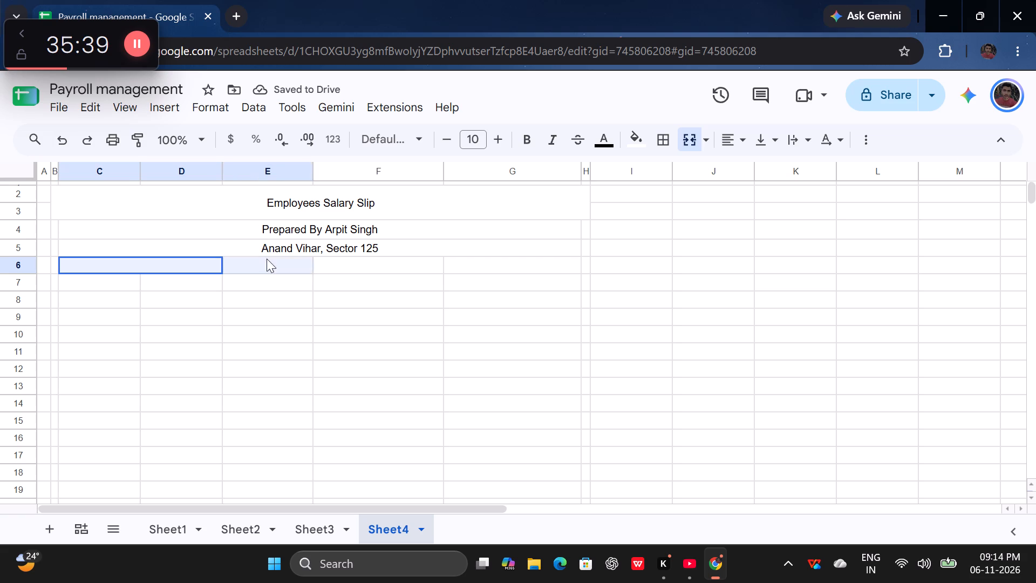
pyautogui.moveTo(267, 259); pyautogui.dragTo(502, 260)
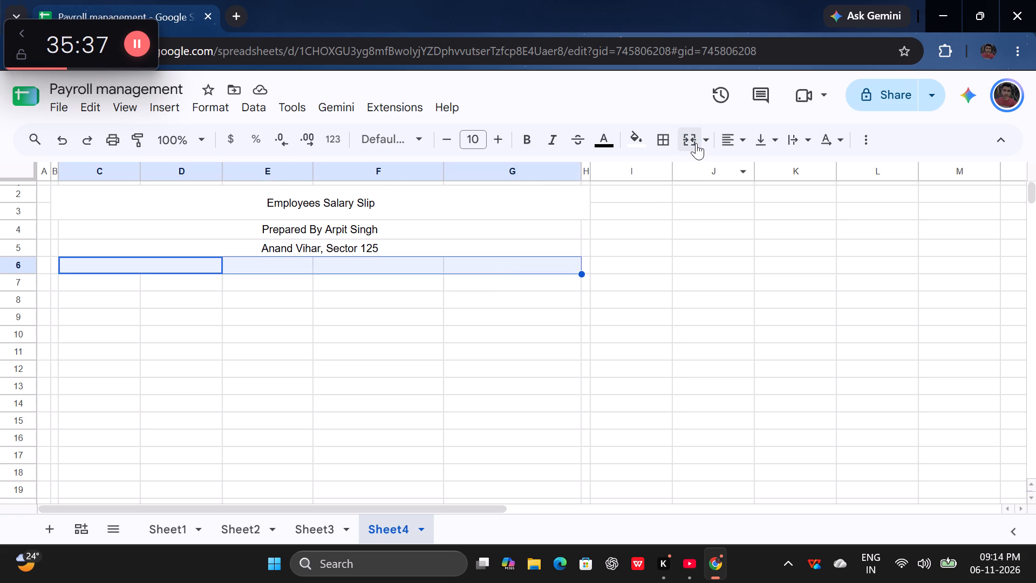
pyautogui.click(694, 143)
# Merge cells C7:D7 on Sheet4 to hold a section heading.
pyautogui.click(120, 286)
pyautogui.moveTo(120, 286); pyautogui.dragTo(185, 283)
pyautogui.click(690, 140)
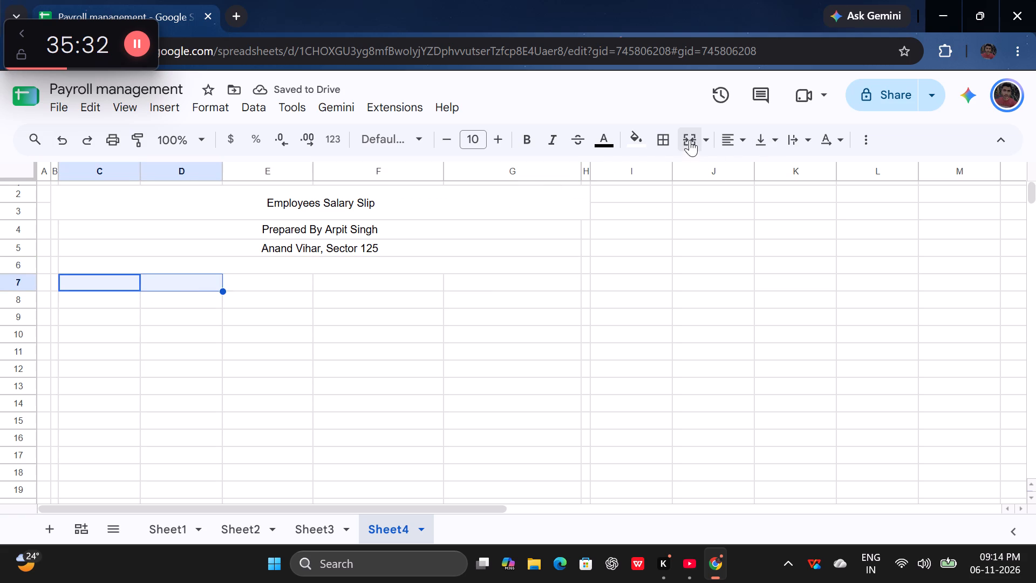
# Enter the heading "Employees Details" in the merged cell C7:D7.
pyautogui.doubleClick(123, 284)
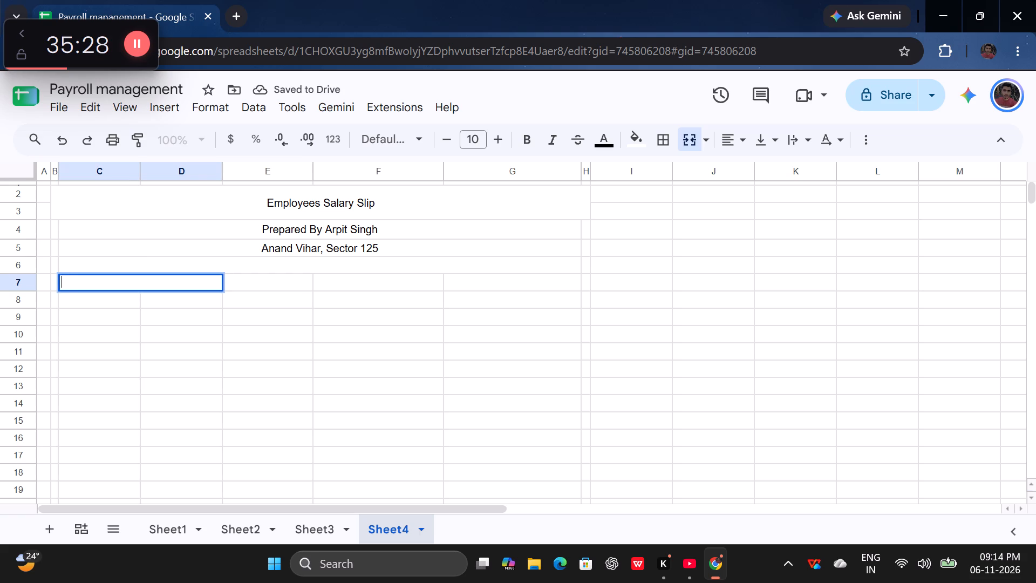
pyautogui.write('Emplou')
pyautogui.press('BackSpace')
pyautogui.press('e')
pyautogui.press('BackSpace')
pyautogui.write('yees d')
pyautogui.hotkey('shift', 'BackSpace')
pyautogui.write('Details')
pyautogui.press('space')
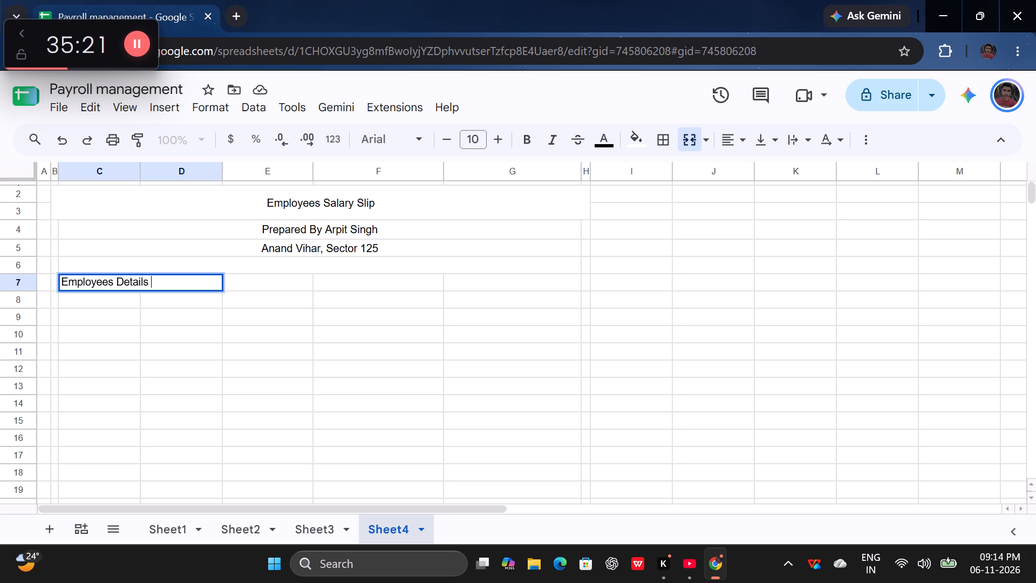
pyautogui.press('Return')
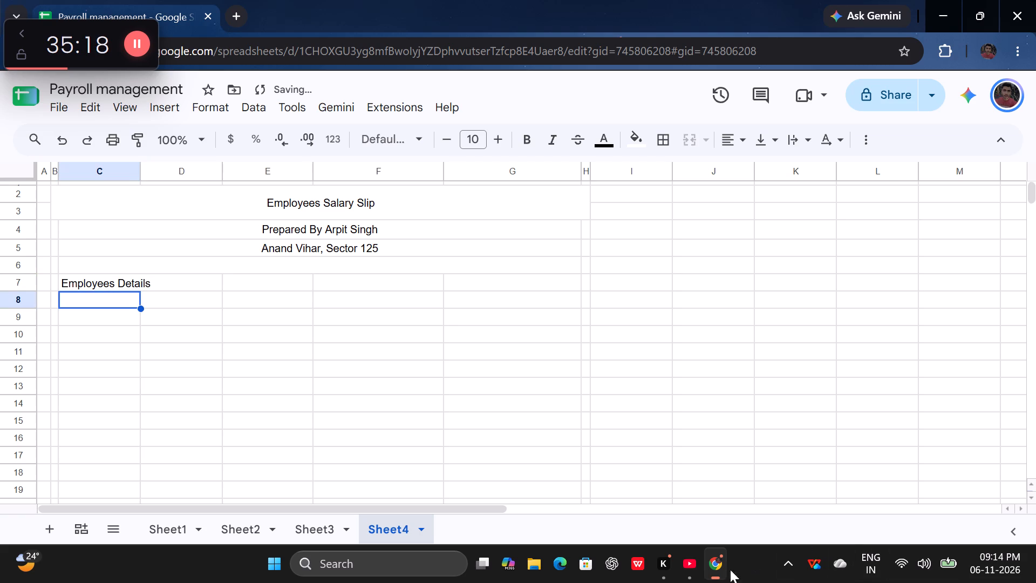
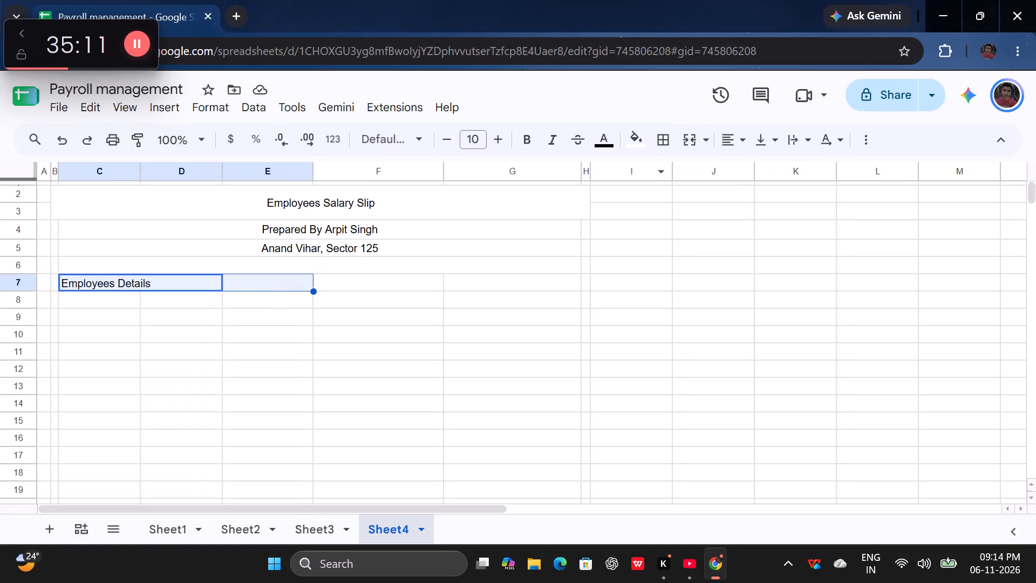
# Extend the merged "Employees Details" heading cell in row 7 to span C7:E7.
pyautogui.click(686, 143)
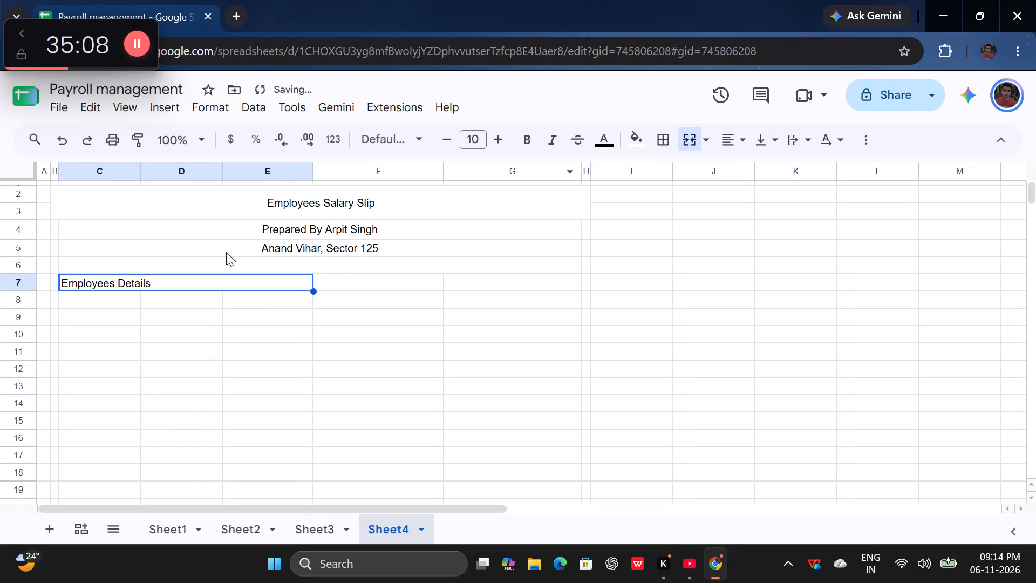
# Merge cells C8:D8 directly below the "Employees Details" heading and open the merged cell for text entry.
pyautogui.click(98, 300)
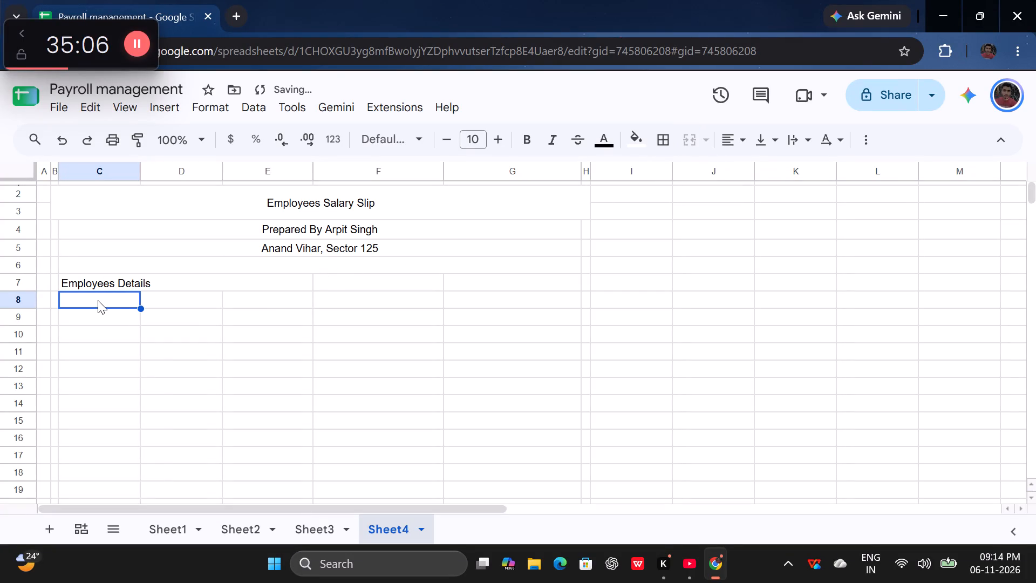
pyautogui.moveTo(98, 300); pyautogui.dragTo(202, 309)
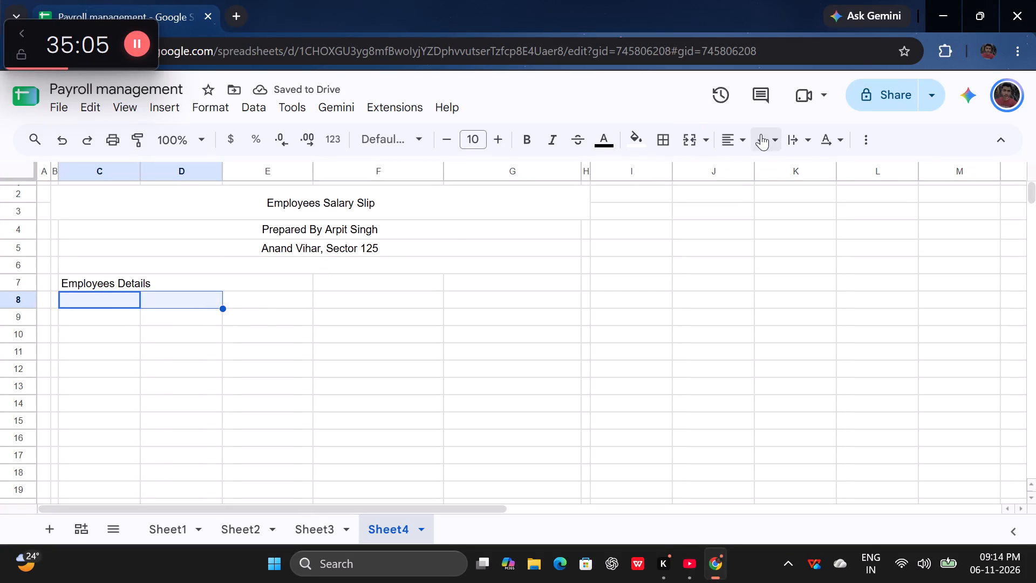
pyautogui.click(685, 140)
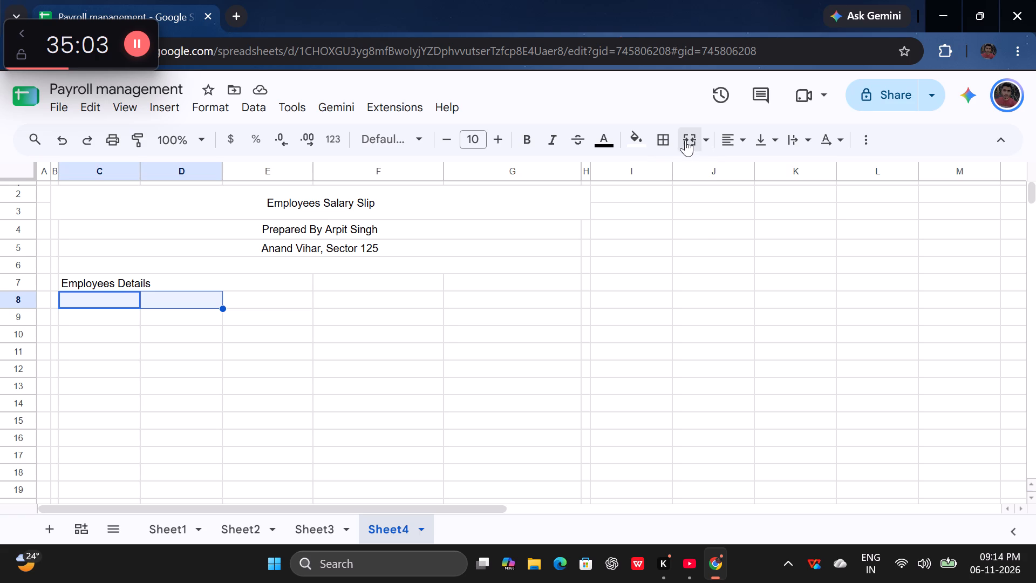
pyautogui.doubleClick(165, 301)
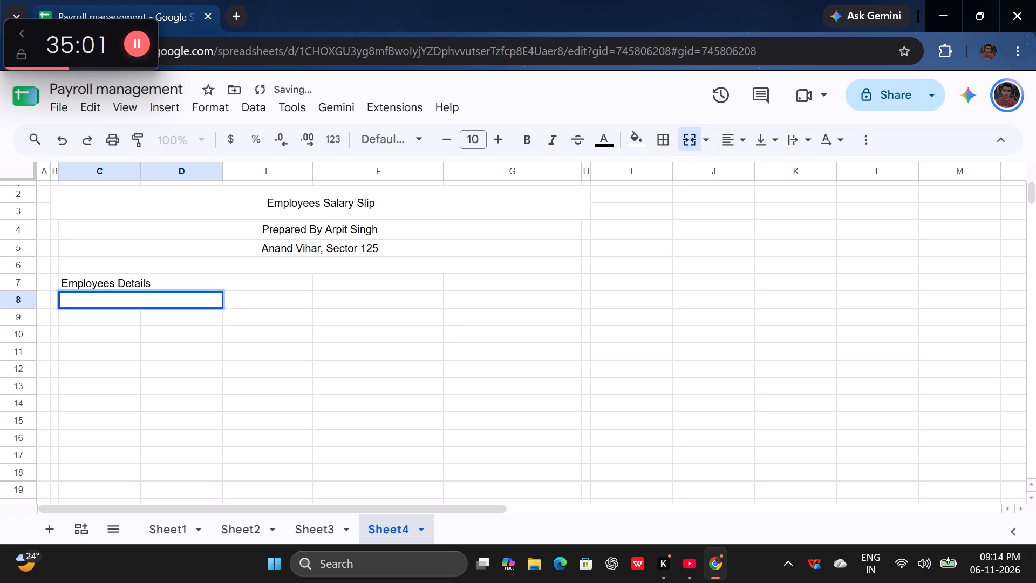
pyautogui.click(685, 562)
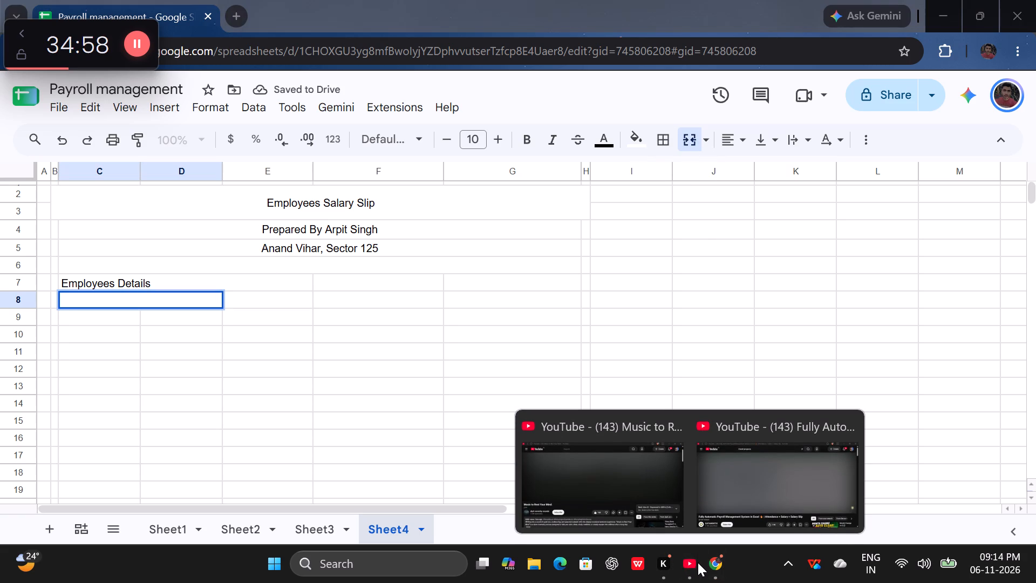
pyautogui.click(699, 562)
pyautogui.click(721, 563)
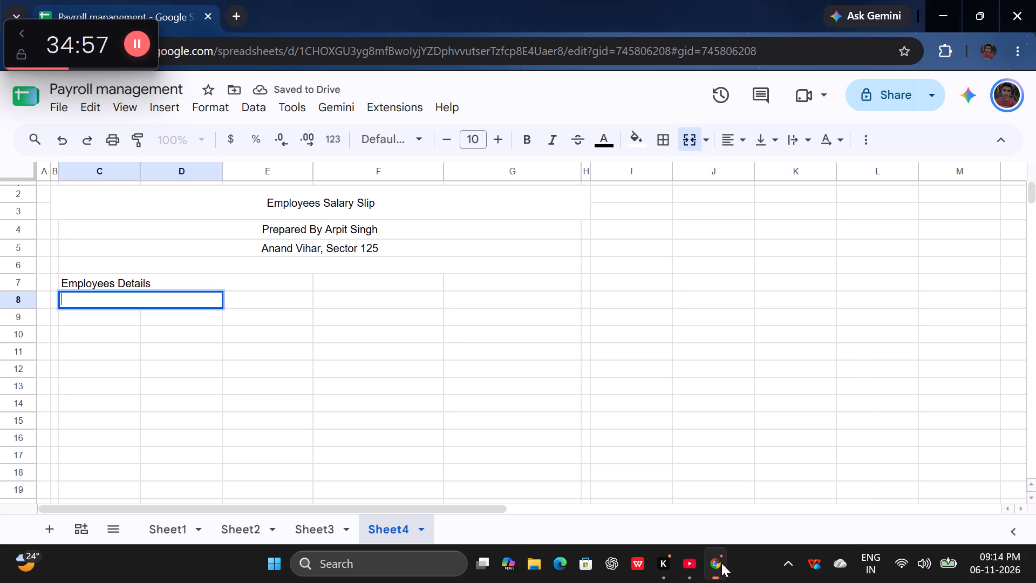
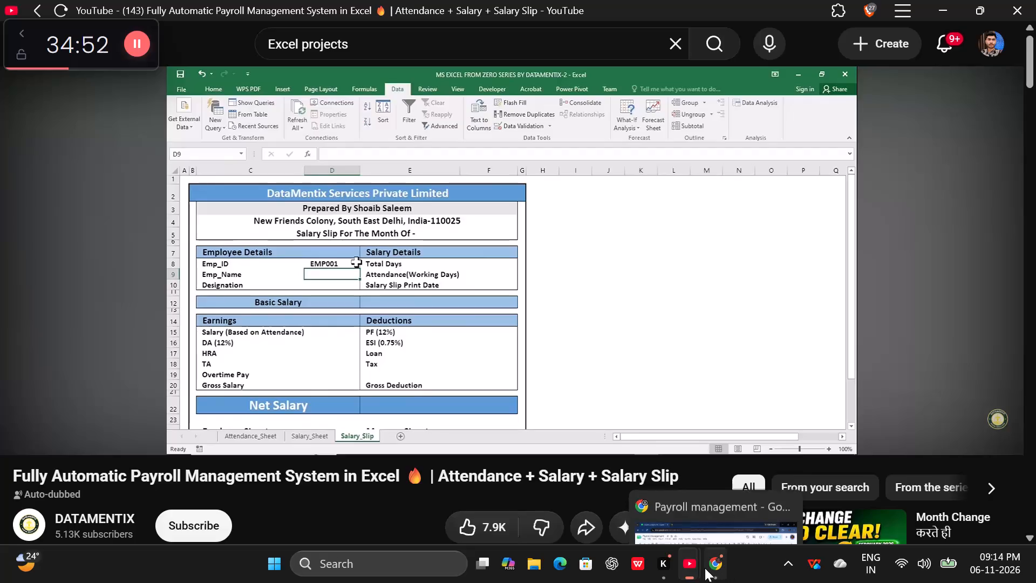
# Compare Sheet4 with the YouTube tutorial's slip layout and unmerge cells C8:D8 below the "Employees Details" heading.
pyautogui.click(705, 568)
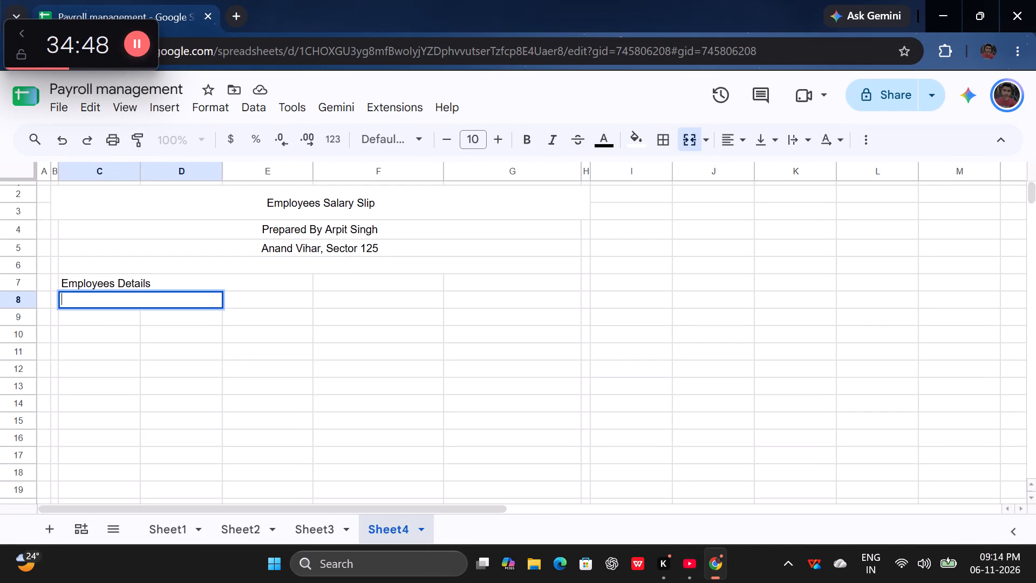
pyautogui.click(712, 556)
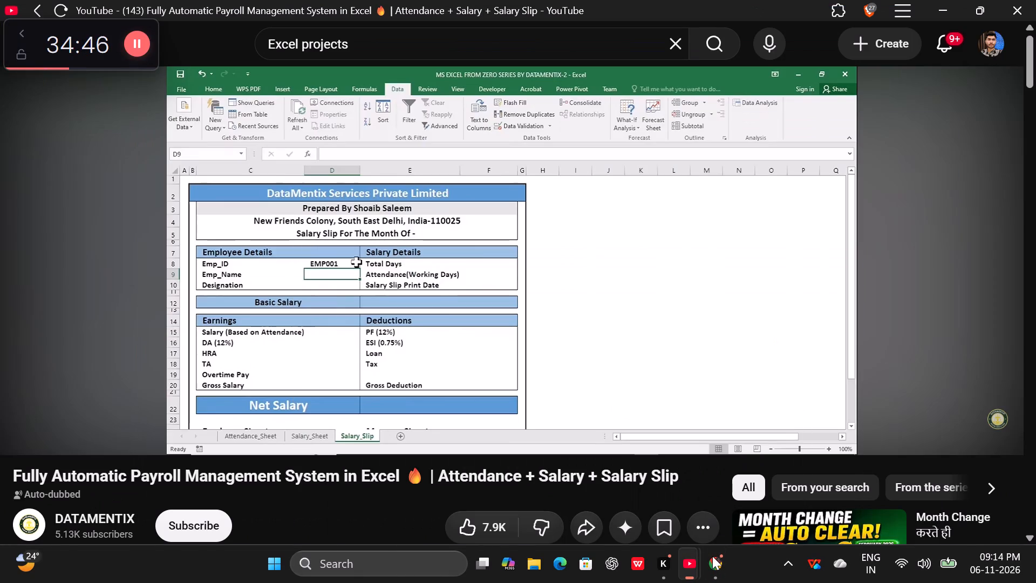
pyautogui.click(712, 556)
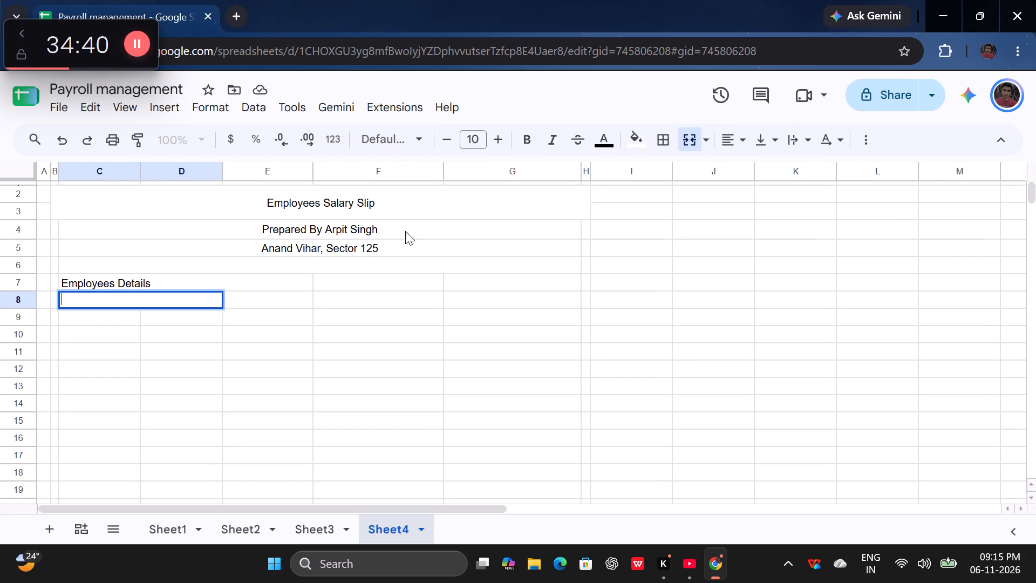
pyautogui.click(687, 135)
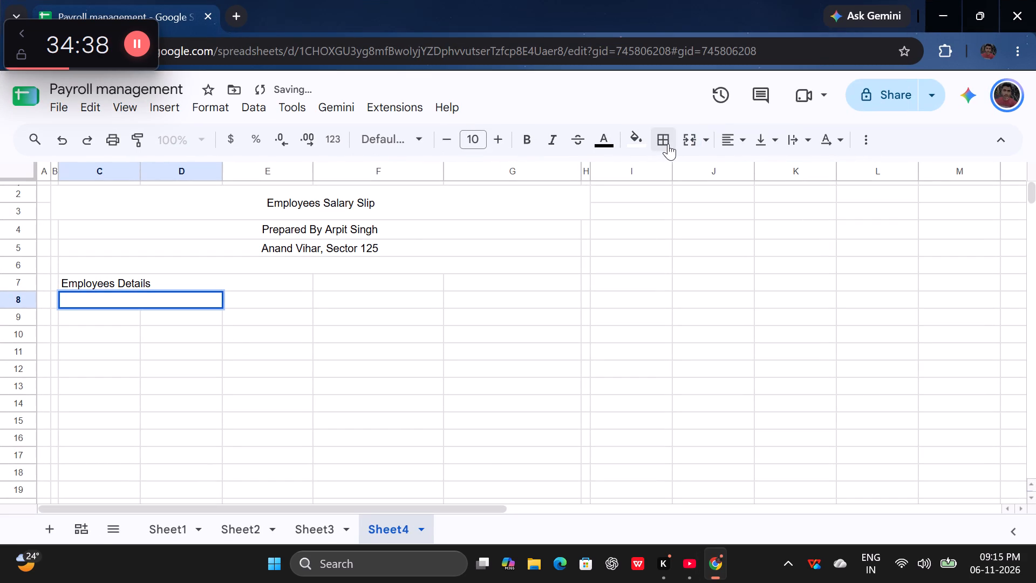
pyautogui.click(158, 348)
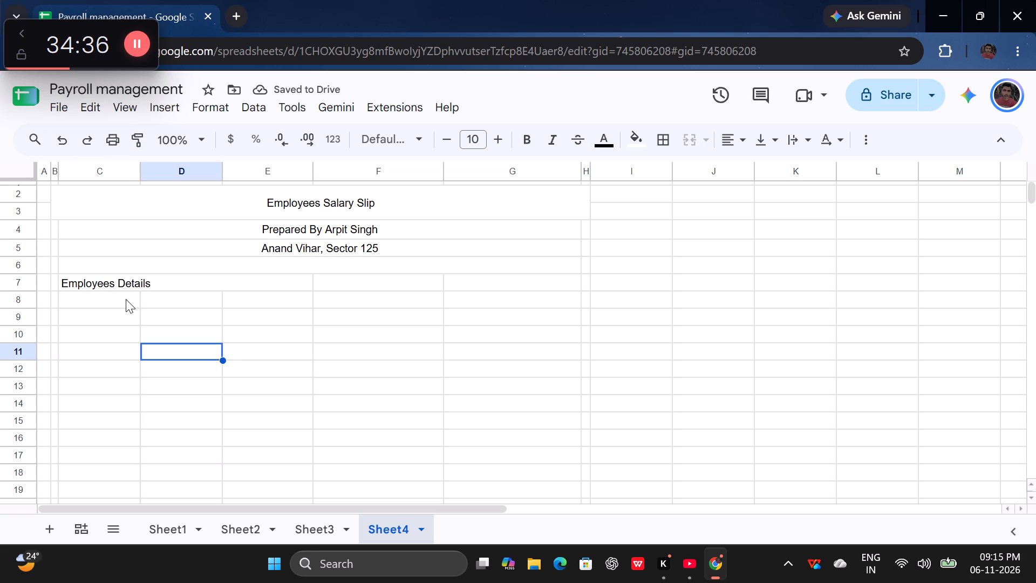
# Widen columns C and D slightly.
pyautogui.click(128, 299)
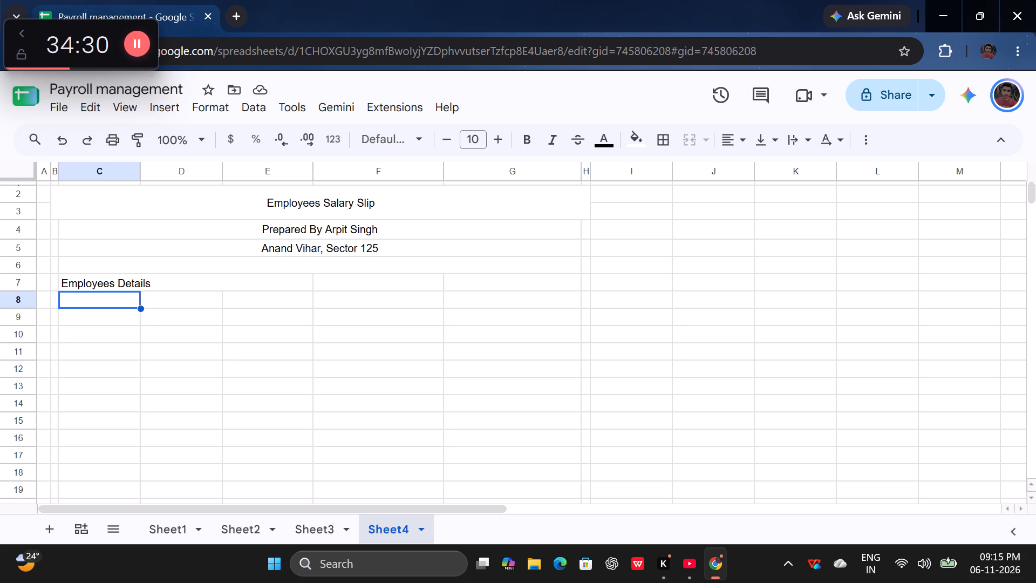
pyautogui.moveTo(139, 171); pyautogui.dragTo(144, 171)
pyautogui.click(144, 171)
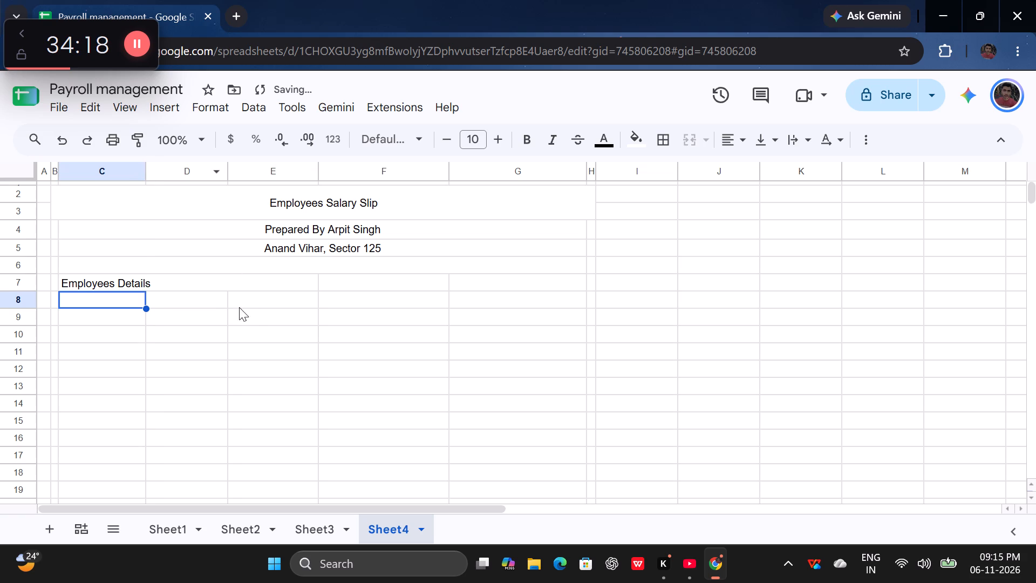
pyautogui.click(223, 294)
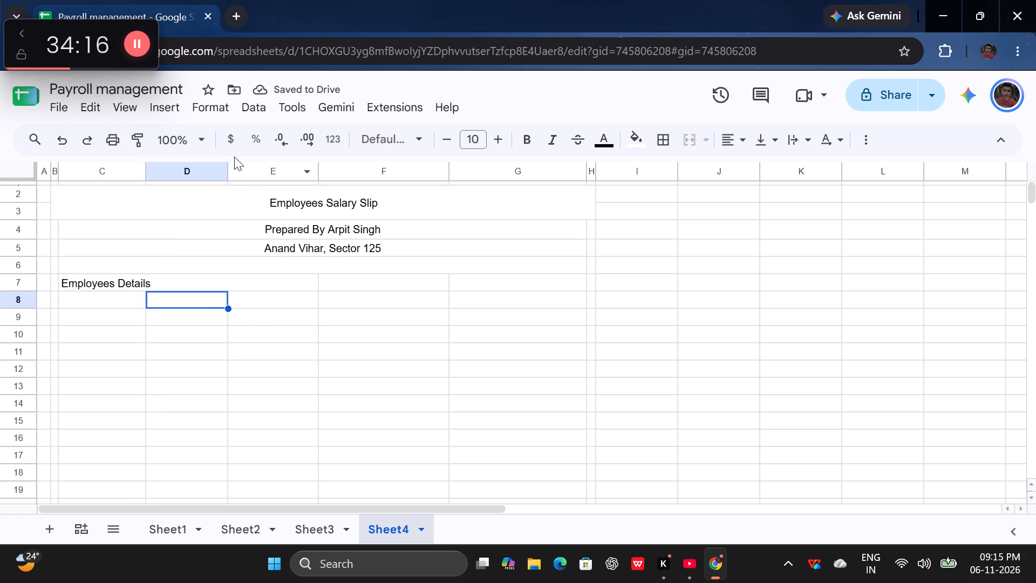
pyautogui.moveTo(224, 172); pyautogui.dragTo(231, 172)
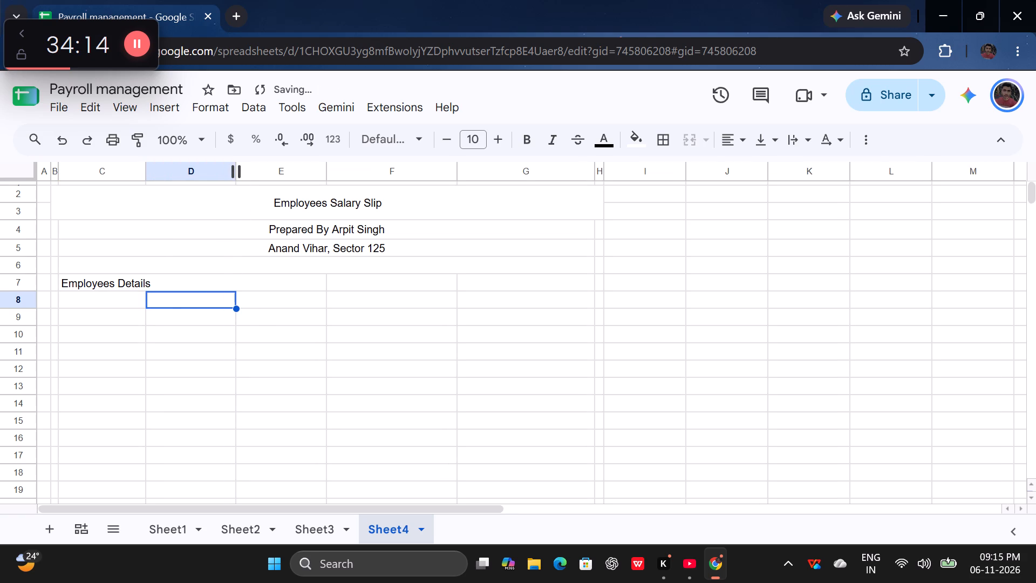
# Check the tutorial's employee detail labels and enter "Emp ID" in cell C8.
pyautogui.doubleClick(113, 299)
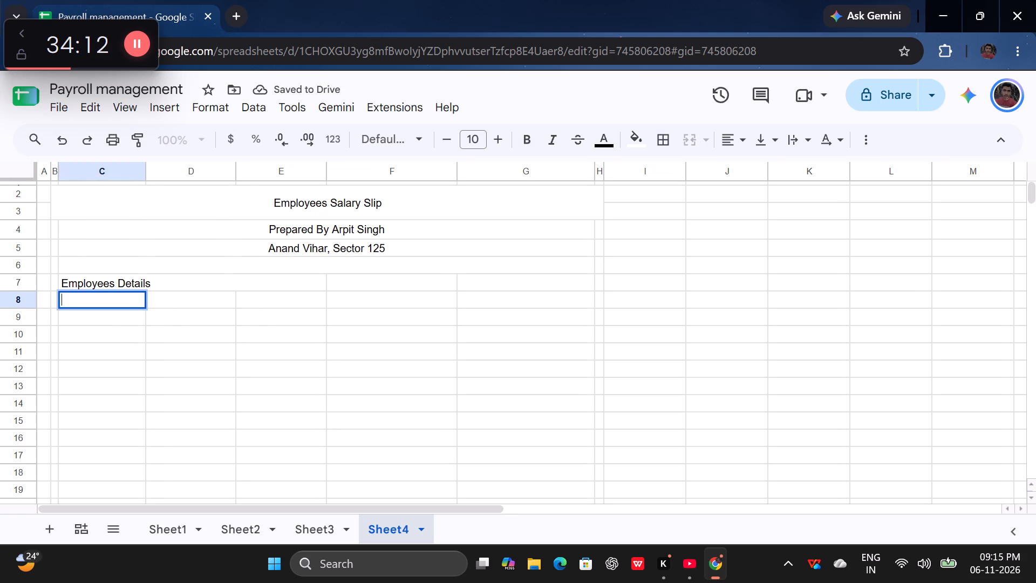
pyautogui.click(113, 299)
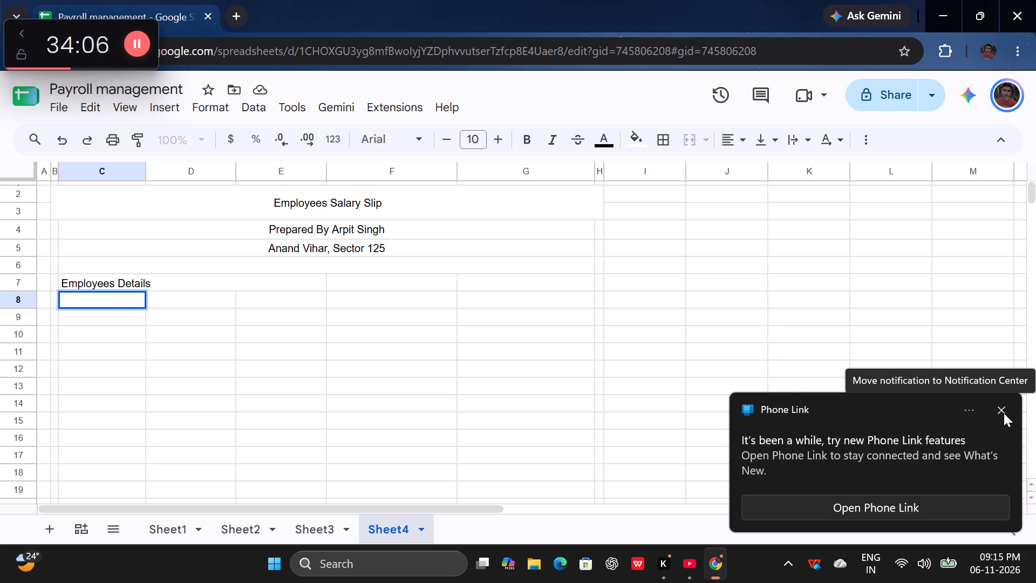
pyautogui.click(1004, 413)
pyautogui.click(731, 568)
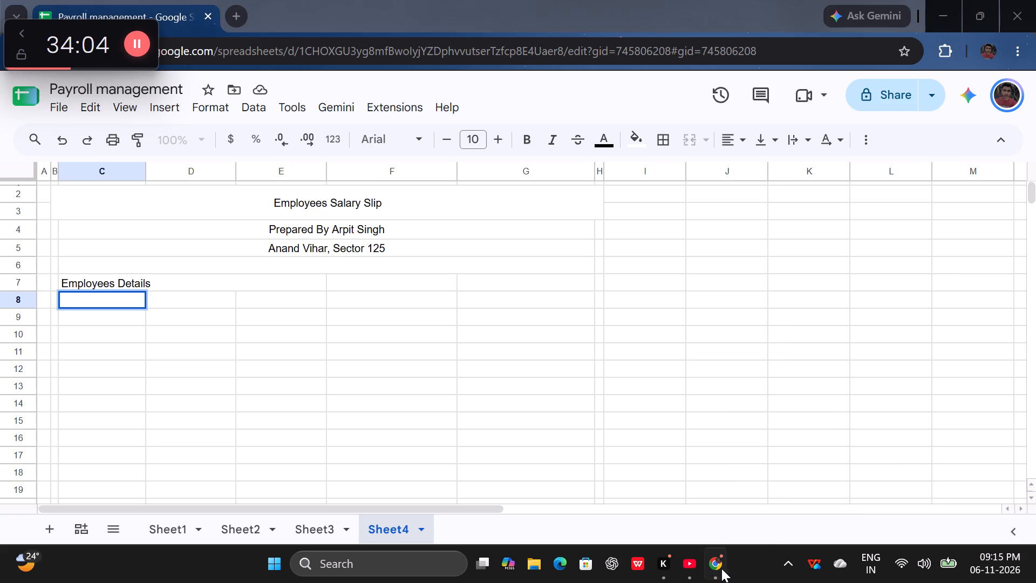
pyautogui.click(720, 568)
pyautogui.click(720, 568)
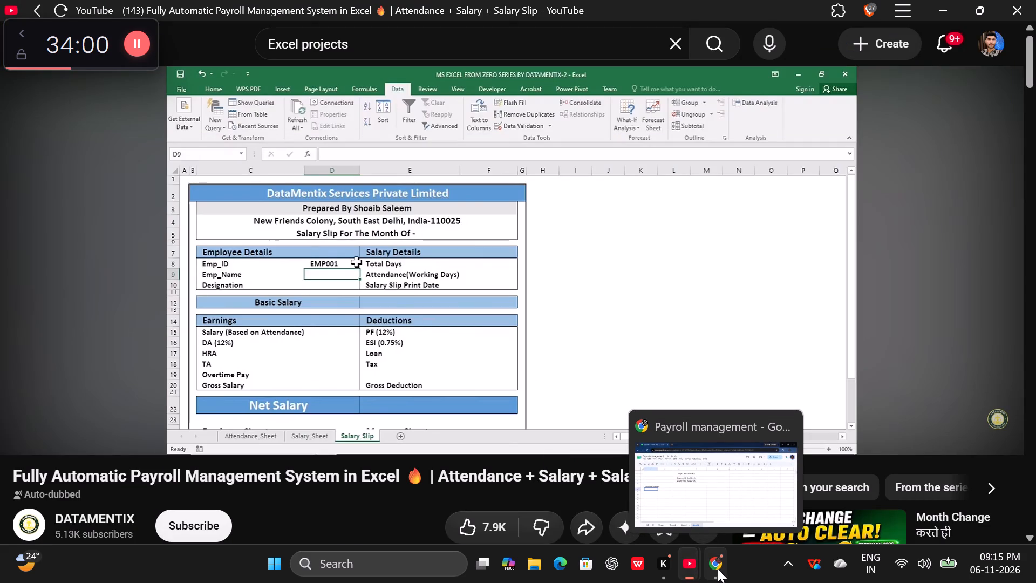
pyautogui.click(718, 569)
pyautogui.click(718, 569)
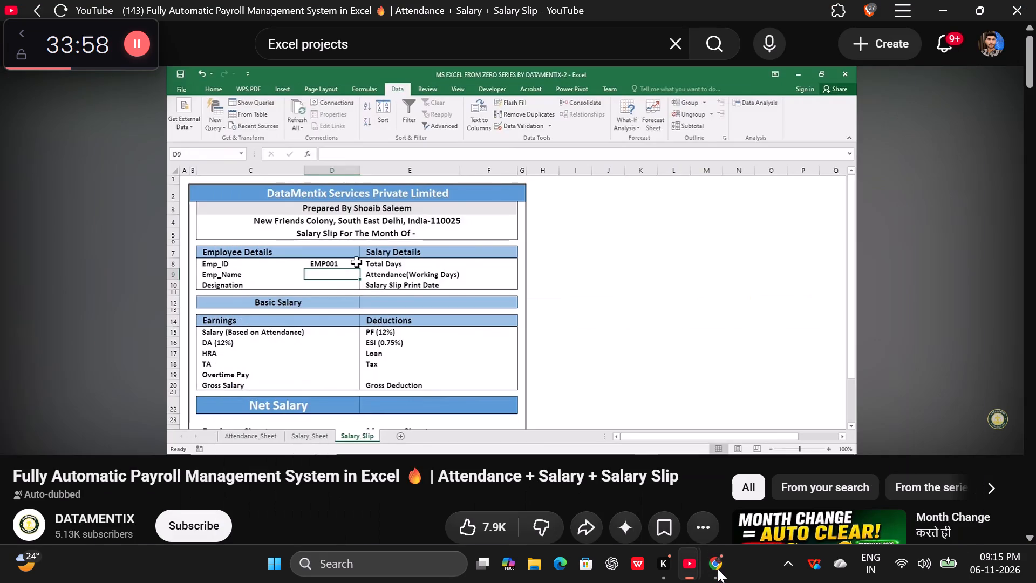
pyautogui.click(718, 569)
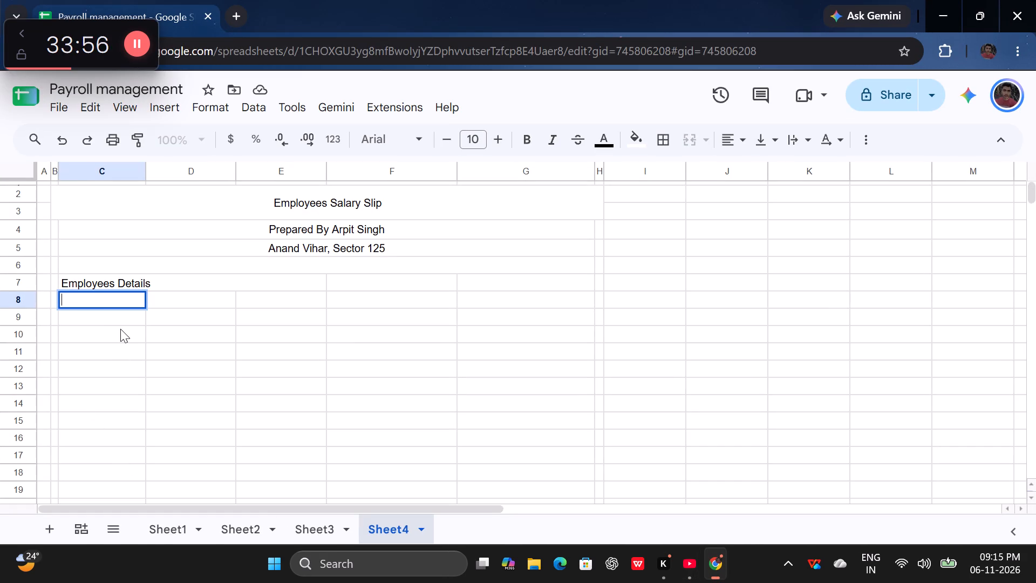
pyautogui.write('Empt')
pyautogui.press('space')
pyautogui.press('BackSpace')
pyautogui.press('BackSpace')
pyautogui.press('space')
pyautogui.write('ID')
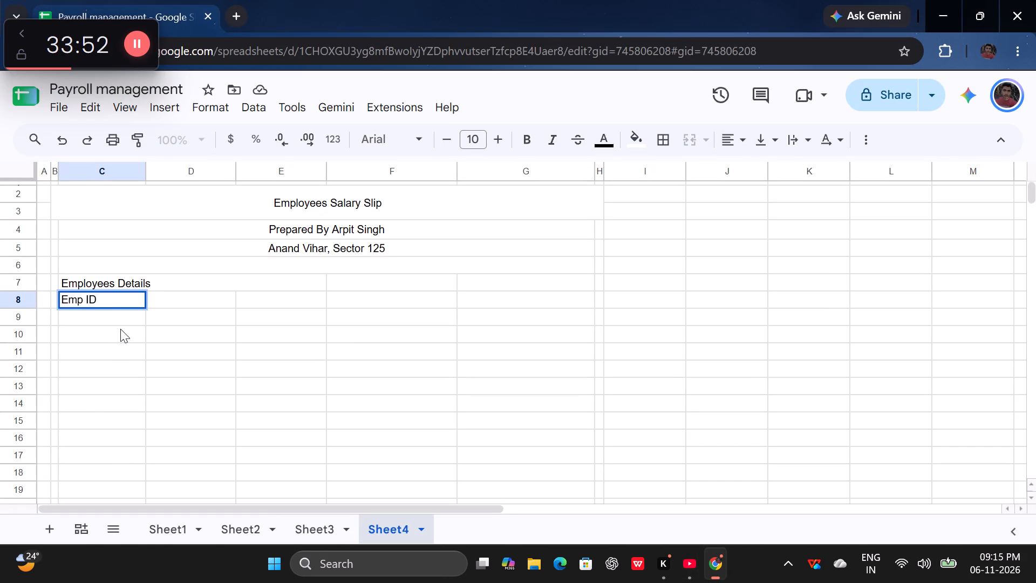
pyautogui.doubleClick(111, 318)
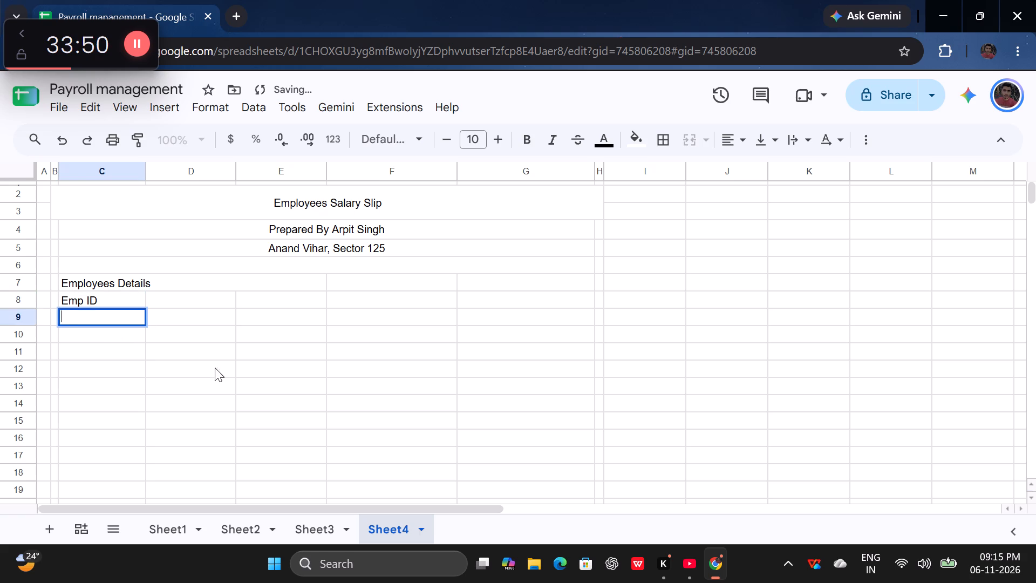
# Check the label spelling in the tutorial and change cell C8 to "Emp_ID".
pyautogui.click(722, 565)
pyautogui.click(722, 565)
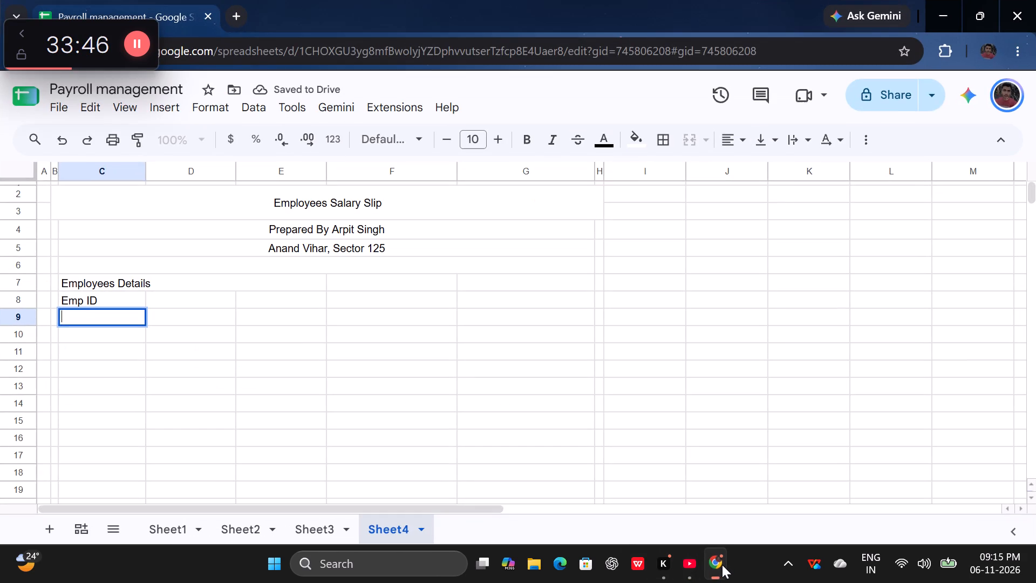
pyautogui.doubleClick(86, 297)
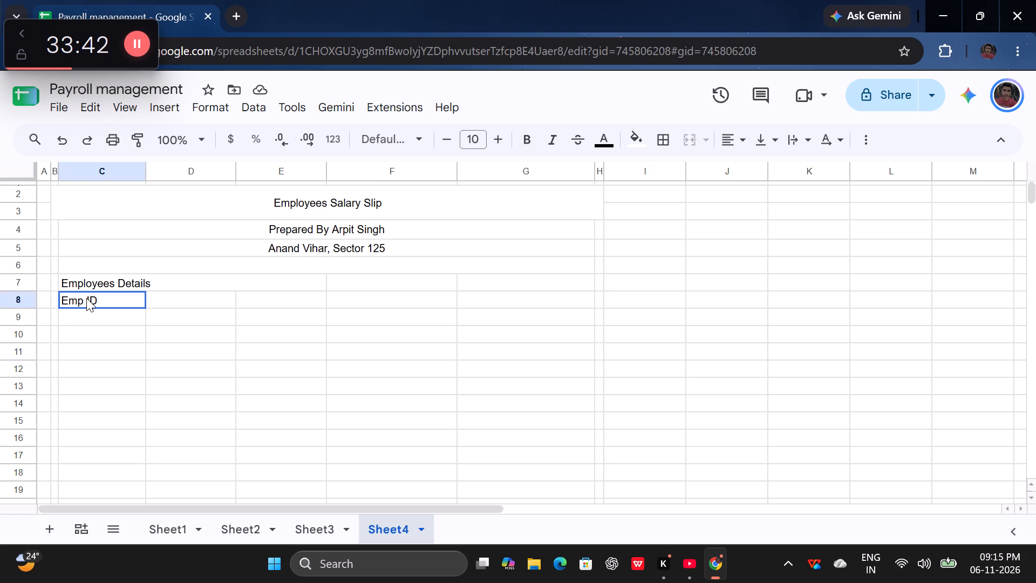
pyautogui.click(88, 301)
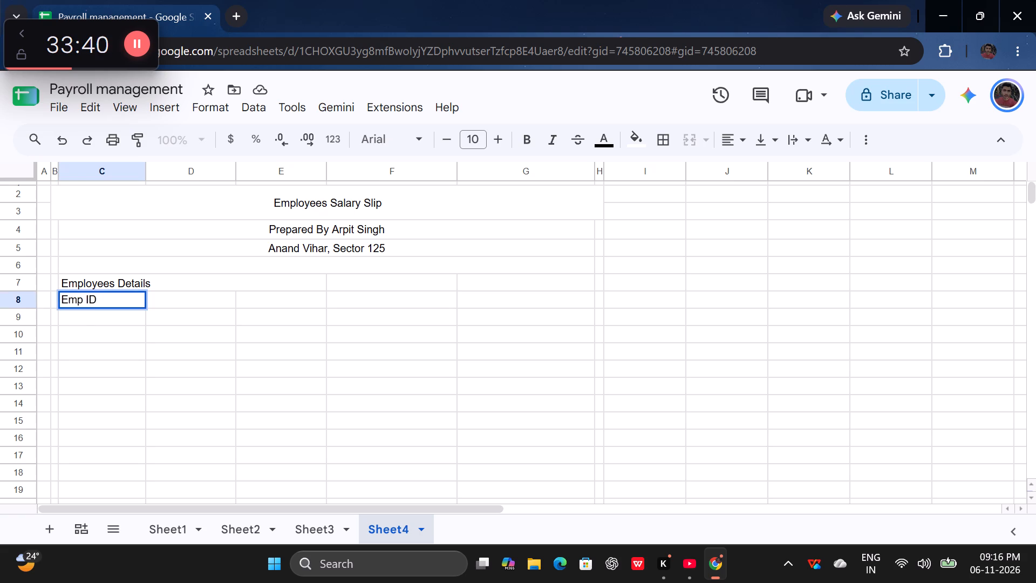
pyautogui.click(101, 302)
pyautogui.press('BackSpace')
pyautogui.press('BackSpace')
pyautogui.press('BackSpace')
pyautogui.hotkey('shift', '_')
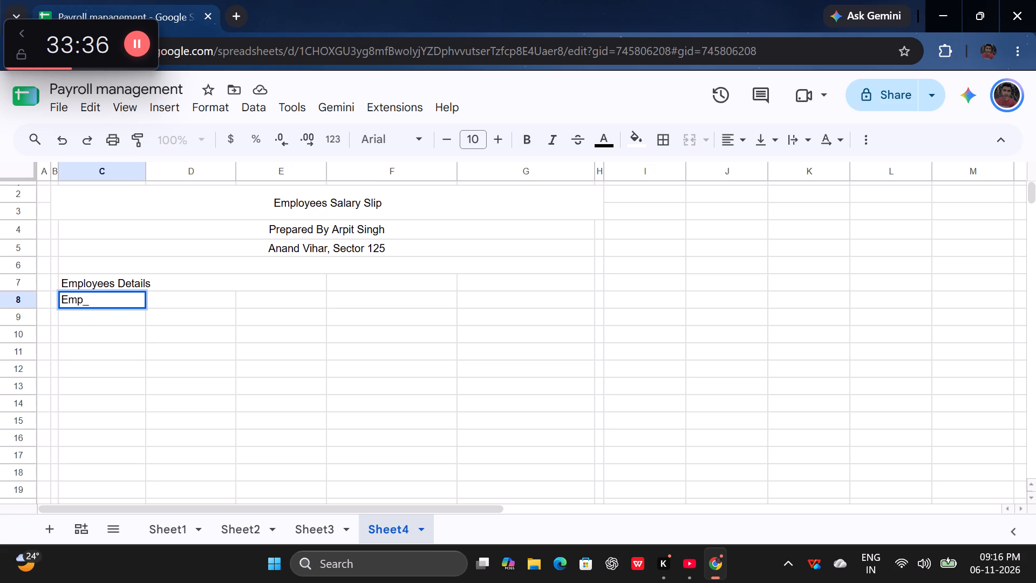
pyautogui.write('ID')
pyautogui.press('Return')
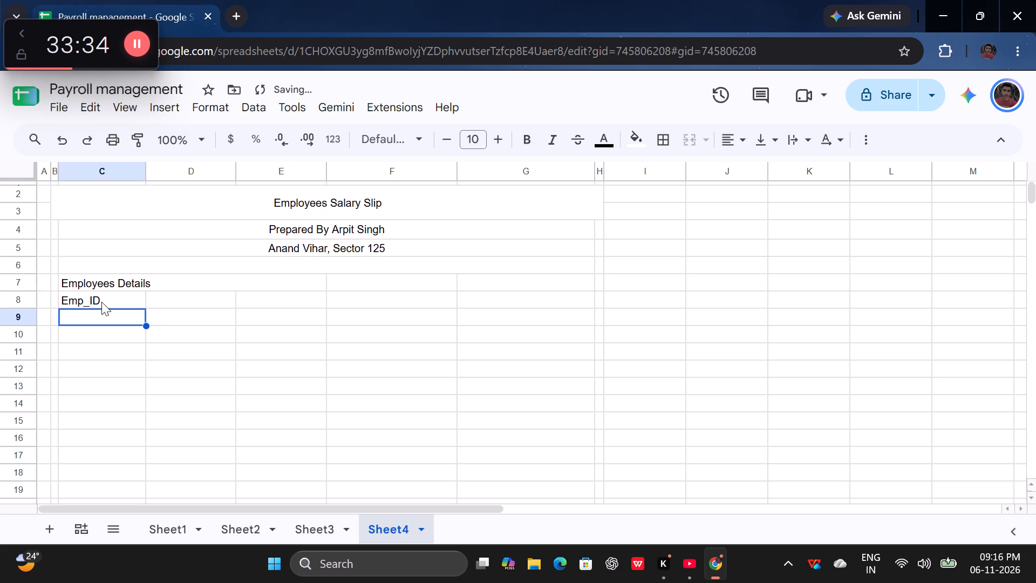
# Enter the label "Emp_Name" in cell C9.
pyautogui.write('EM')
pyautogui.press('BackSpace')
pyautogui.press('p')
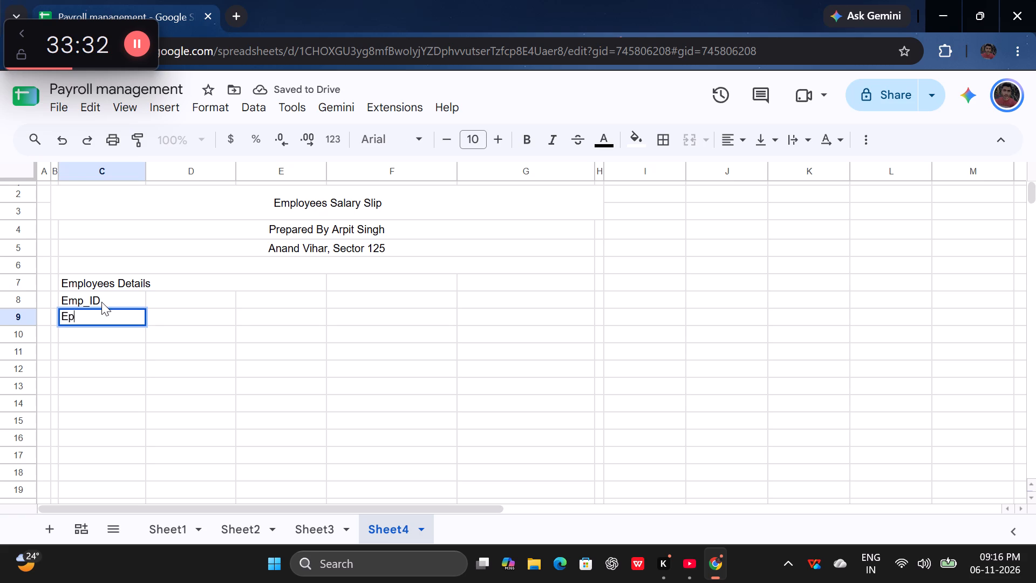
pyautogui.press('BackSpace')
pyautogui.write('mp')
pyautogui.hotkey('shift', '_')
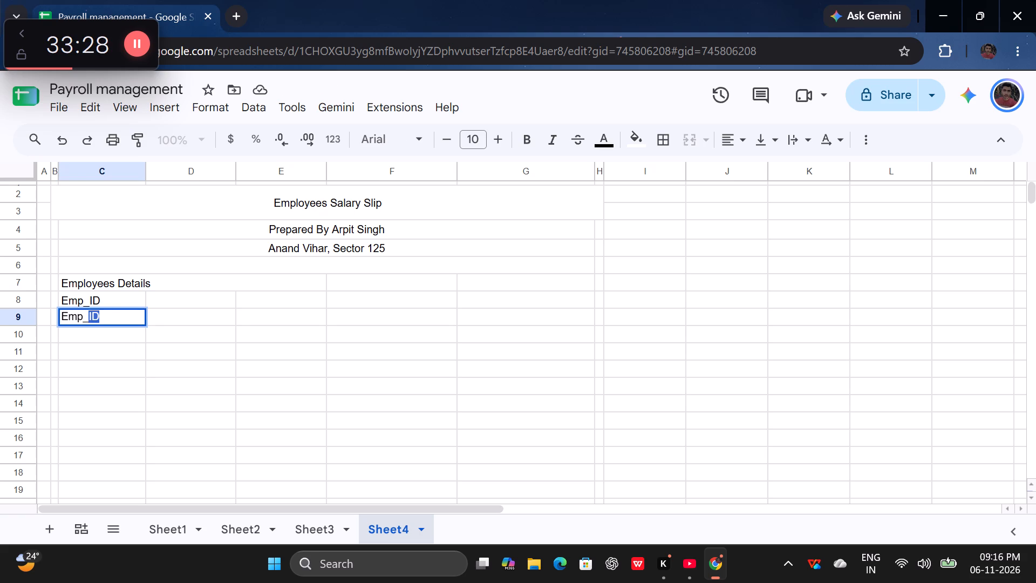
pyautogui.press('BackSpace')
pyautogui.press('n')
pyautogui.press('BackSpace')
pyautogui.write('Name')
pyautogui.press('Return')
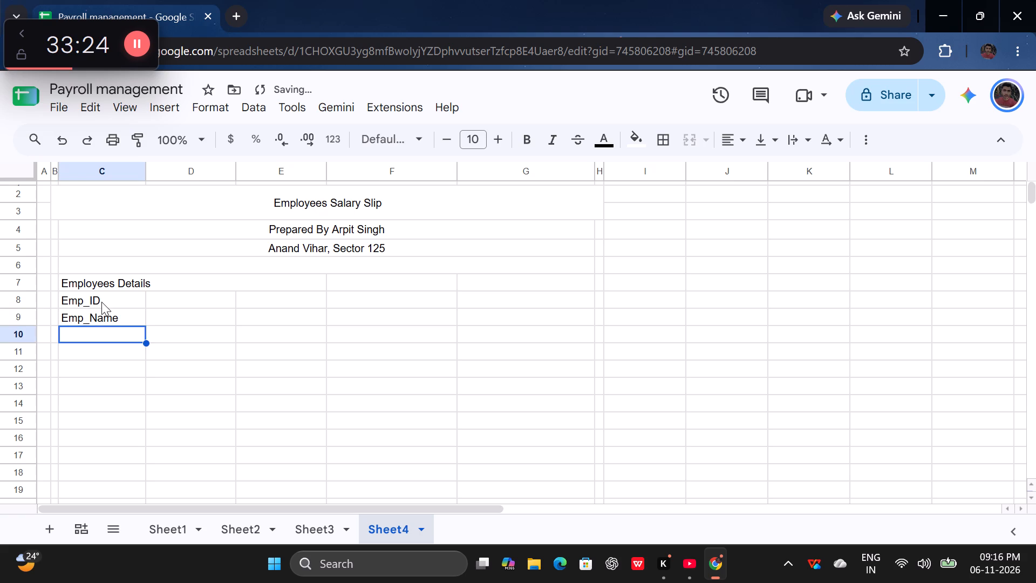
# Check the tutorial for the third employee detail label and enter "Designation" in cell C10.
pyautogui.click(689, 564)
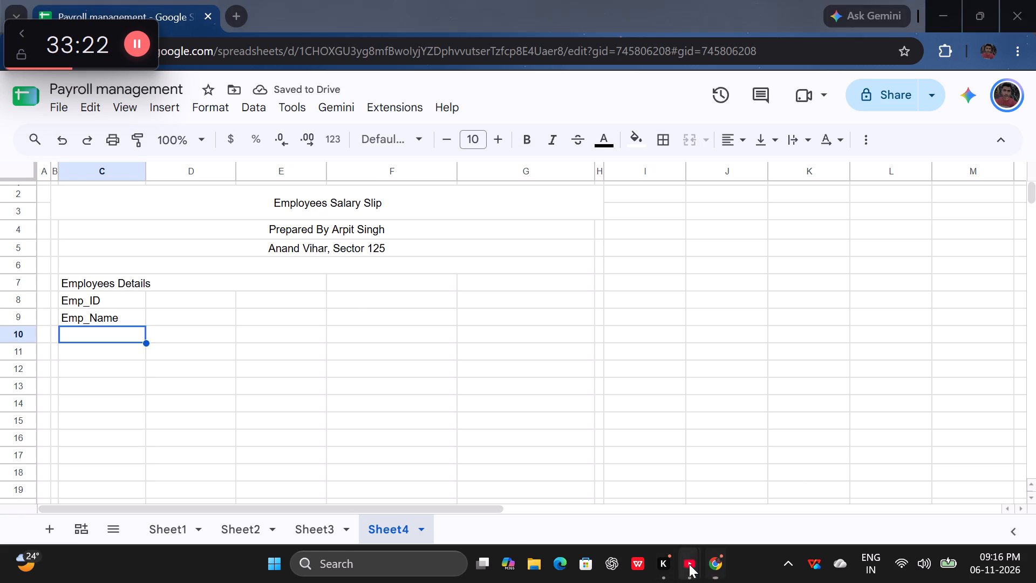
pyautogui.click(689, 564)
pyautogui.click(711, 564)
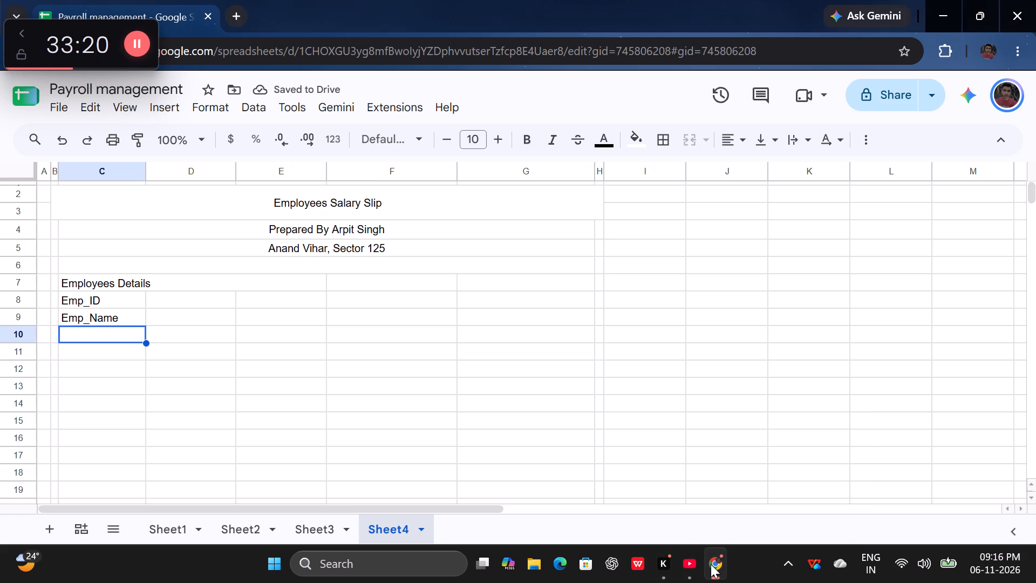
pyautogui.click(711, 564)
pyautogui.click(711, 564)
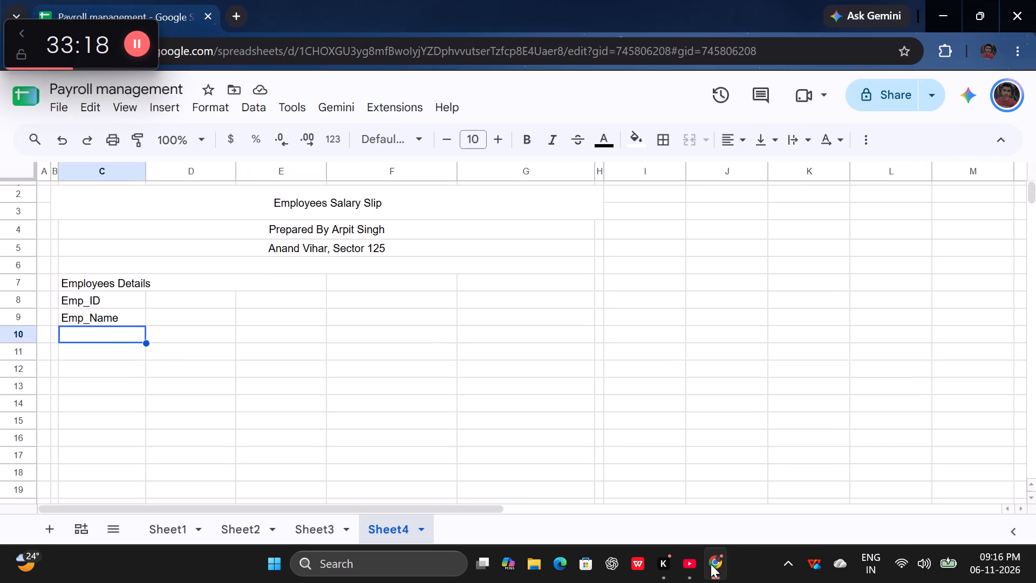
pyautogui.write('Designation')
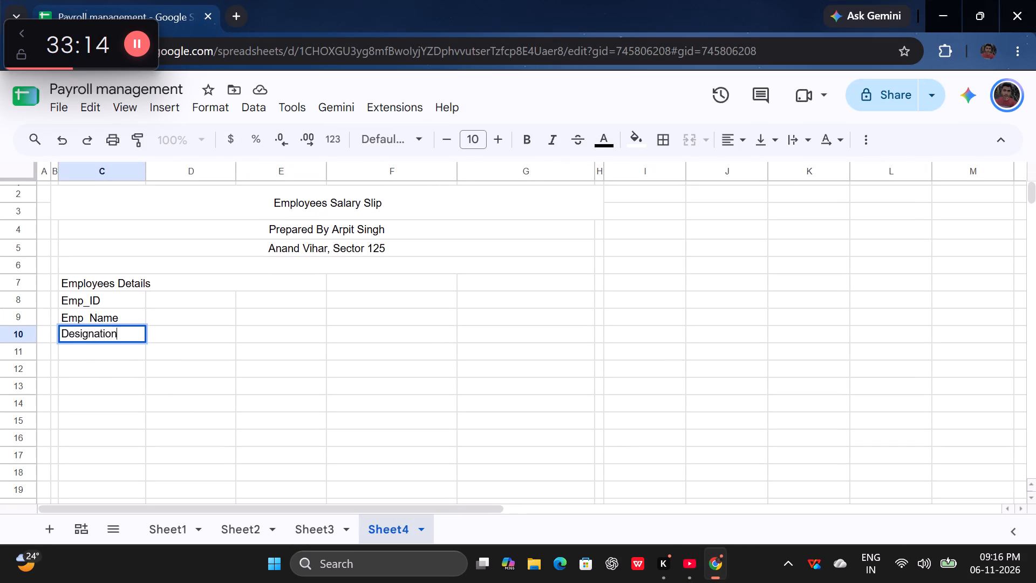
pyautogui.press('Return')
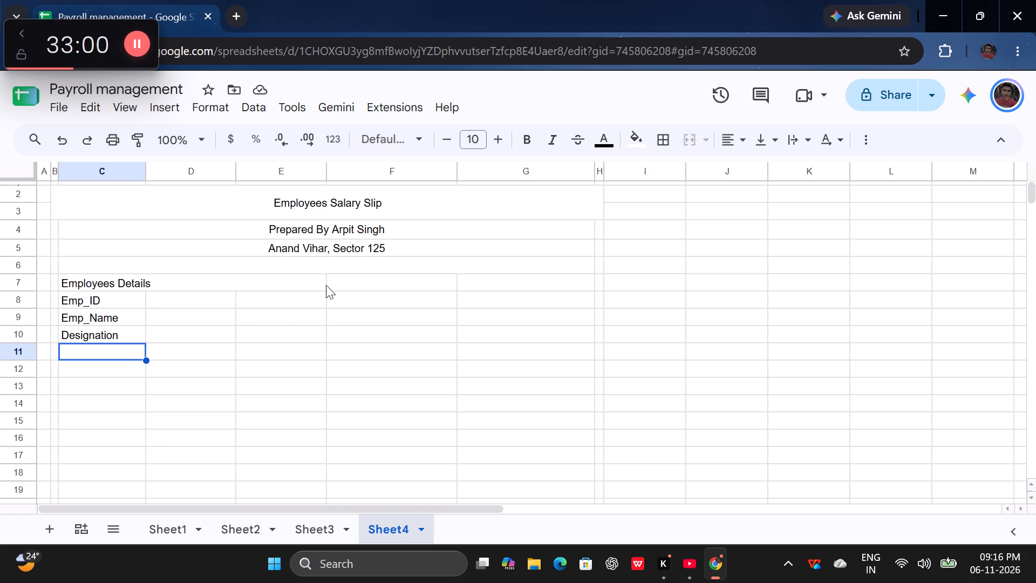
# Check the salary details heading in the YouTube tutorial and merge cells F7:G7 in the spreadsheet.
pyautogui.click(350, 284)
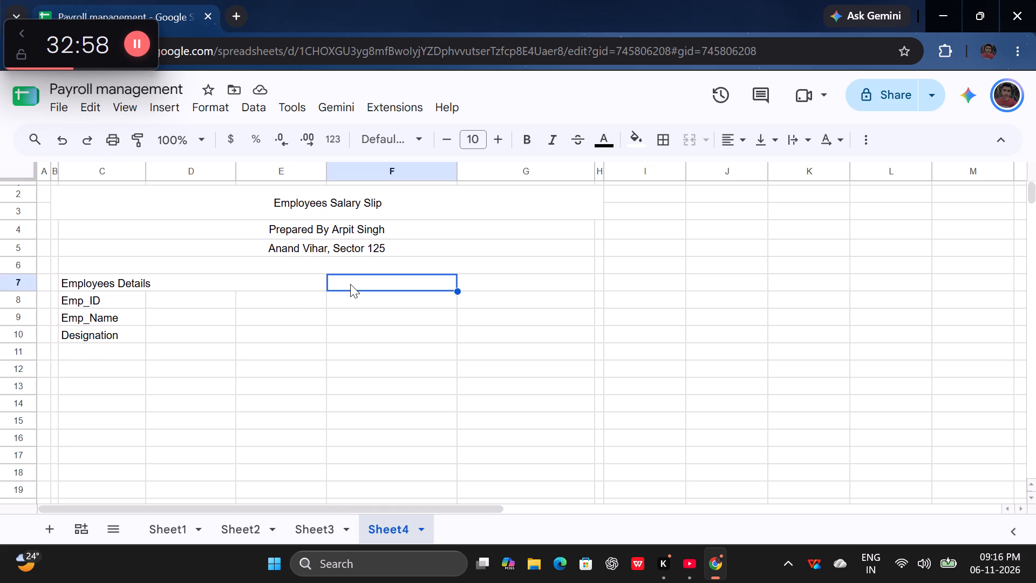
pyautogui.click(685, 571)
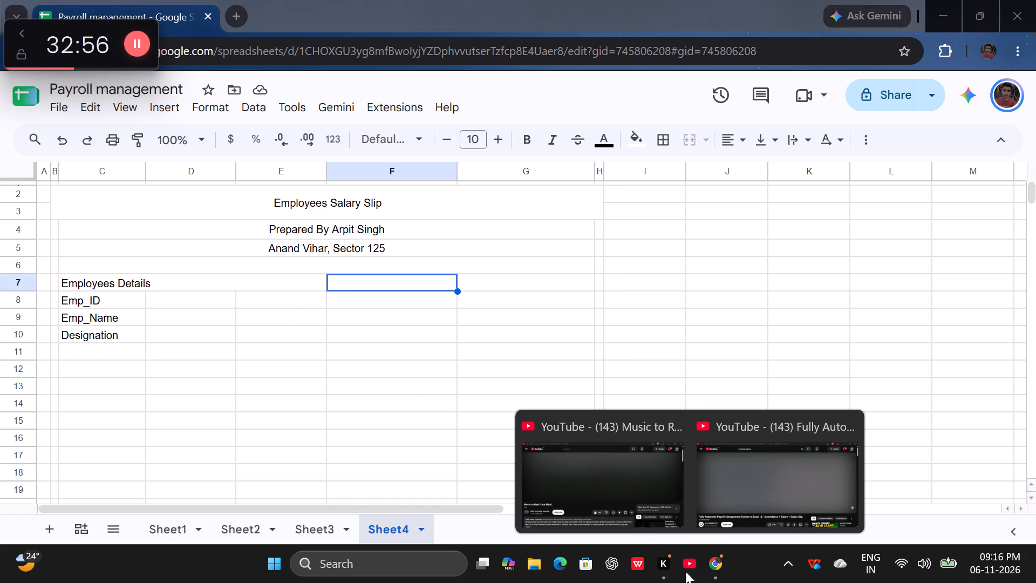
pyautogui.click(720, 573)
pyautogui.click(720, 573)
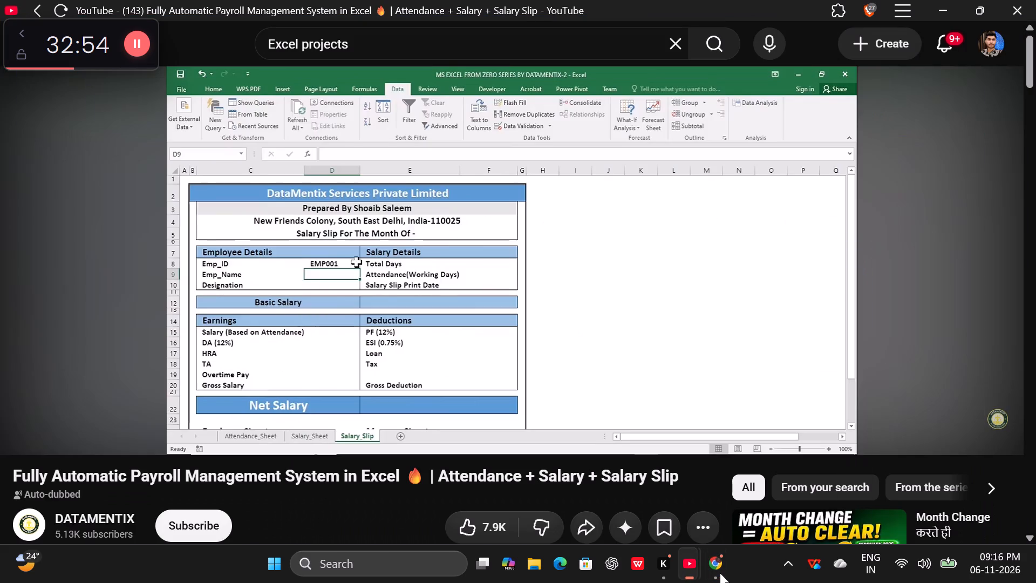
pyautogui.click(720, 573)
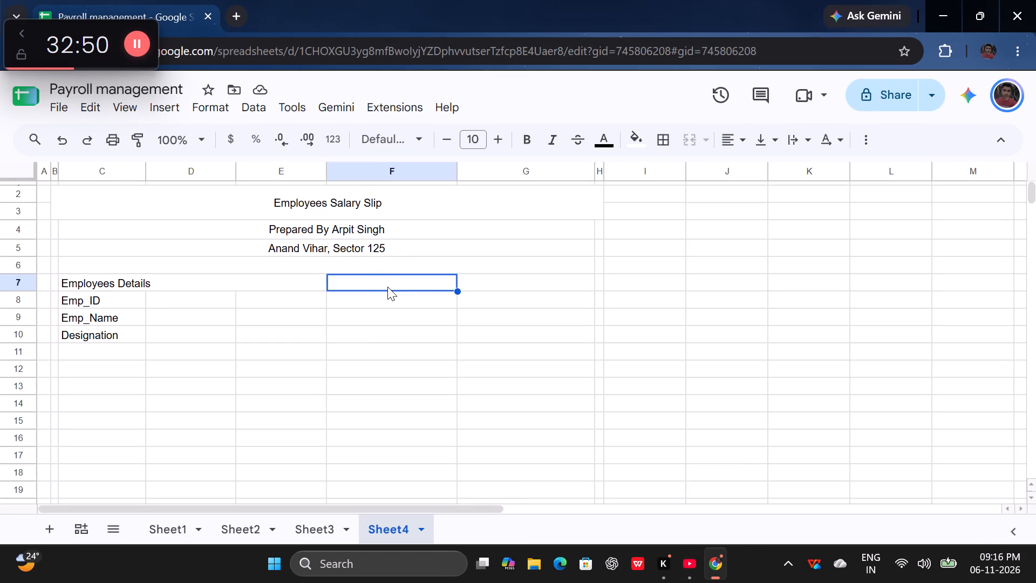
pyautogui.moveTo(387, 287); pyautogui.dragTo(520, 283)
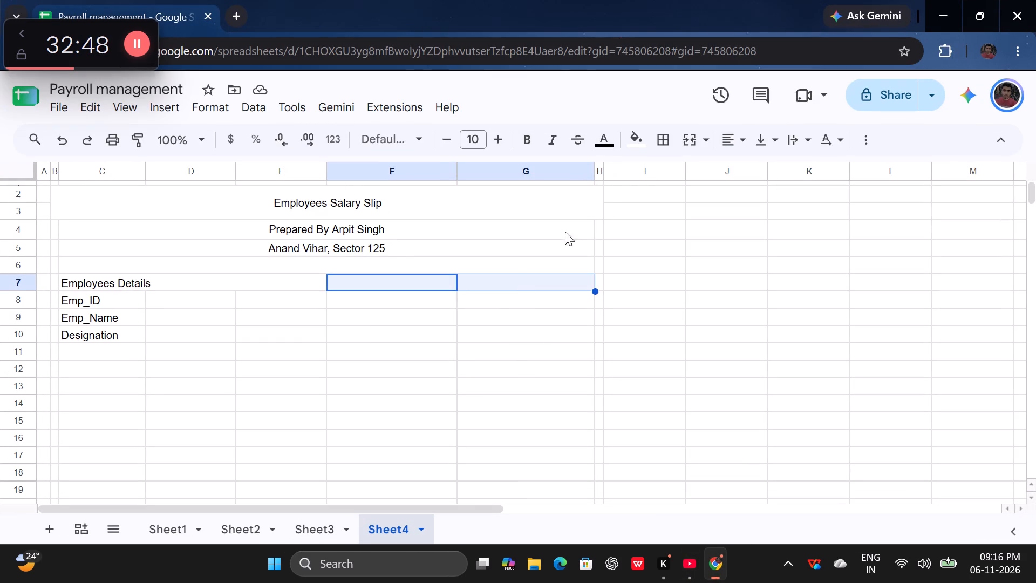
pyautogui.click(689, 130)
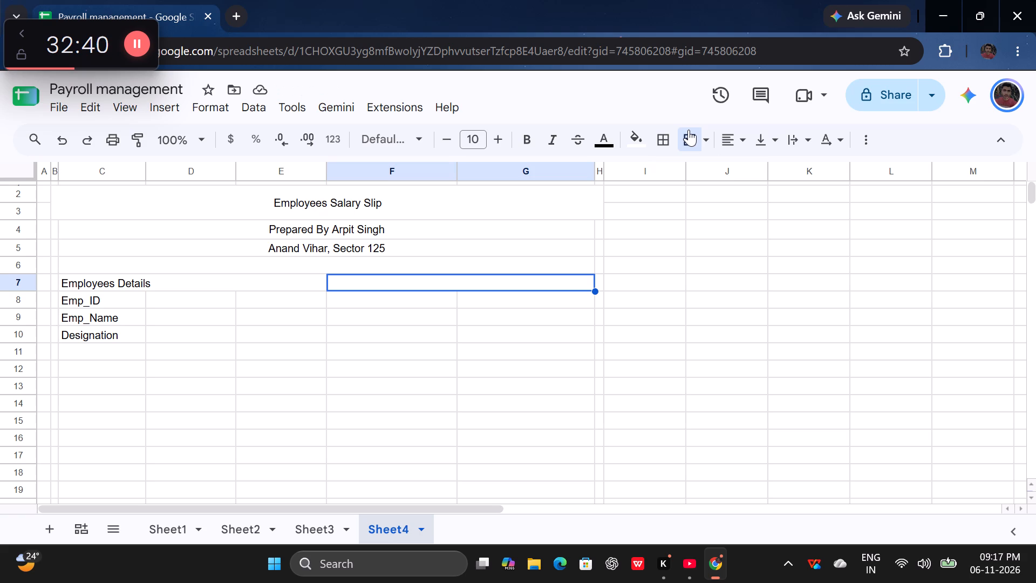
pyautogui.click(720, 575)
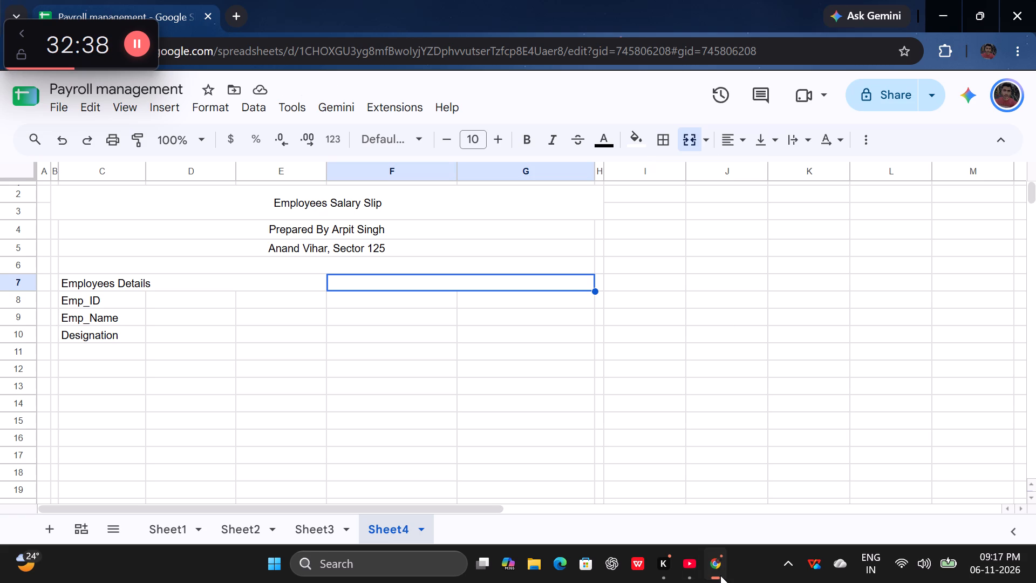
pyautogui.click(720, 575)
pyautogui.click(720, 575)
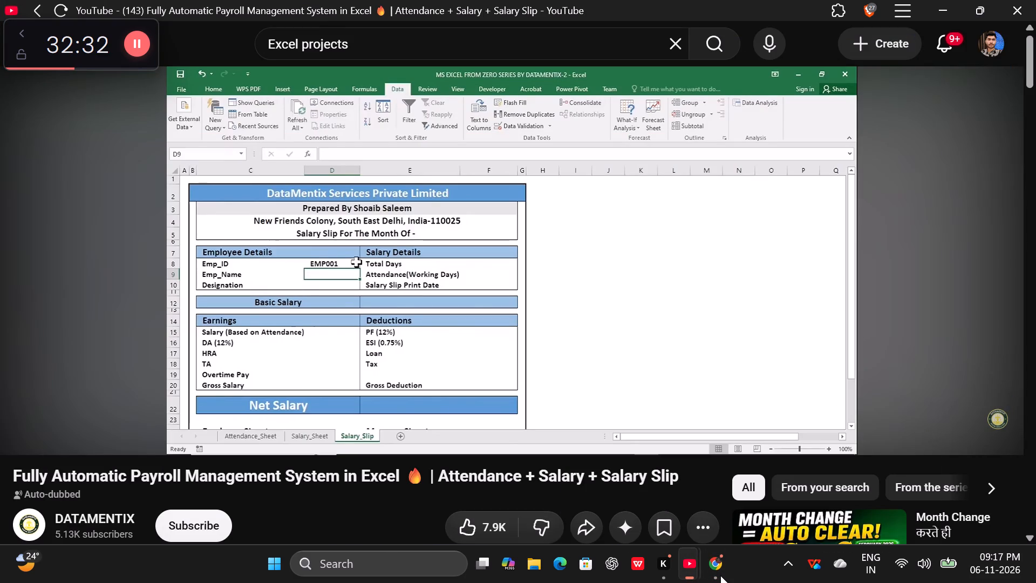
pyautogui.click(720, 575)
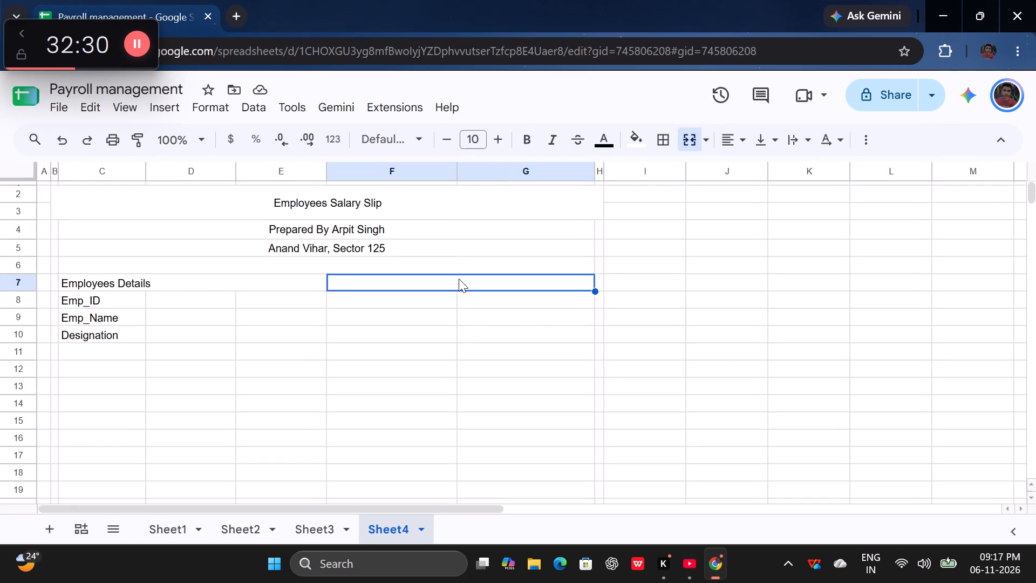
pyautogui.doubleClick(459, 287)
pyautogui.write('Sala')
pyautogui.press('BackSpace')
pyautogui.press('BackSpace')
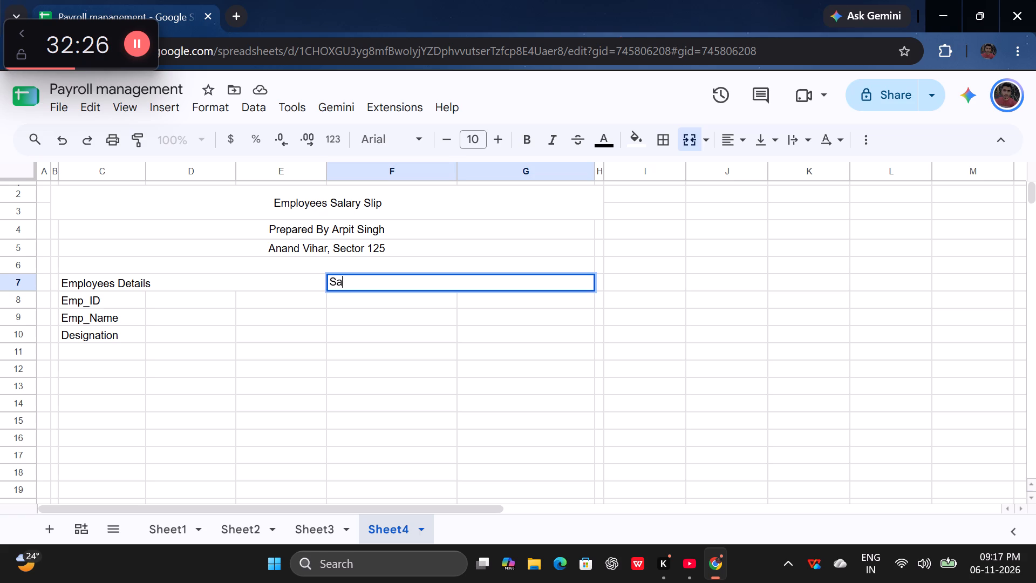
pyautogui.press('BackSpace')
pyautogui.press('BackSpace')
# Narrow column G to about the same width as column E.
pyautogui.moveTo(596, 170); pyautogui.dragTo(547, 172)
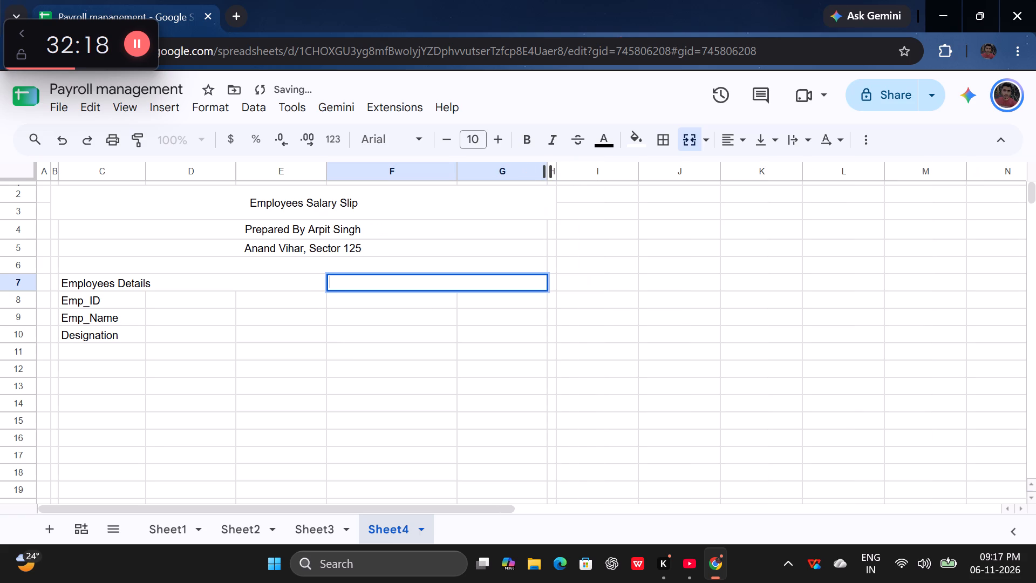
# Unmerge the "Employees Details" heading across C7:E7 and merge it across C7:D7 only.
pyautogui.click(278, 281)
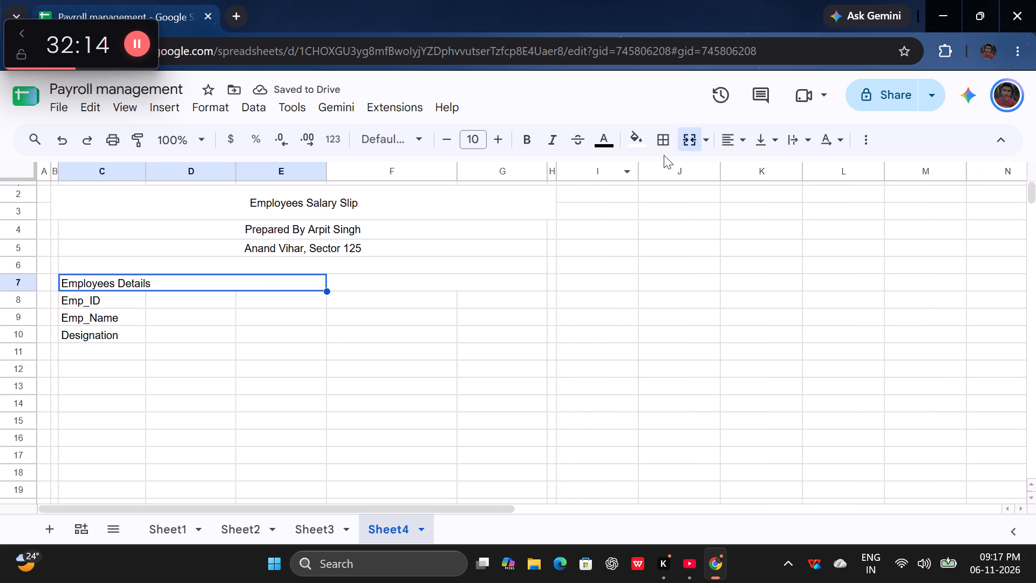
pyautogui.click(687, 148)
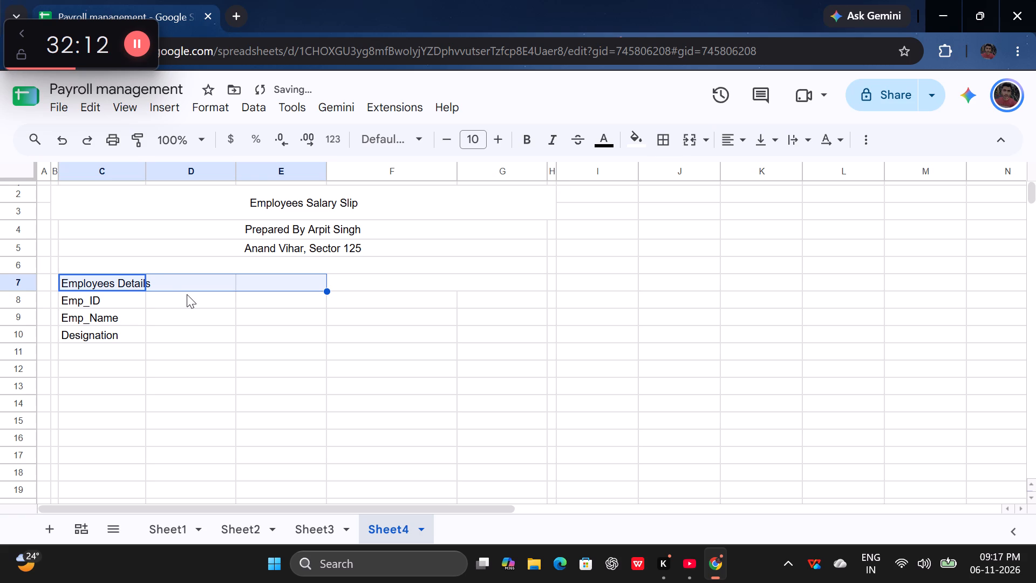
pyautogui.click(187, 294)
pyautogui.moveTo(76, 279); pyautogui.dragTo(196, 281)
pyautogui.click(695, 141)
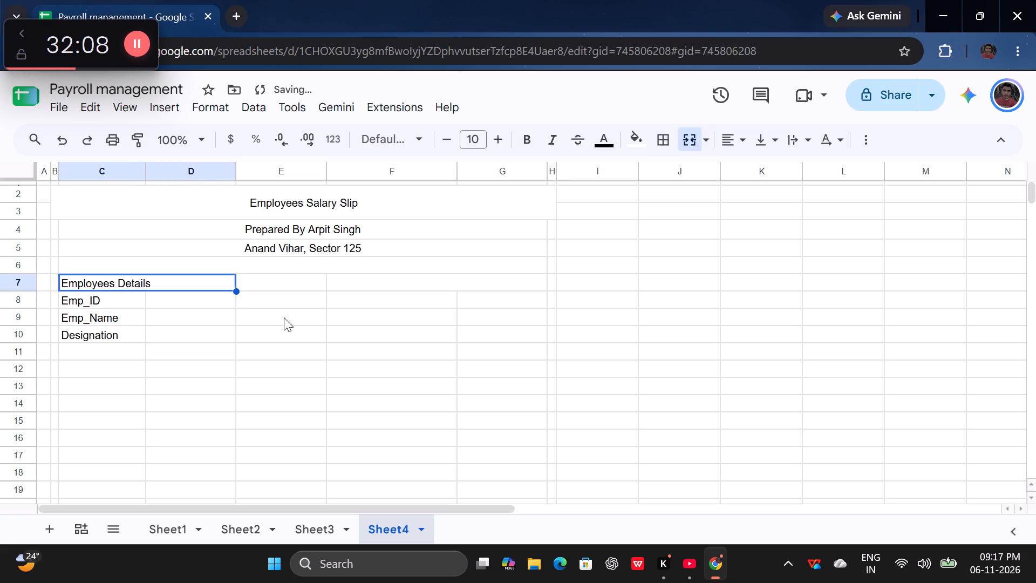
# Narrow column F until it is slightly narrower than column G.
pyautogui.click(282, 287)
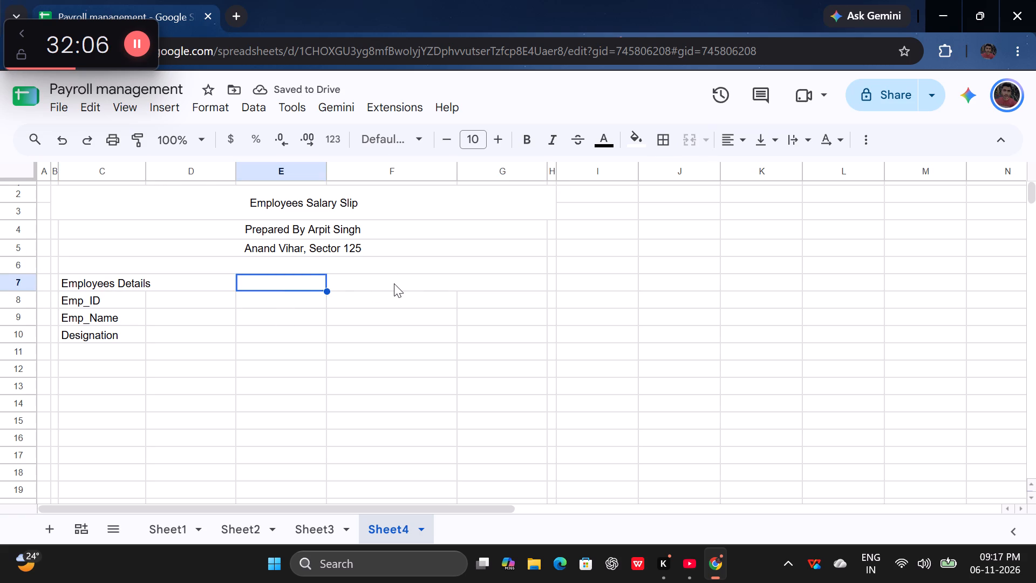
pyautogui.click(394, 283)
pyautogui.moveTo(460, 171); pyautogui.dragTo(407, 178)
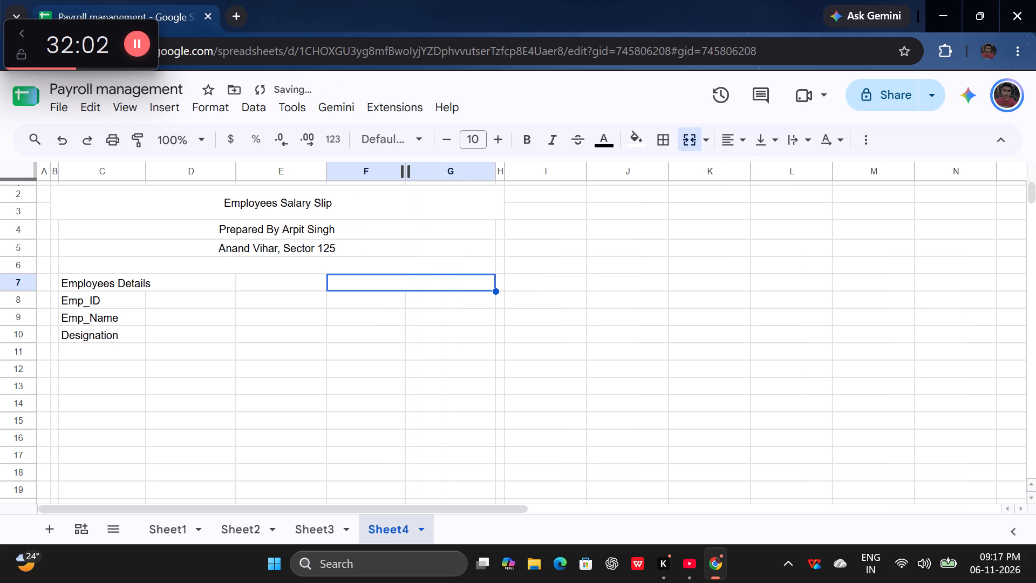
pyautogui.moveTo(407, 178); pyautogui.dragTo(403, 178)
# Merge cells E7:G7 and enter the heading "Salary Details" in the merged cell.
pyautogui.click(372, 325)
pyautogui.moveTo(265, 281); pyautogui.dragTo(468, 287)
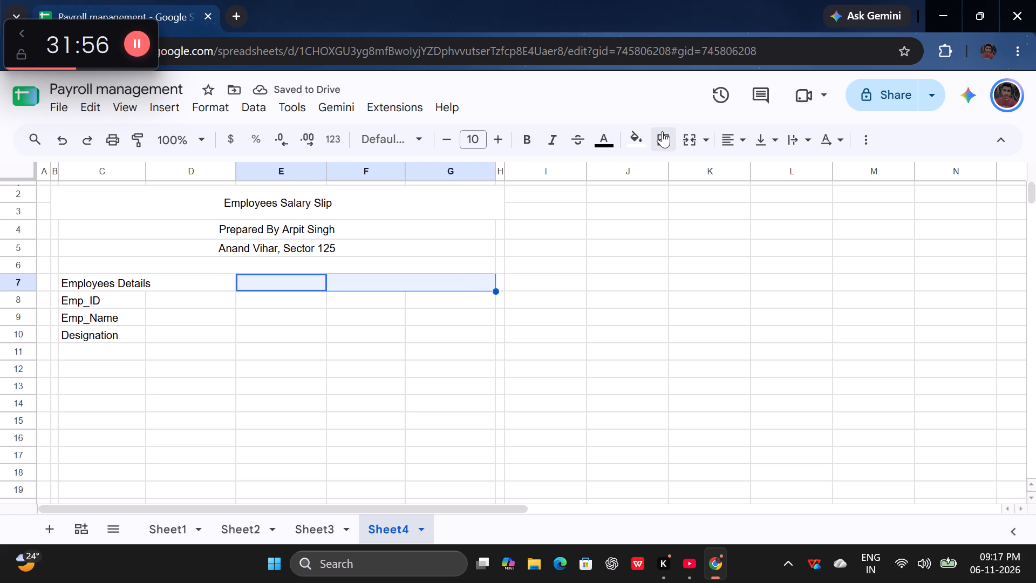
pyautogui.click(684, 133)
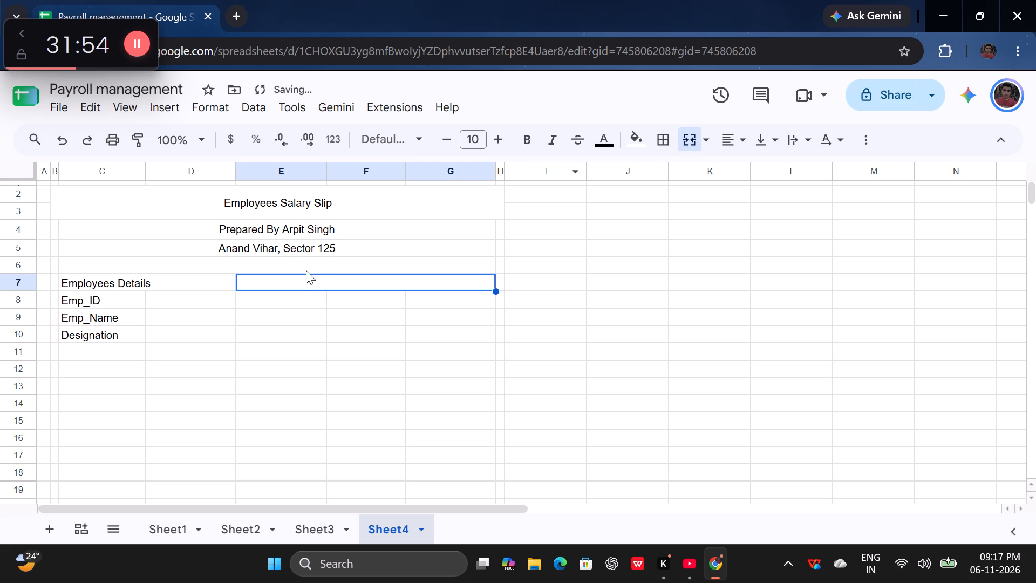
pyautogui.doubleClick(289, 280)
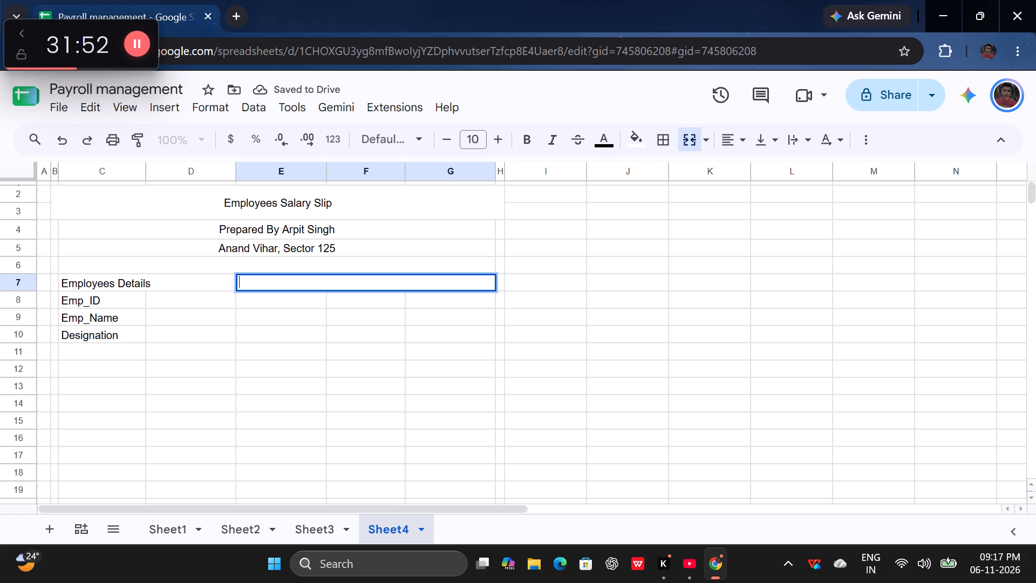
pyautogui.hotkey('shift', 's')
pyautogui.write('alae')
pyautogui.press('BackSpace')
pyautogui.write('ry Details')
pyautogui.press('space')
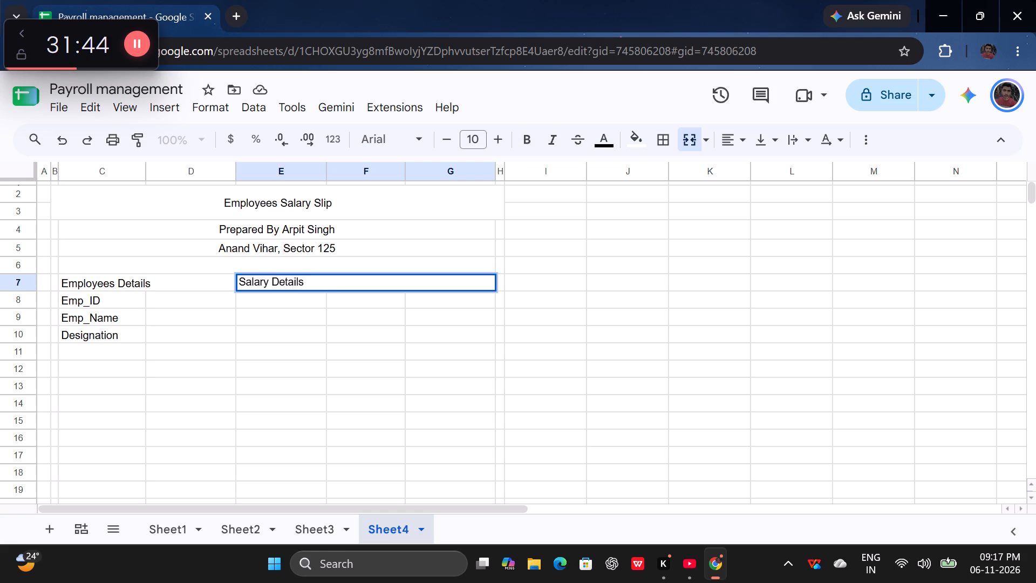
pyautogui.press('BackSpace')
pyautogui.press('Return')
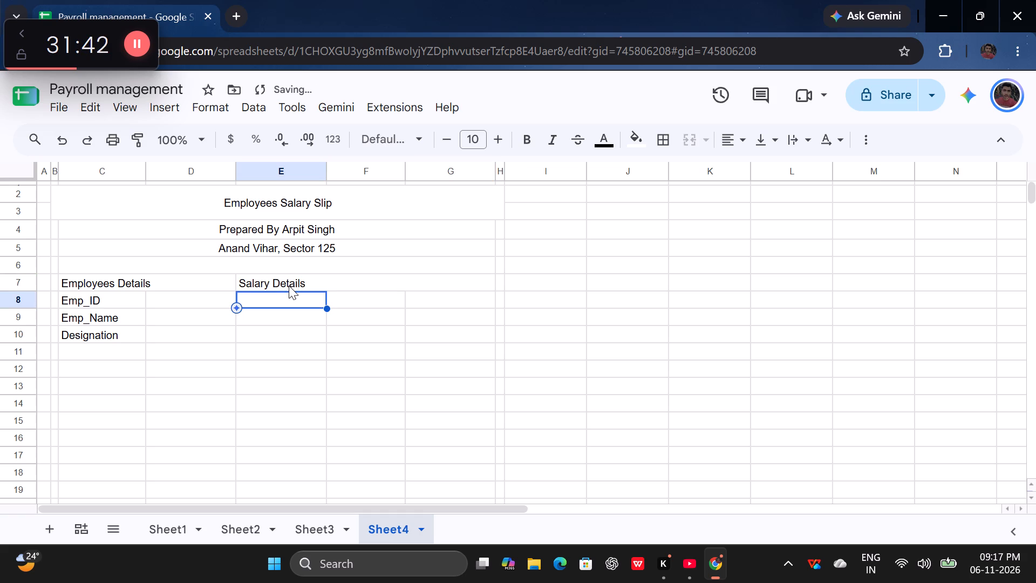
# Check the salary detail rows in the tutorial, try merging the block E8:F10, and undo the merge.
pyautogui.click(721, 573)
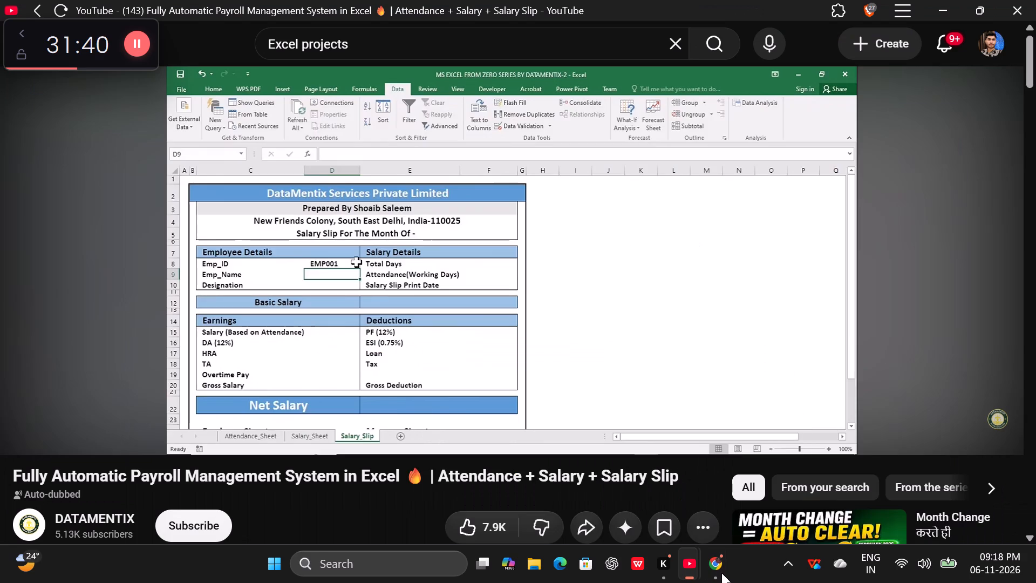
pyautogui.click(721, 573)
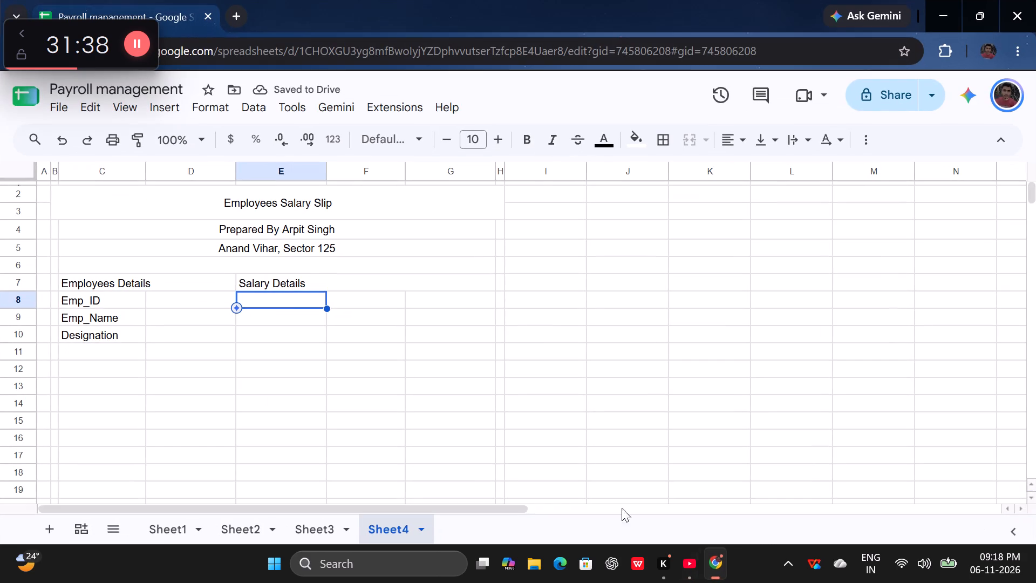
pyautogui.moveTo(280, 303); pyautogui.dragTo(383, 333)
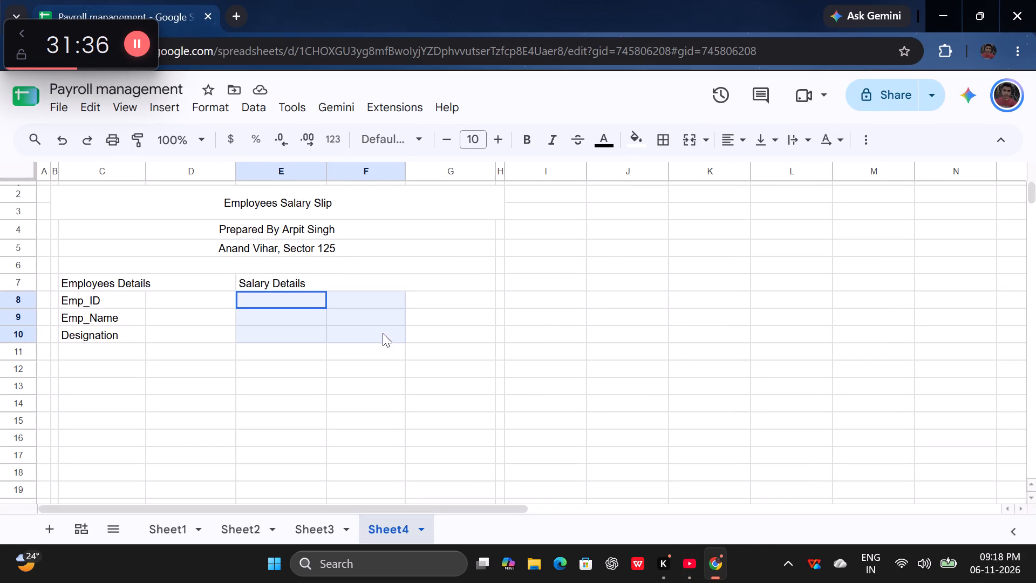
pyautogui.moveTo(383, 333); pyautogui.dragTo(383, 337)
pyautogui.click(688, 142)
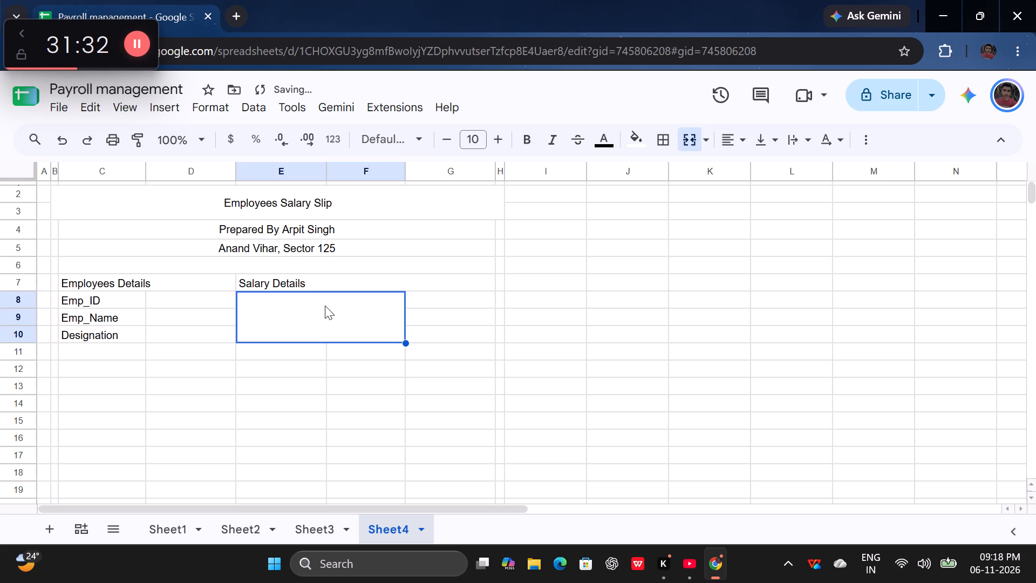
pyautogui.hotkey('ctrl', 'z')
# Merge cells E8:F8 and enter the label "Total Days" in the merged cell.
pyautogui.click(307, 300)
pyautogui.moveTo(307, 300); pyautogui.dragTo(359, 304)
pyautogui.click(697, 136)
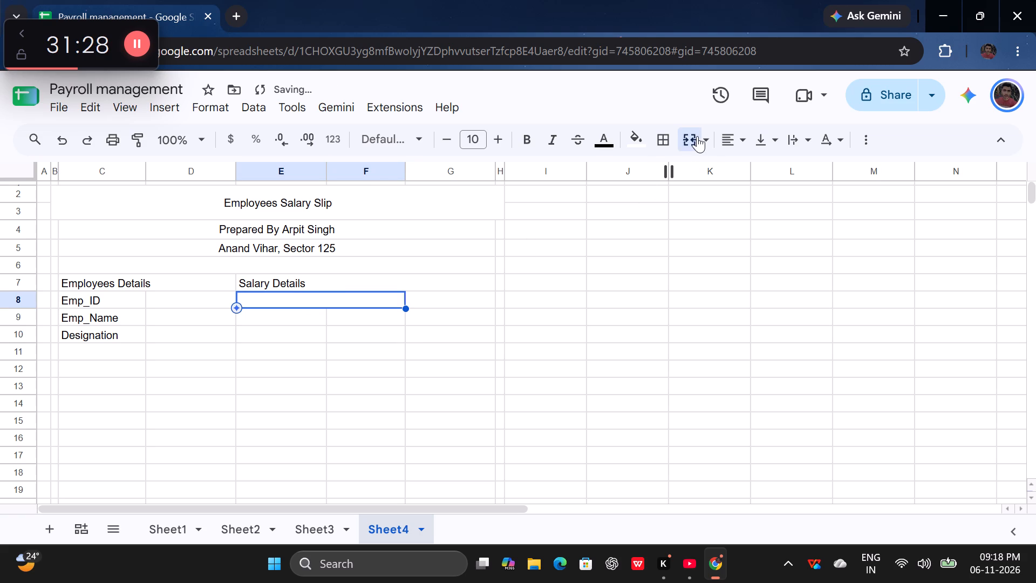
pyautogui.click(289, 330)
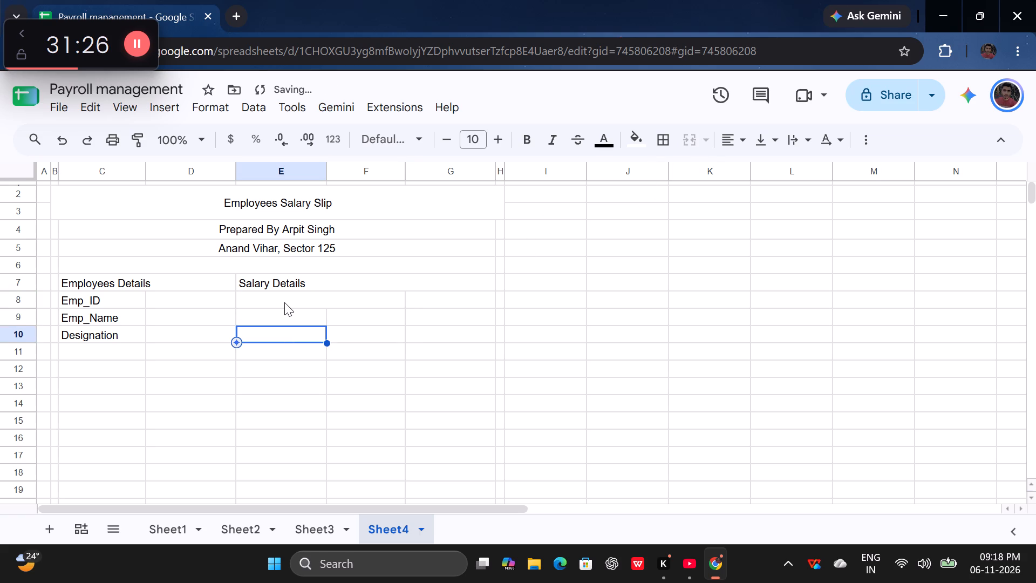
pyautogui.doubleClick(284, 302)
pyautogui.write('Total Days')
pyautogui.press('Return')
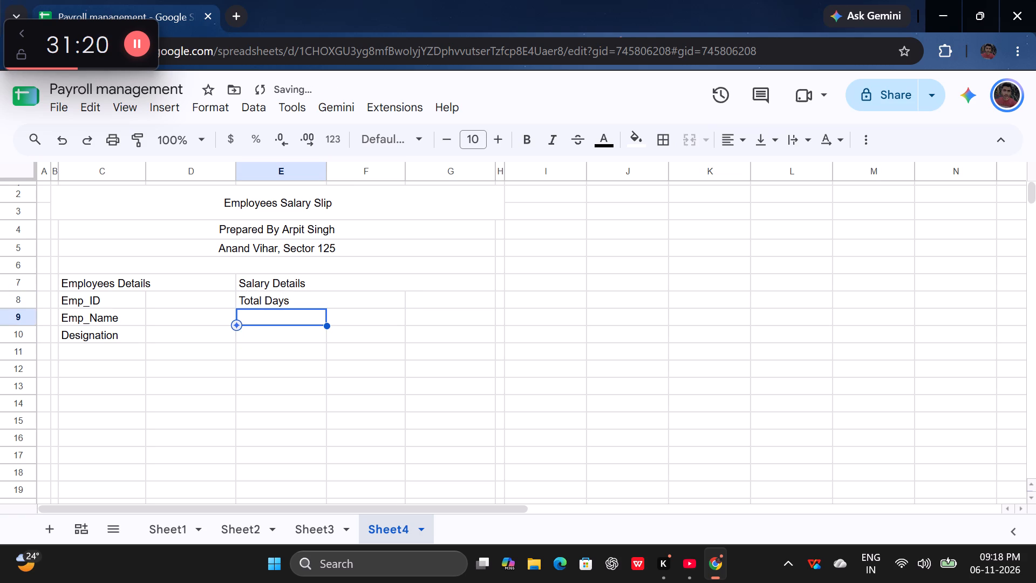
# Merge cells E9:F9 and cells E10:F10 separately for the remaining salary detail labels.
pyautogui.moveTo(278, 317); pyautogui.dragTo(371, 320)
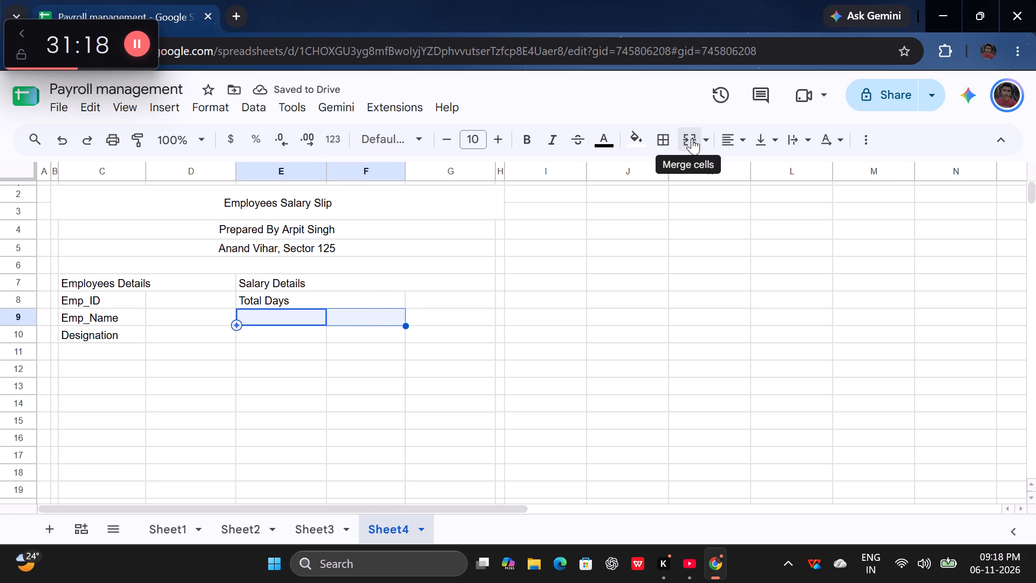
pyautogui.click(692, 138)
pyautogui.moveTo(288, 334); pyautogui.dragTo(345, 331)
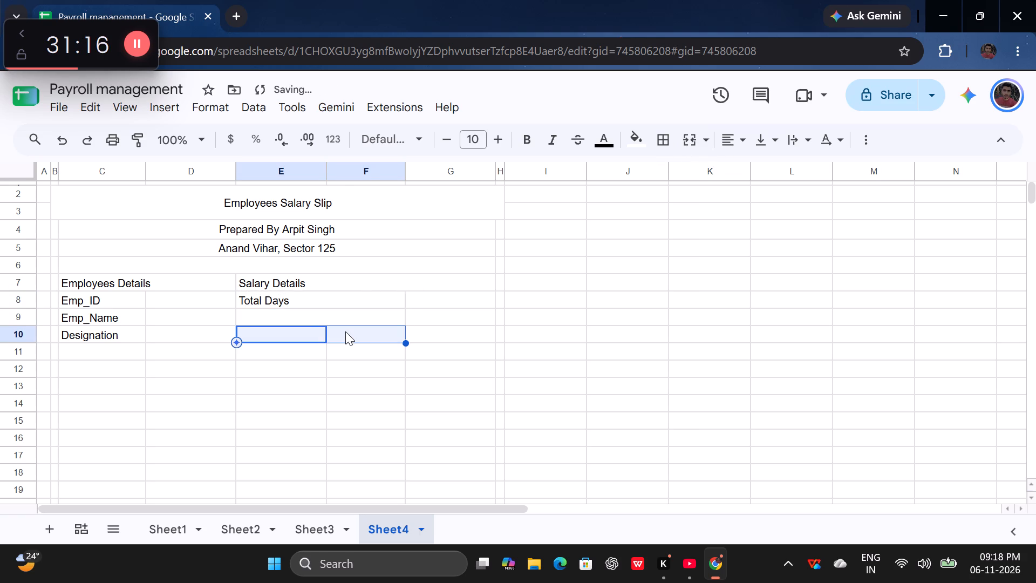
pyautogui.click(690, 135)
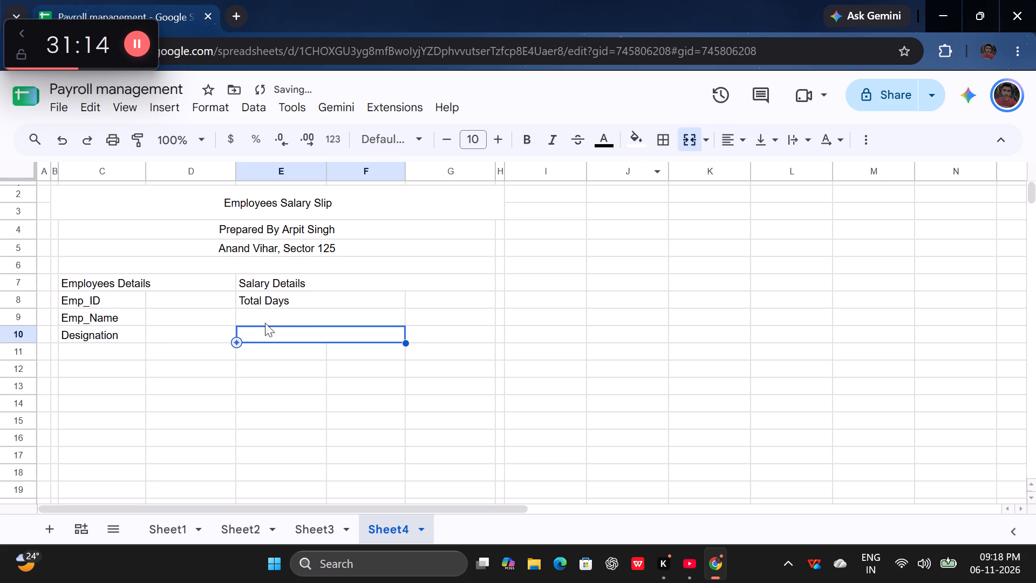
# Enter the label "Working Days" in merged cell E9:F9, checking the wording against the tutorial.
pyautogui.doubleClick(269, 317)
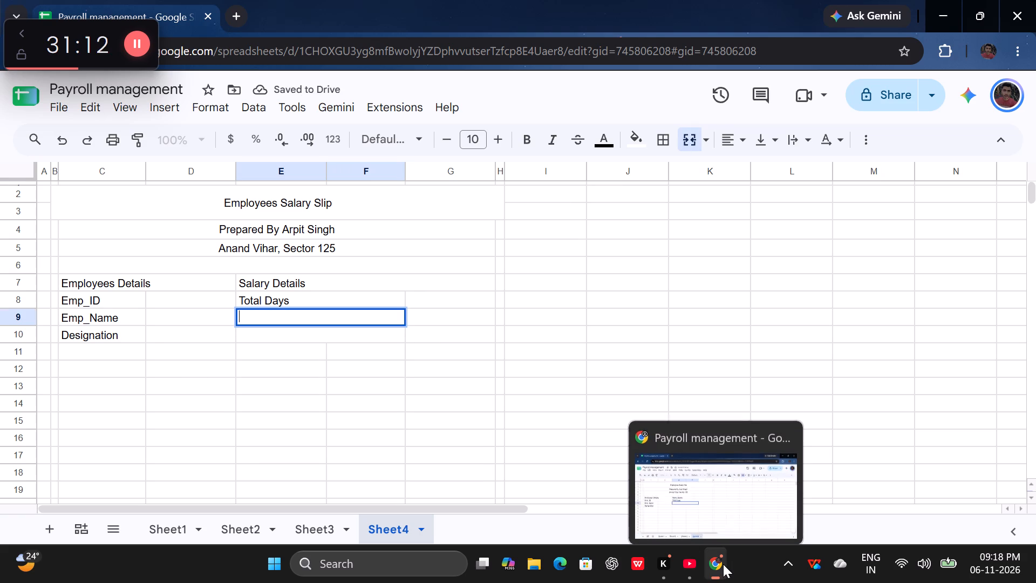
pyautogui.click(723, 564)
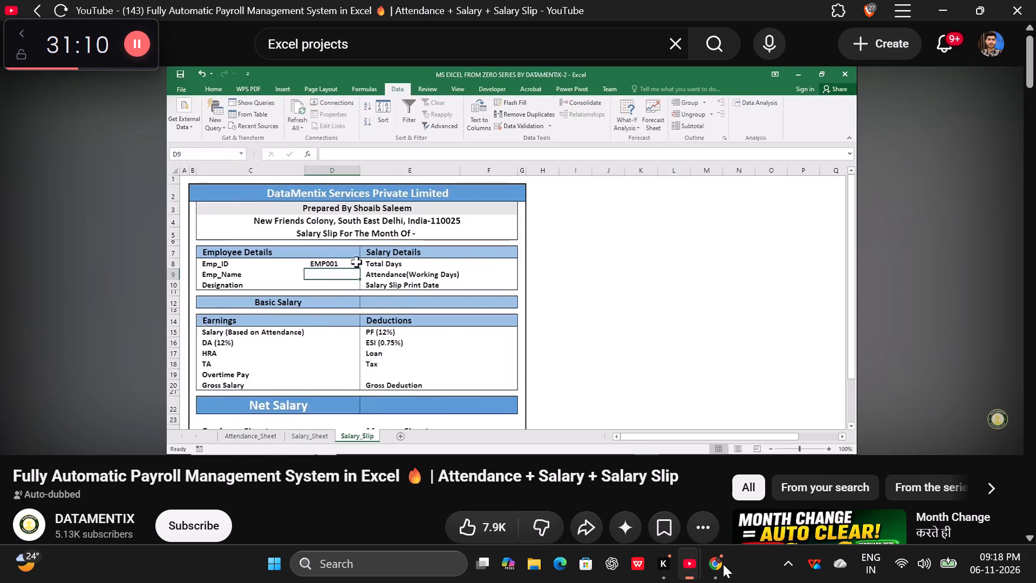
pyautogui.click(723, 564)
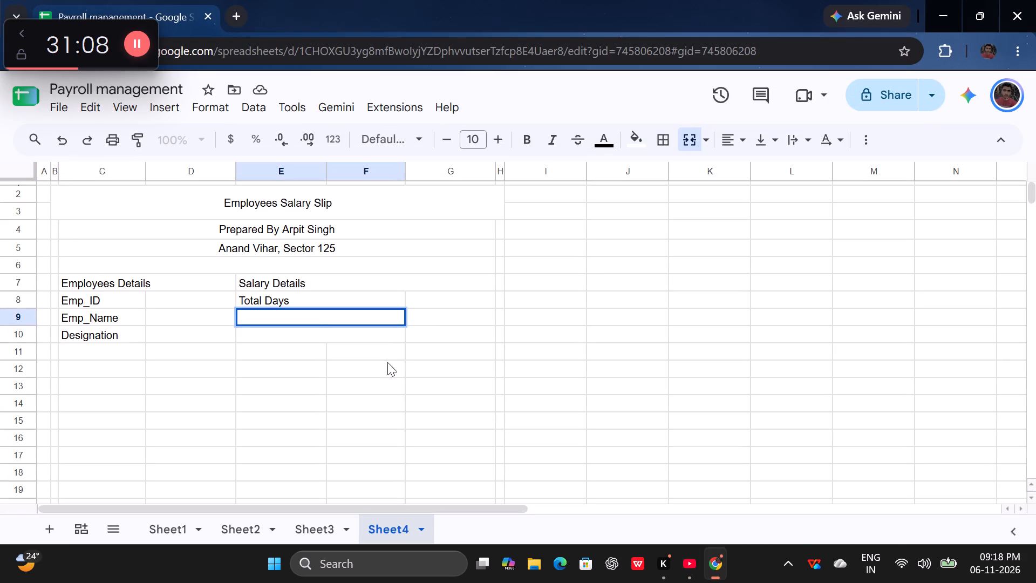
pyautogui.write('Working')
pyautogui.press('space')
pyautogui.write('Days')
pyautogui.press('Return')
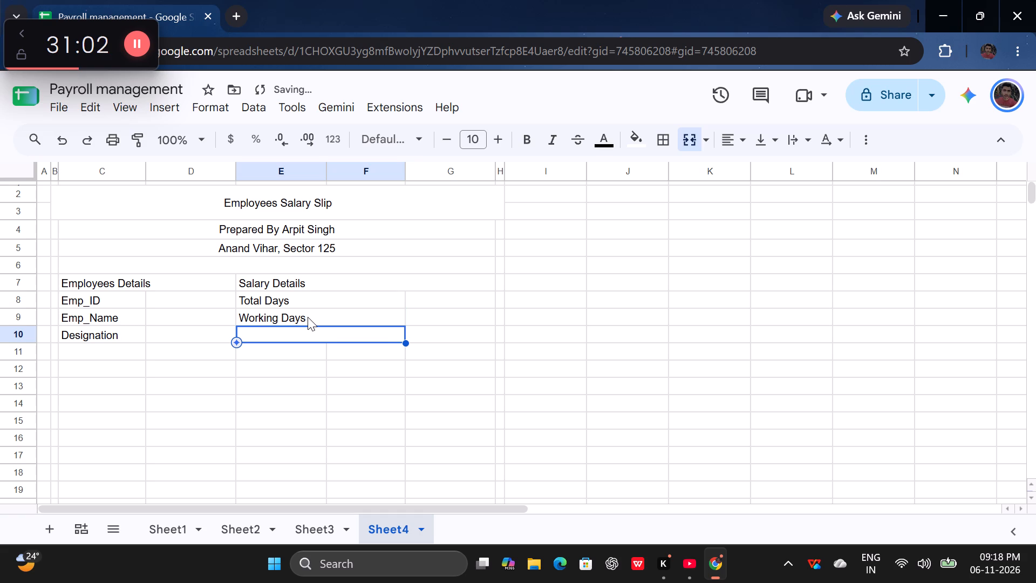
# Check the tutorial's third salary detail row and enter the label "salary Slip Print Date" in merged cell E10:F10.
pyautogui.click(692, 566)
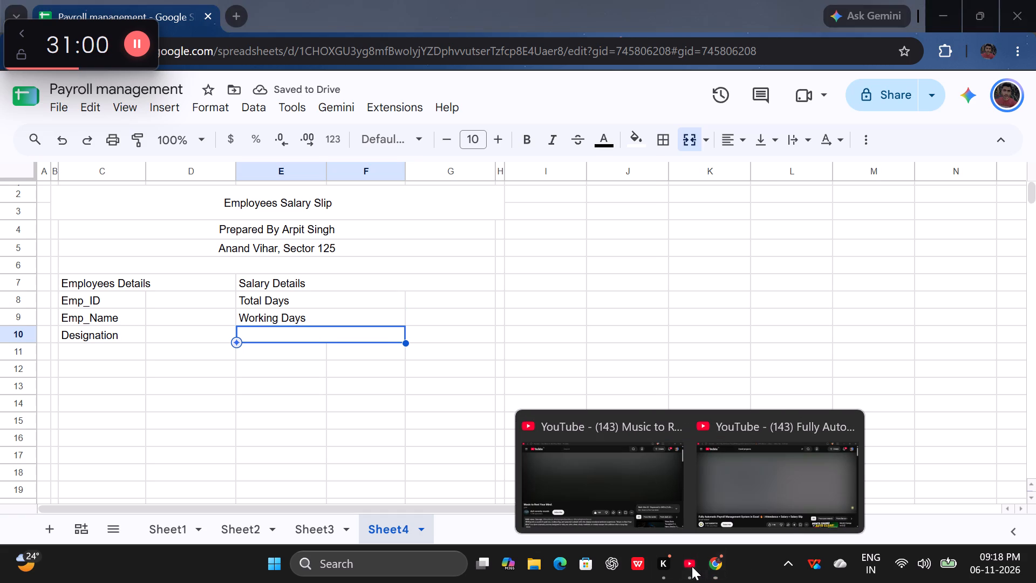
pyautogui.click(718, 565)
pyautogui.click(718, 565)
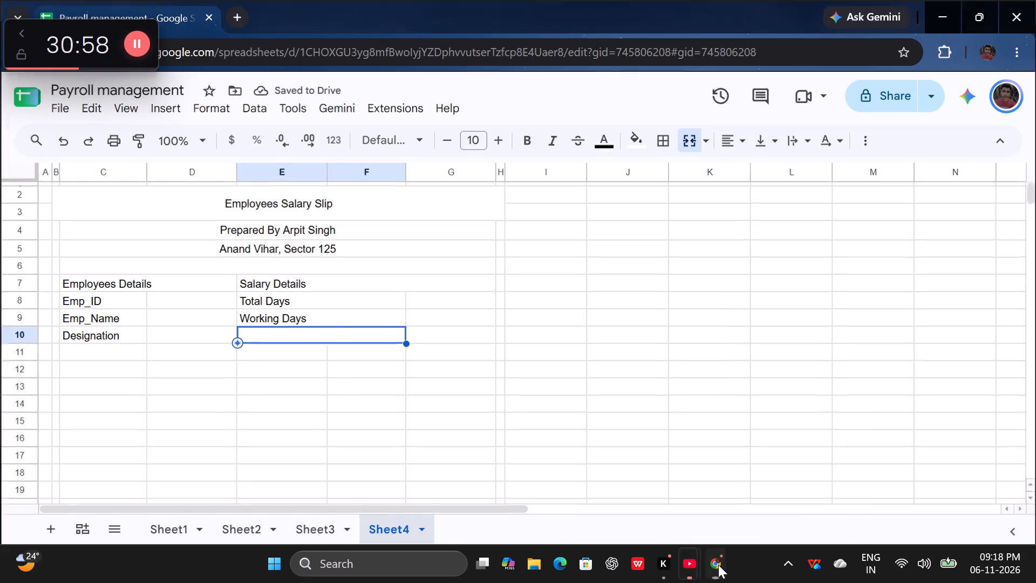
pyautogui.click(718, 565)
pyautogui.click(718, 565)
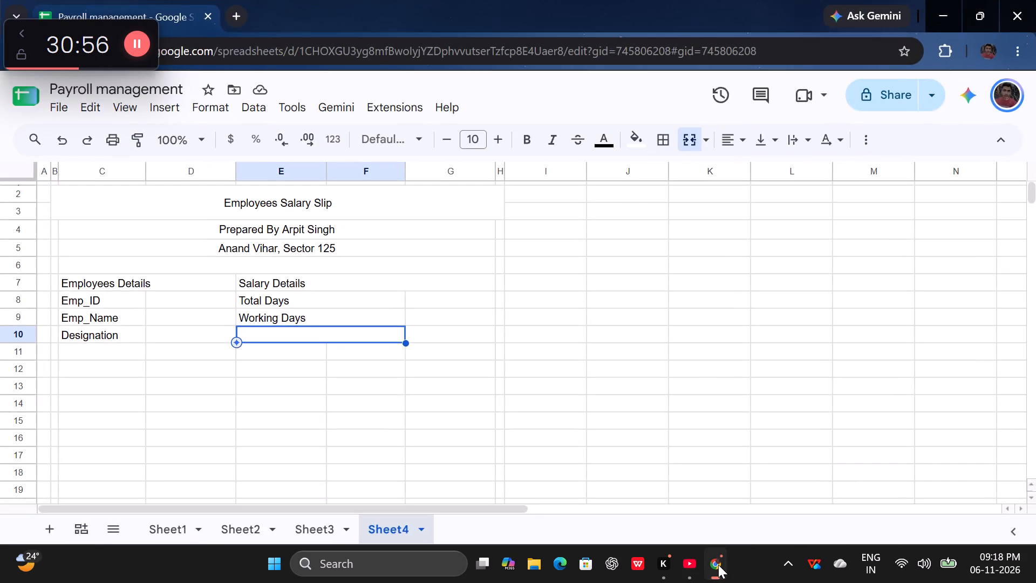
pyautogui.click(718, 565)
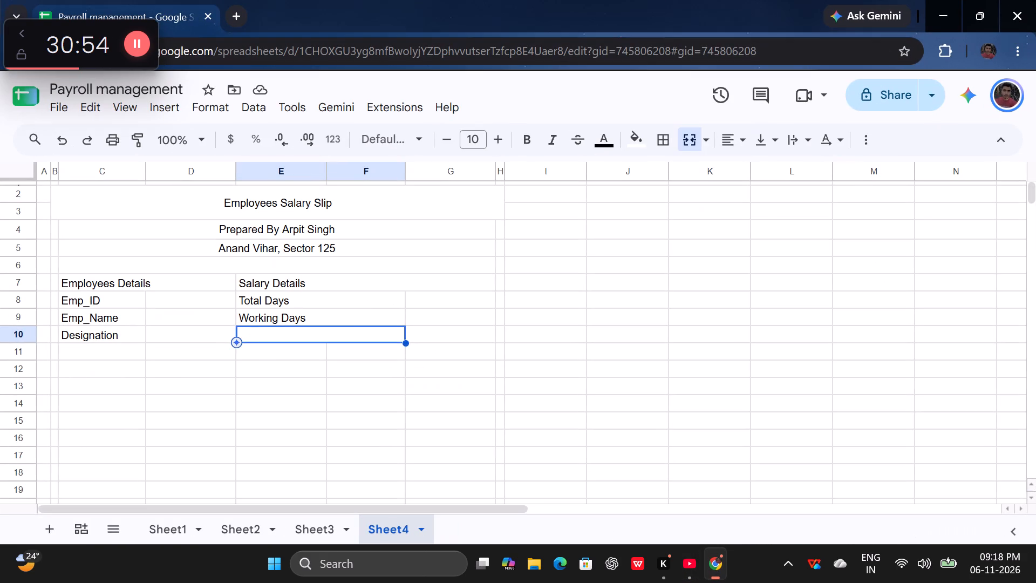
pyautogui.click(269, 336)
pyautogui.write('salarys')
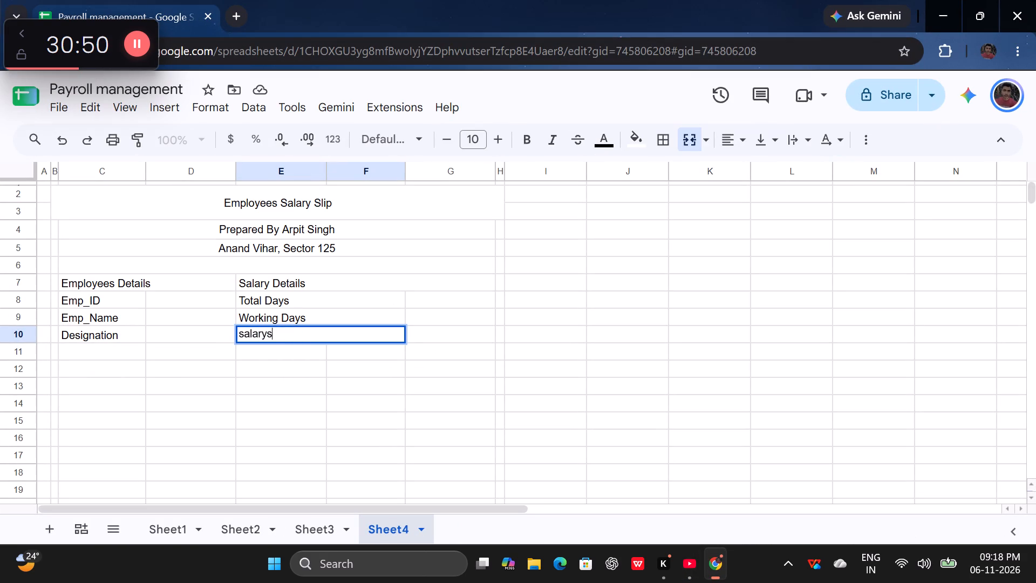
pyautogui.press('BackSpace')
pyautogui.press('space')
pyautogui.write('s')
pyautogui.press('BackSpace')
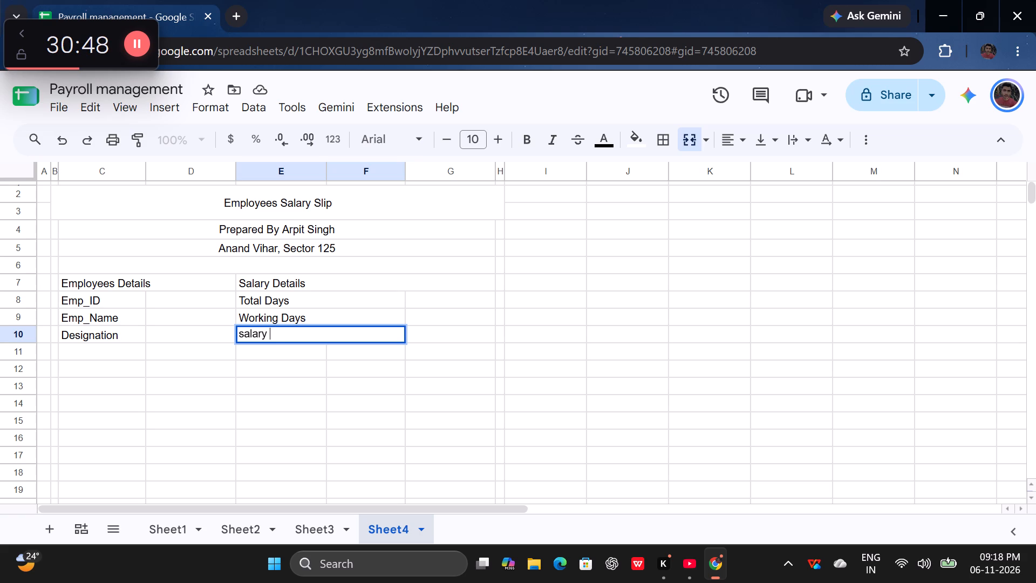
pyautogui.write('slip')
pyautogui.press('space')
pyautogui.write('print date')
pyautogui.press('BackSpace')
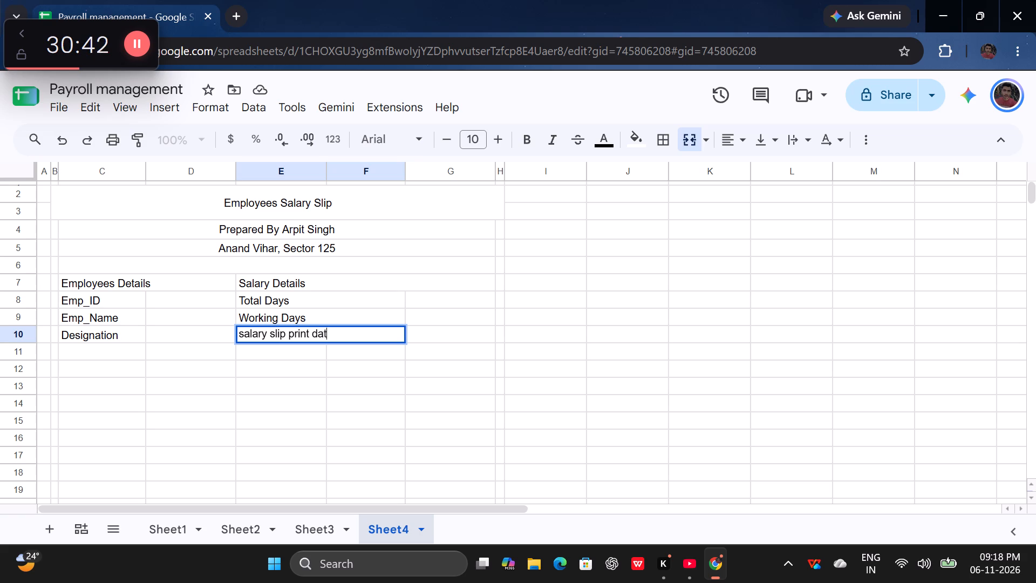
pyautogui.press('BackSpace')
pyautogui.press('BackSpace')
pyautogui.press('BackSpace')
pyautogui.press('BackSpace')
pyautogui.press('BackSpace')
pyautogui.press('BackSpace')
pyautogui.press('BackSpace')
pyautogui.press('BackSpace')
pyautogui.press('BackSpace')
pyautogui.press('BackSpace')
pyautogui.press('BackSpace')
pyautogui.press('BackSpace')
pyautogui.press('BackSpace')
pyautogui.press('BackSpace')
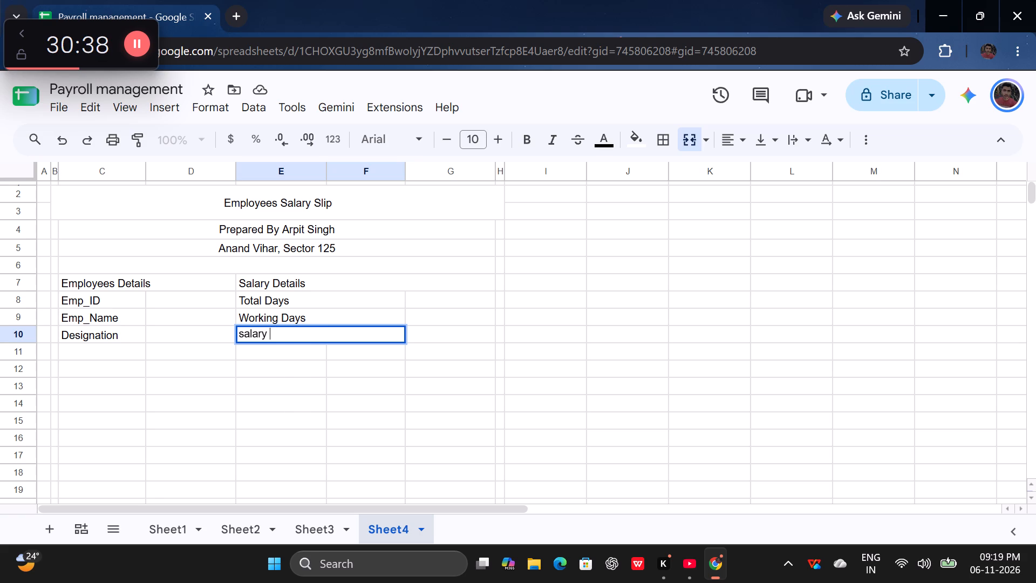
pyautogui.write('Slip')
pyautogui.press('space')
pyautogui.write('Pein')
pyautogui.press('BackSpace')
pyautogui.press('BackSpace')
pyautogui.press('BackSpace')
pyautogui.write('rint')
pyautogui.press('space')
pyautogui.write('Date')
pyautogui.press('Return')
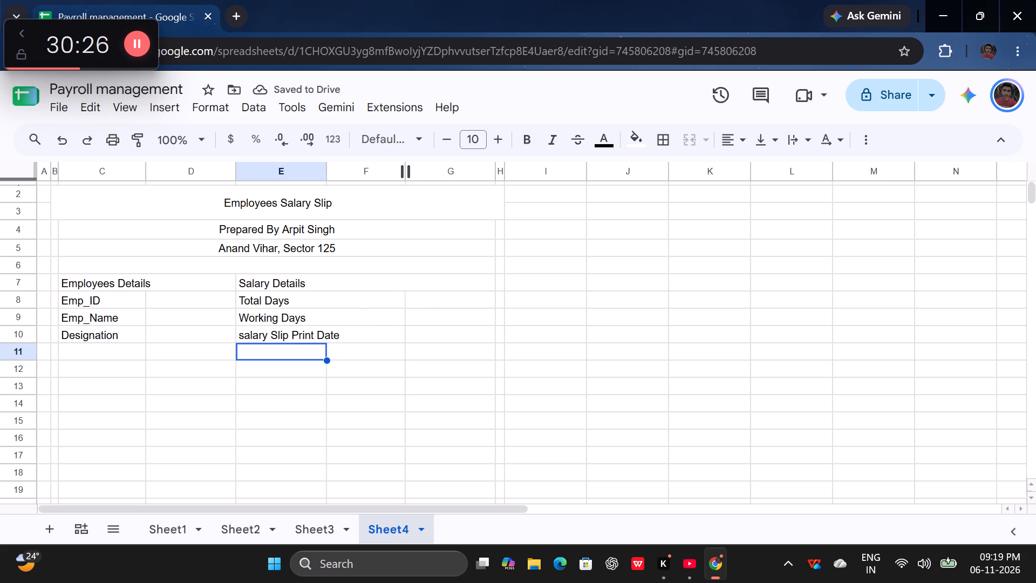
# Adjust the slip's column widths: narrow column F and slightly widen columns G and D.
pyautogui.moveTo(405, 172); pyautogui.dragTo(378, 169)
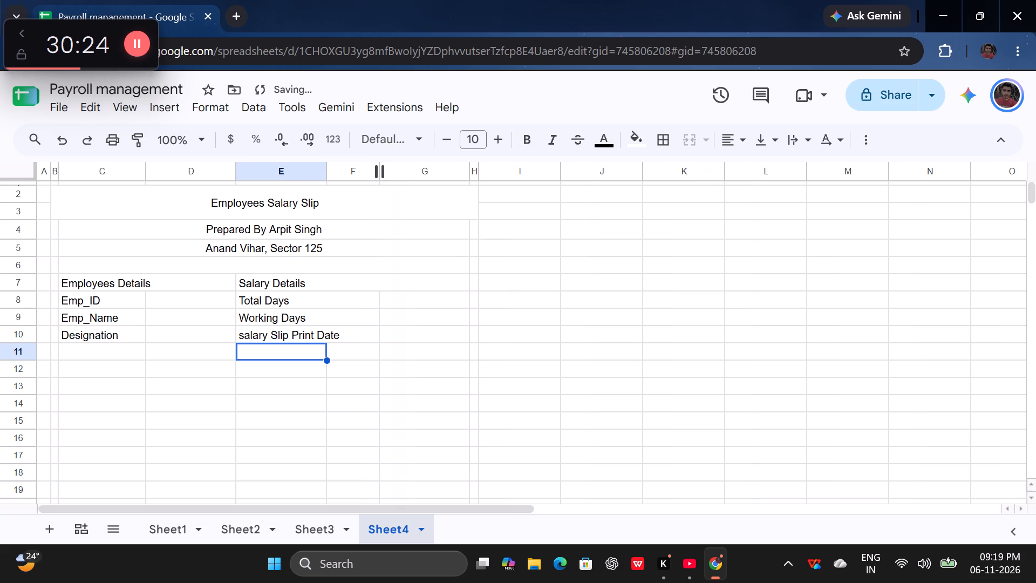
pyautogui.moveTo(468, 173); pyautogui.dragTo(478, 173)
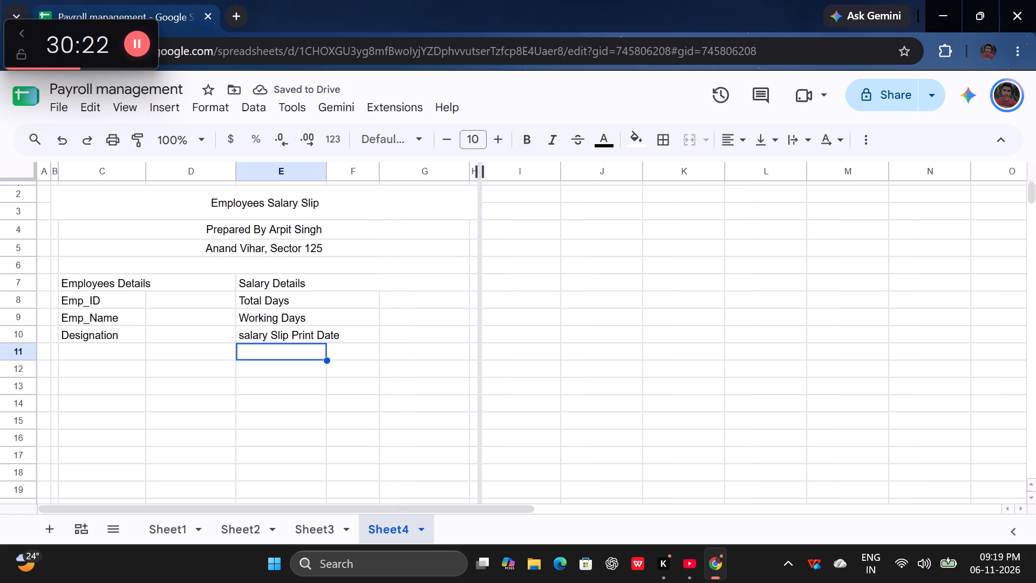
pyautogui.moveTo(478, 173); pyautogui.dragTo(479, 173)
pyautogui.click(479, 173)
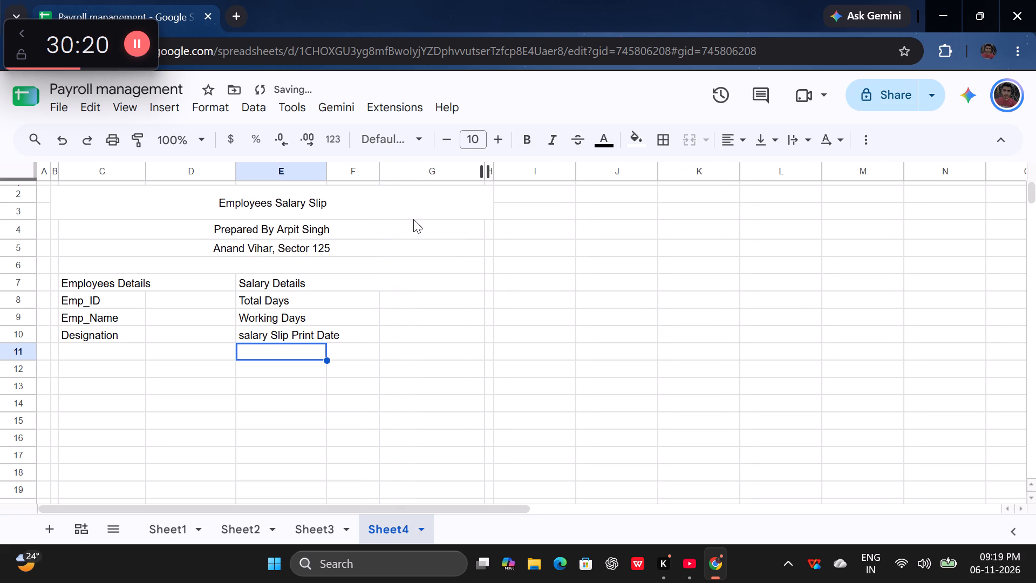
pyautogui.moveTo(236, 174); pyautogui.dragTo(254, 174)
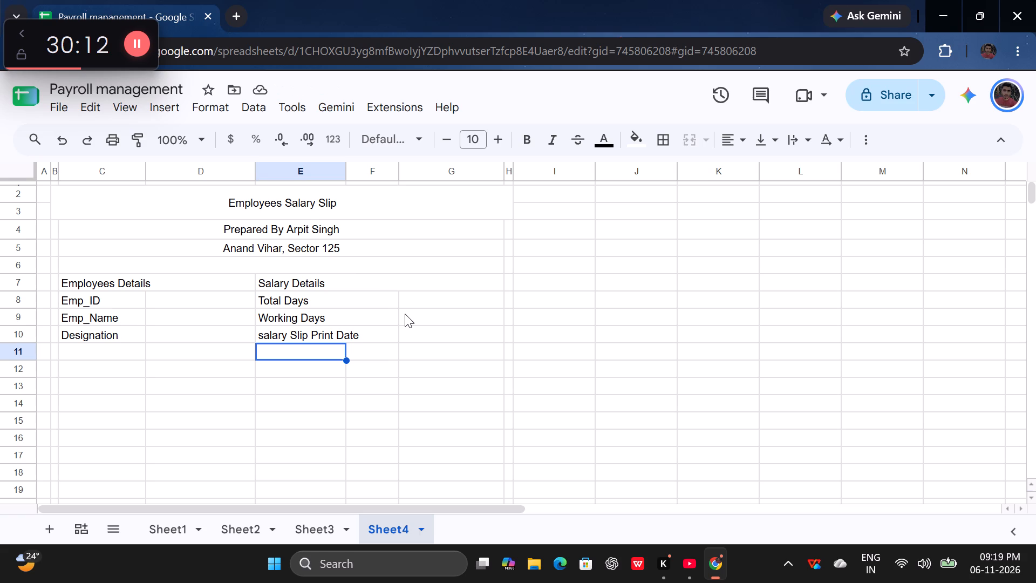
# Compare the slip on Sheet4 with the tutorial's salary slip, examining the layout of the rows below the details block.
pyautogui.hscroll(1, 506, 358)
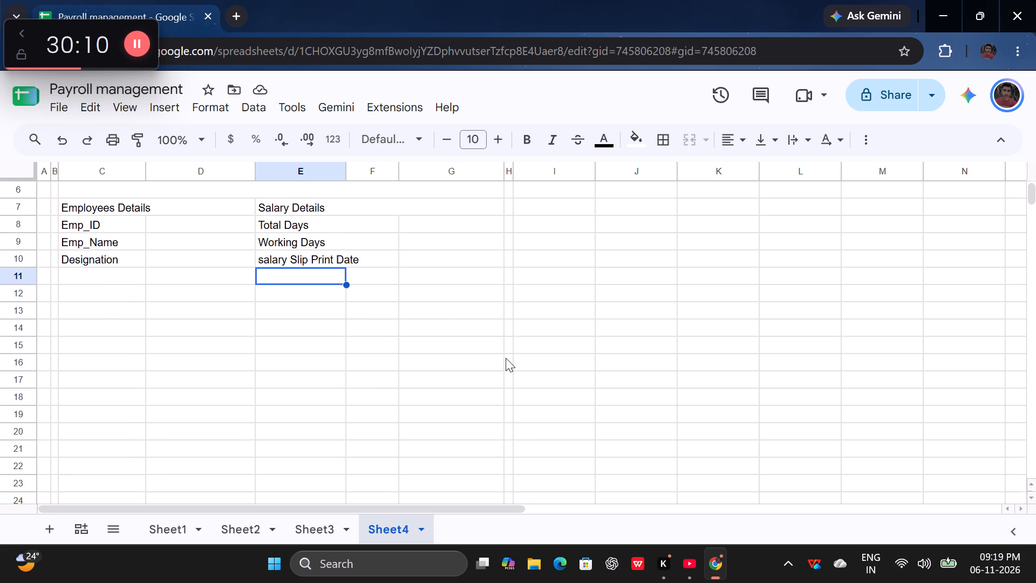
pyautogui.hscroll(2, 506, 358)
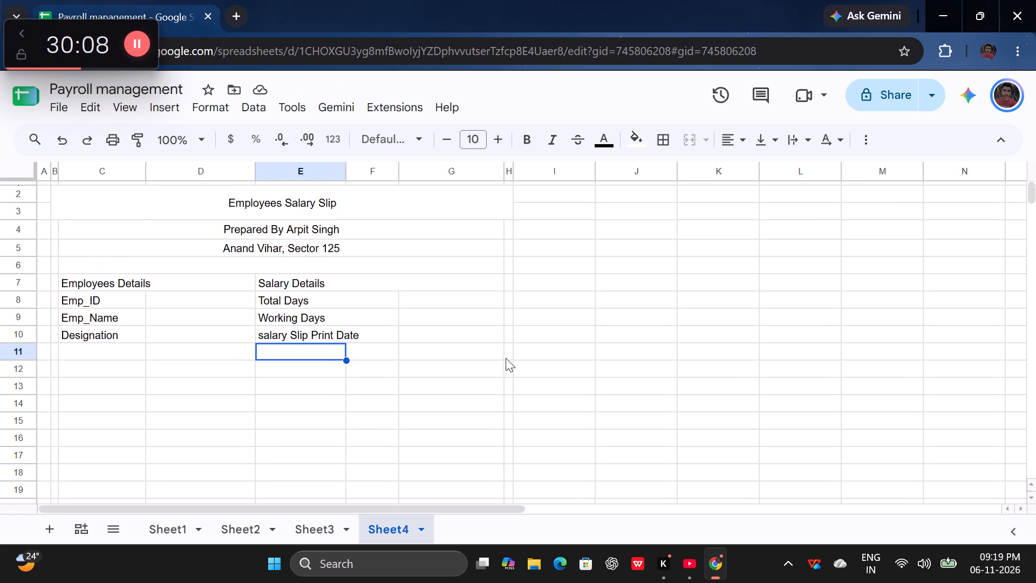
pyautogui.hscroll(1, 506, 358)
pyautogui.click(364, 349)
pyautogui.click(120, 350)
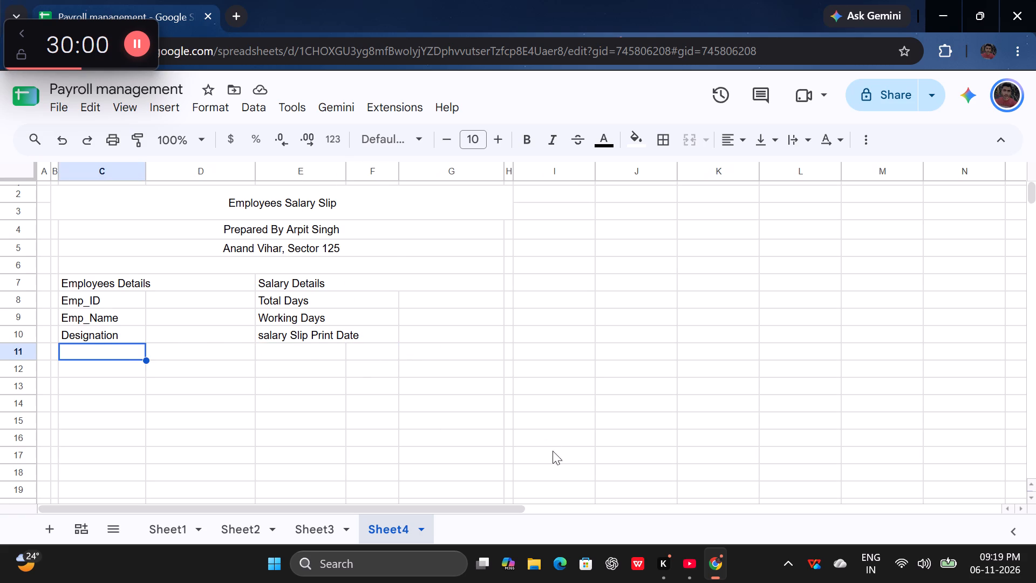
pyautogui.click(718, 565)
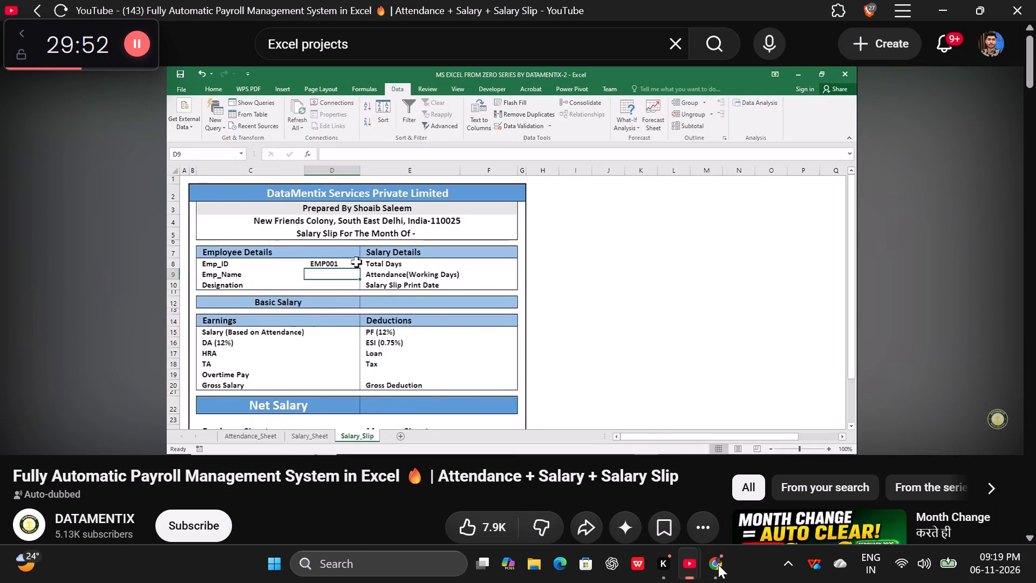
pyautogui.click(718, 565)
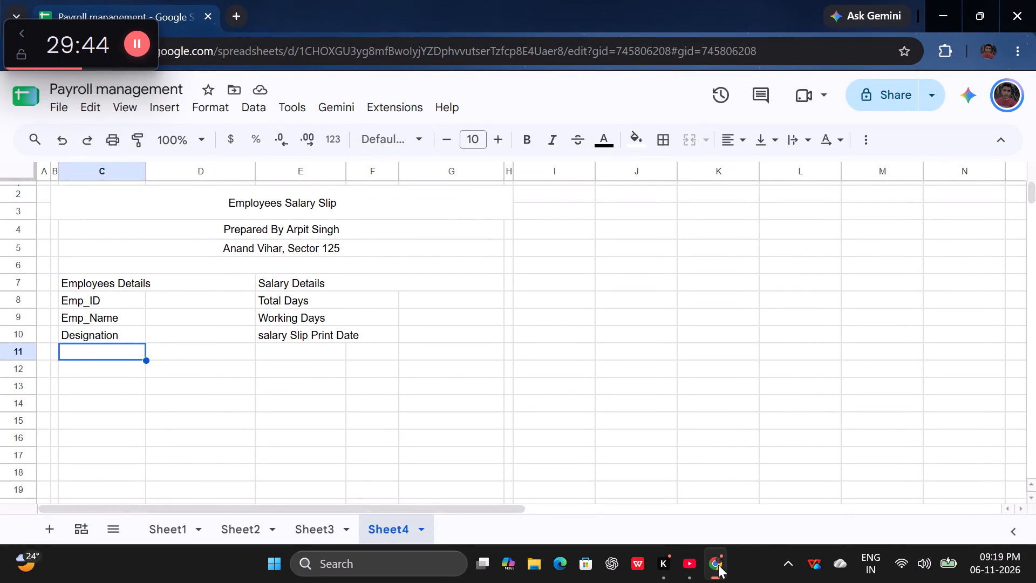
pyautogui.click(718, 565)
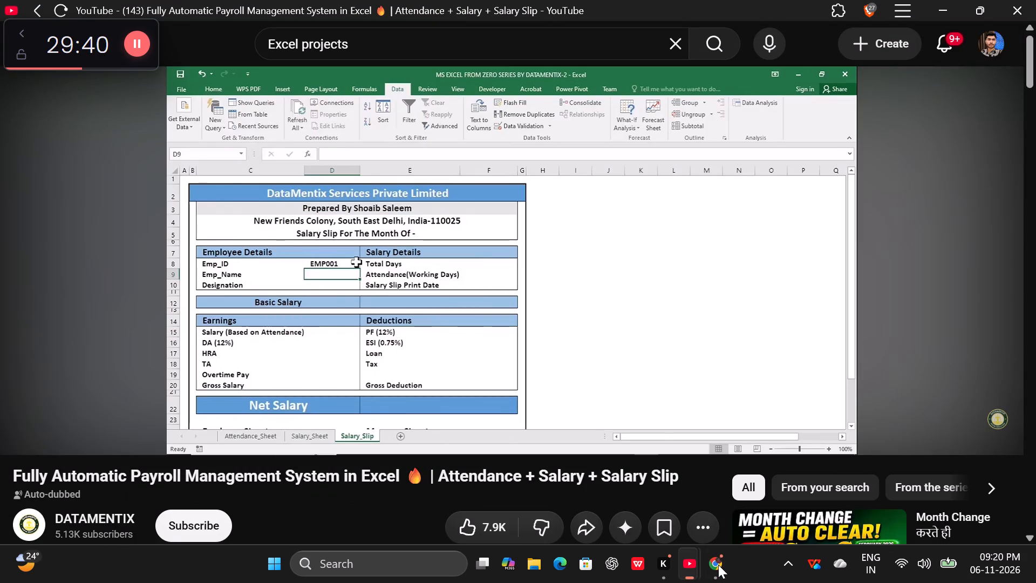
pyautogui.click(718, 565)
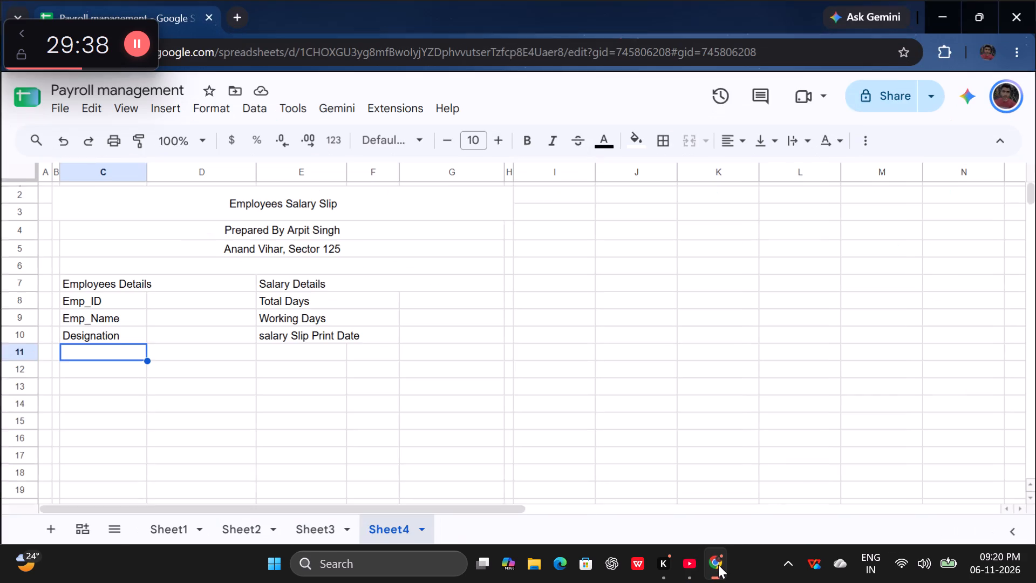
pyautogui.scroll(1, 615, 361)
pyautogui.scroll(-2, 615, 361)
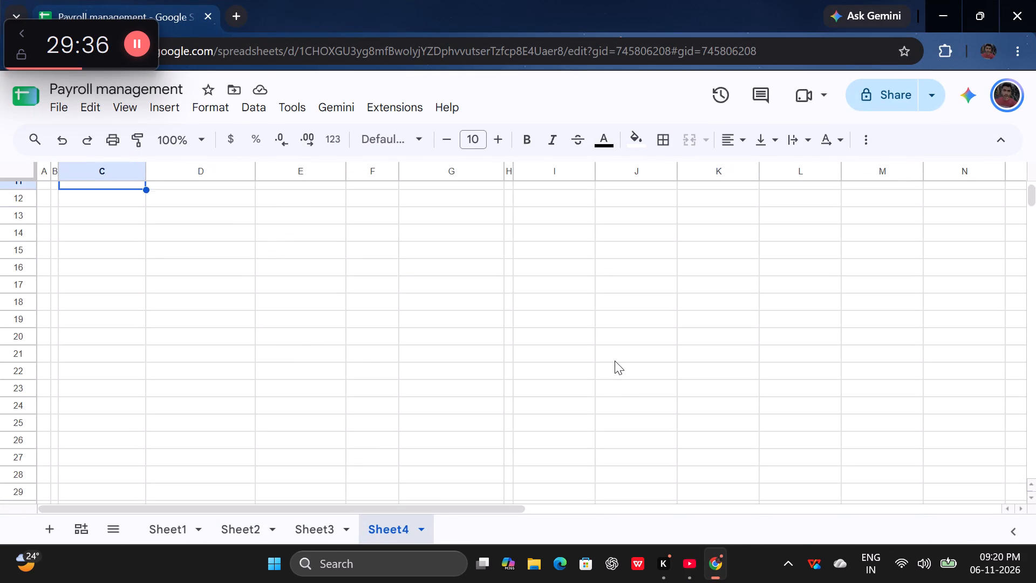
pyautogui.scroll(-2, 615, 361)
pyautogui.scroll(4, 615, 361)
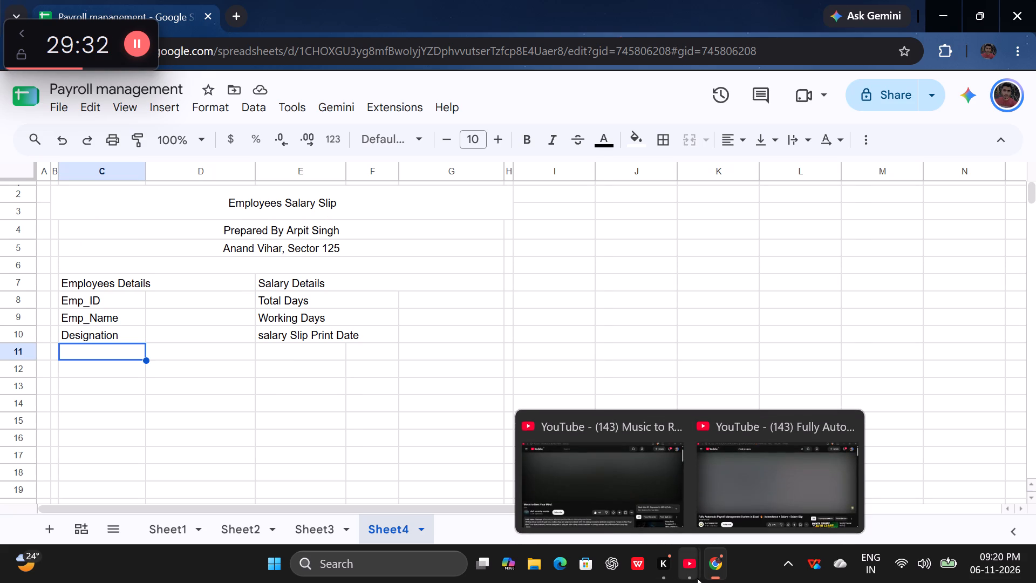
pyautogui.click(716, 567)
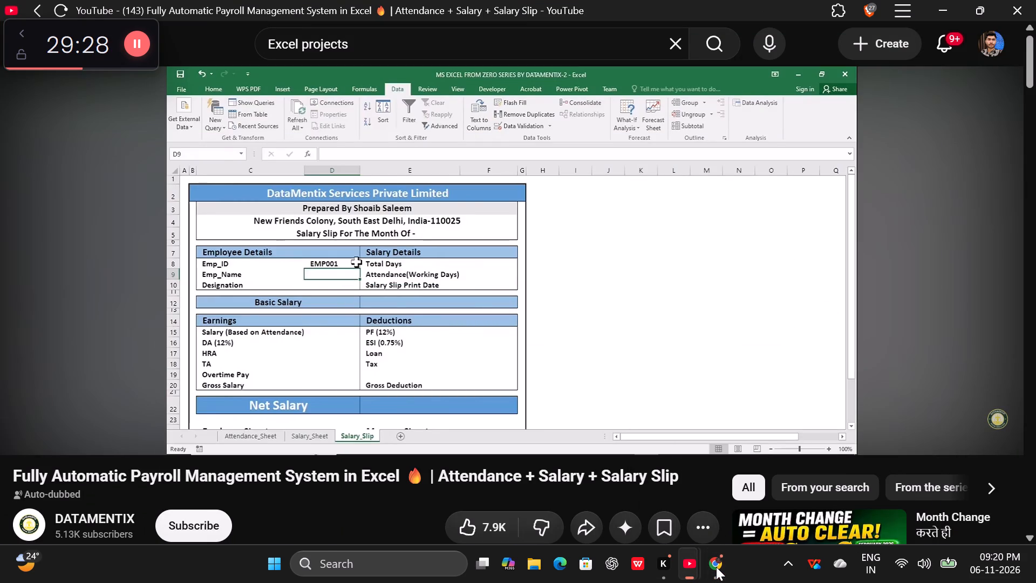
pyautogui.click(590, 361)
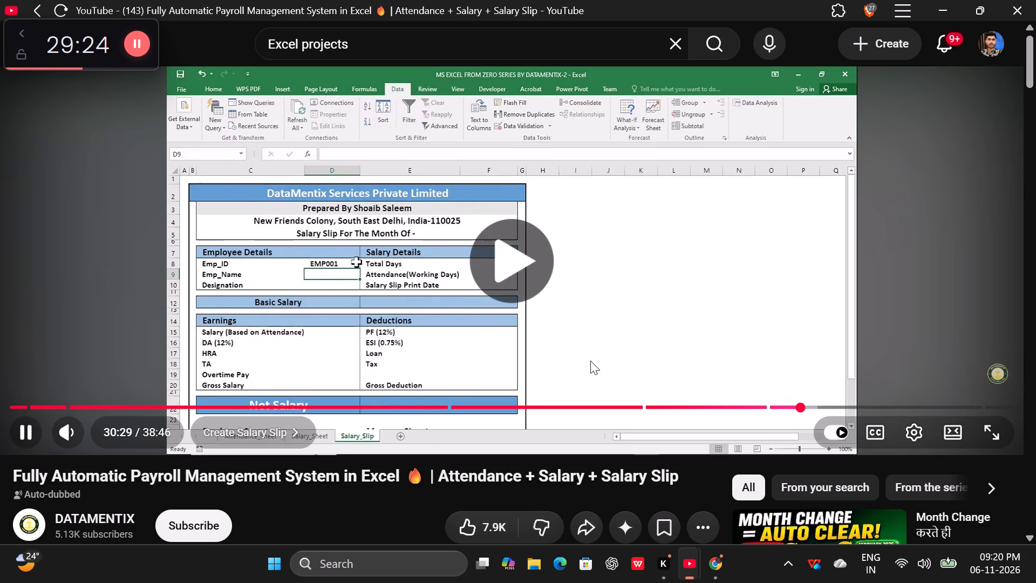
pyautogui.click(572, 308)
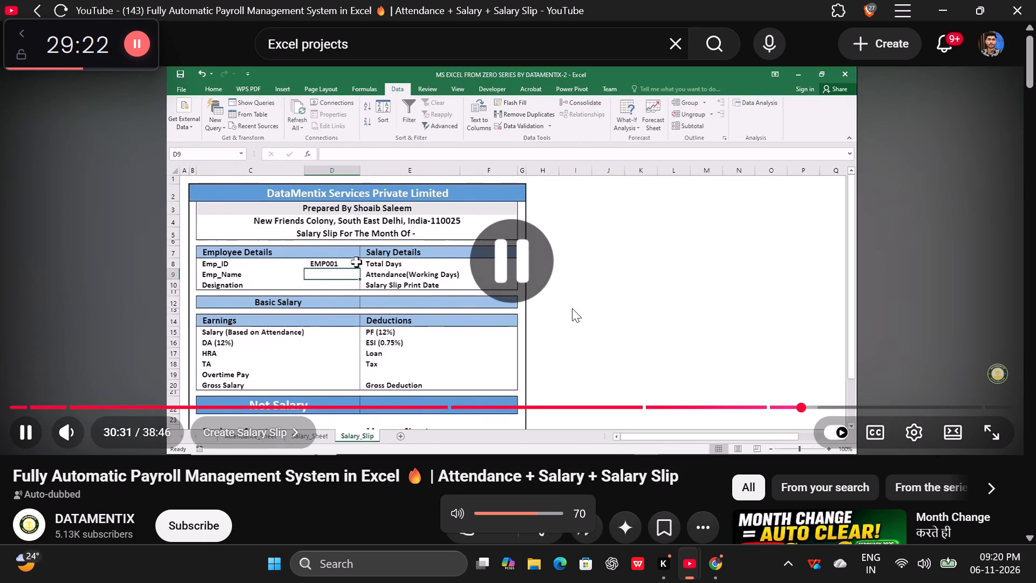
pyautogui.click(718, 572)
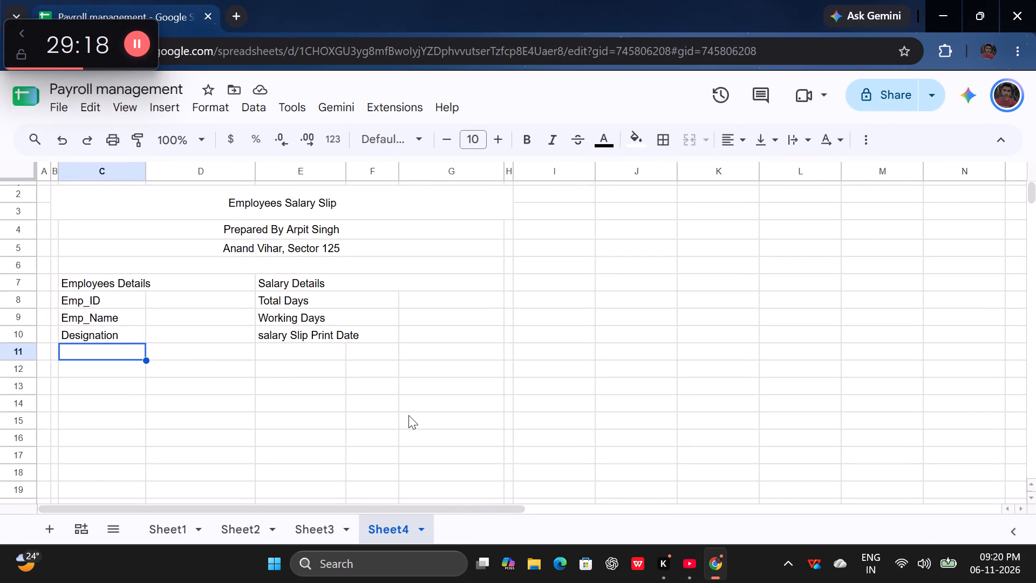
# Merge cells C11:G11 below the Designation row into one cell.
pyautogui.moveTo(116, 352); pyautogui.dragTo(351, 359)
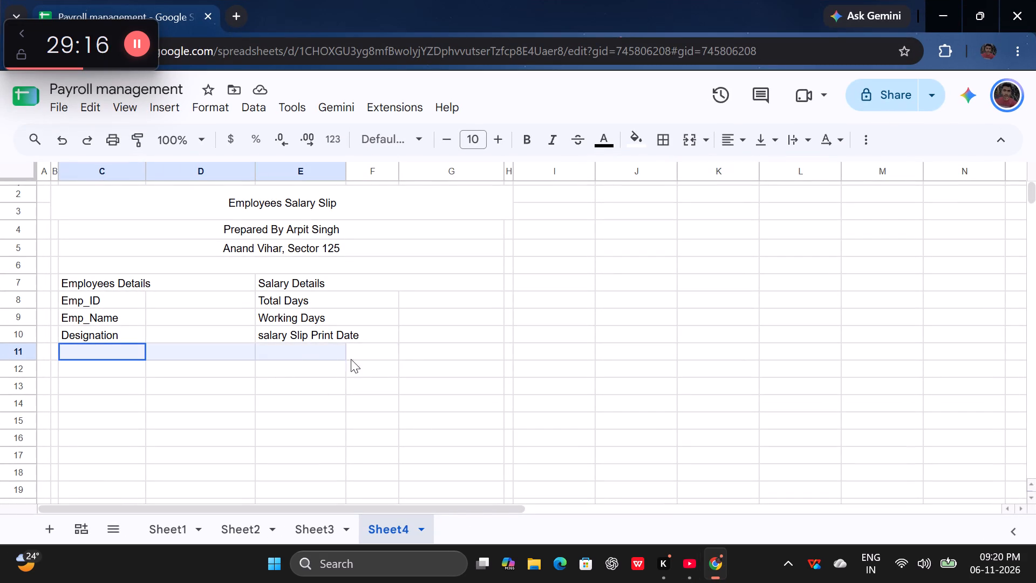
pyautogui.moveTo(351, 359); pyautogui.dragTo(452, 358)
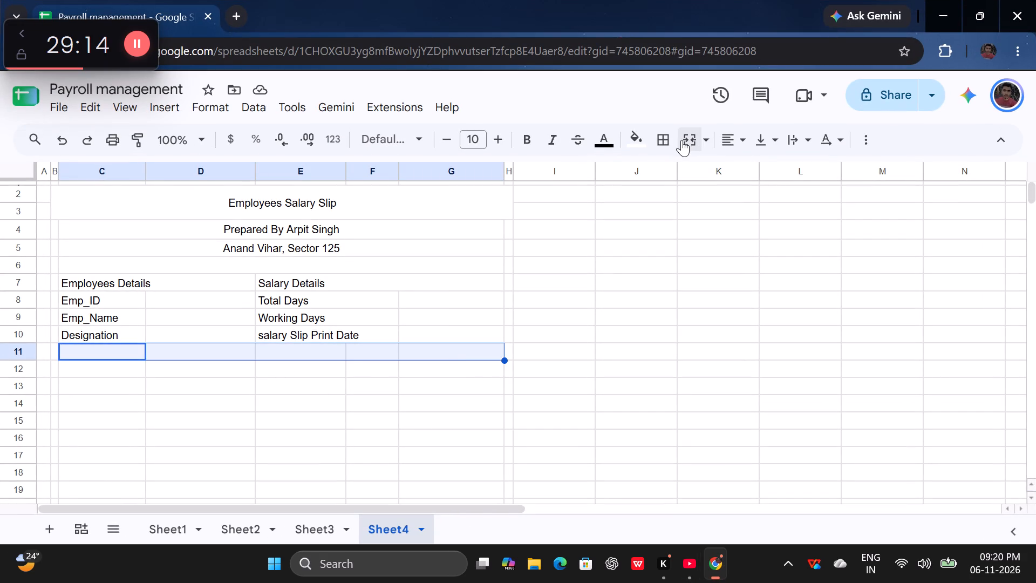
pyautogui.click(689, 140)
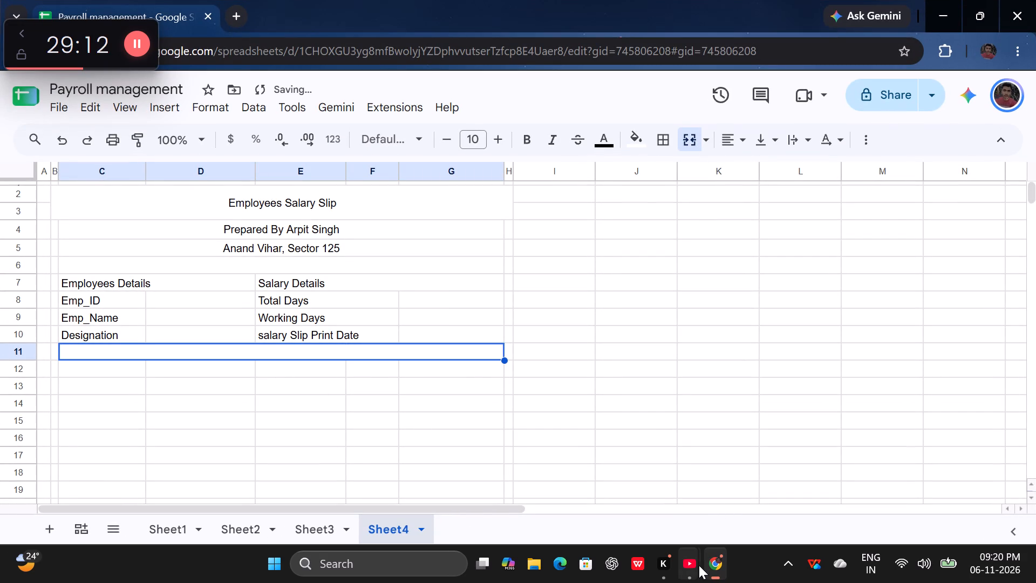
# Check the tutorial's row below the details block and enter the label "Basic Salary" in merged cell C11:G11.
pyautogui.click(717, 565)
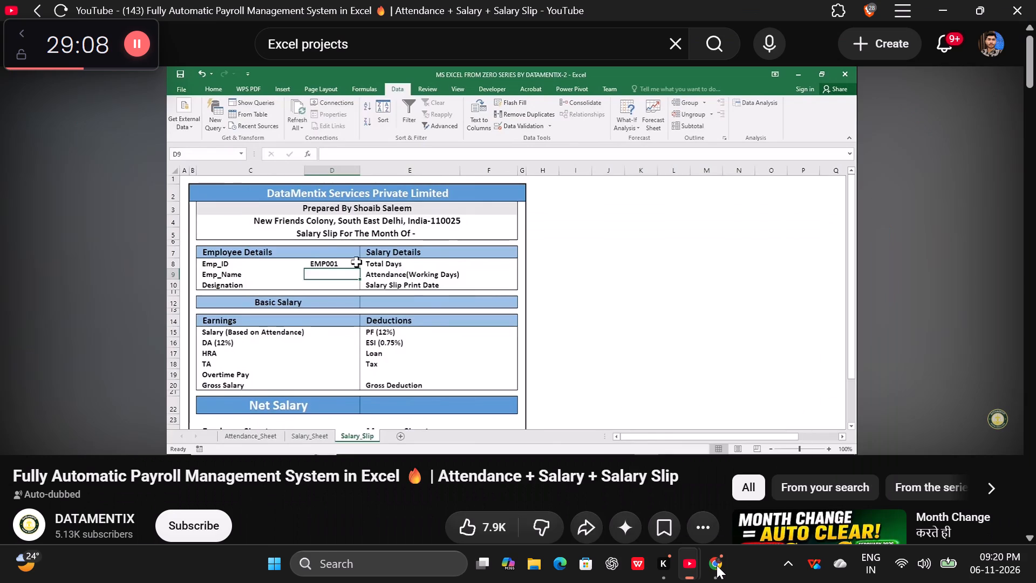
pyautogui.click(717, 565)
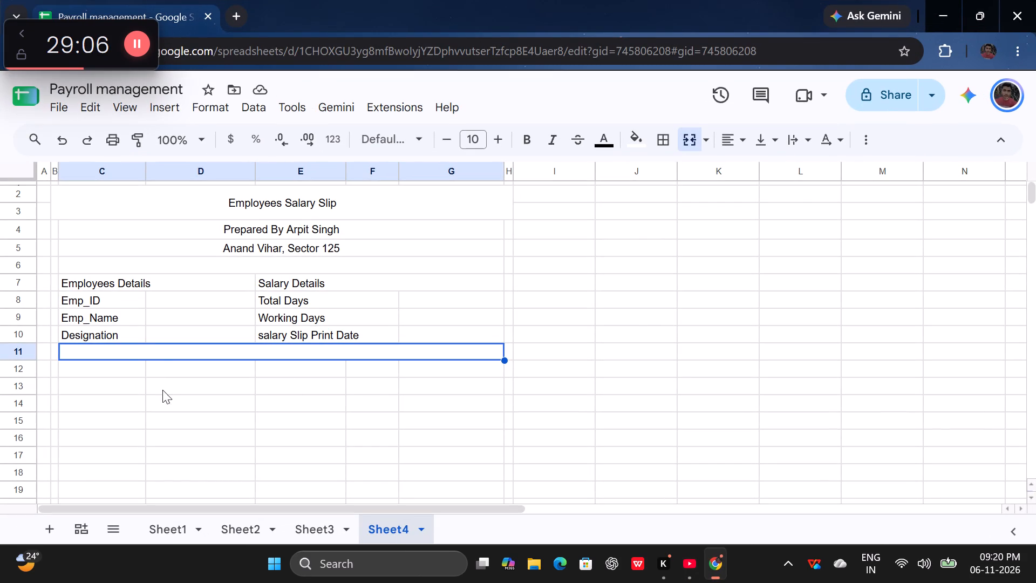
pyautogui.doubleClick(156, 348)
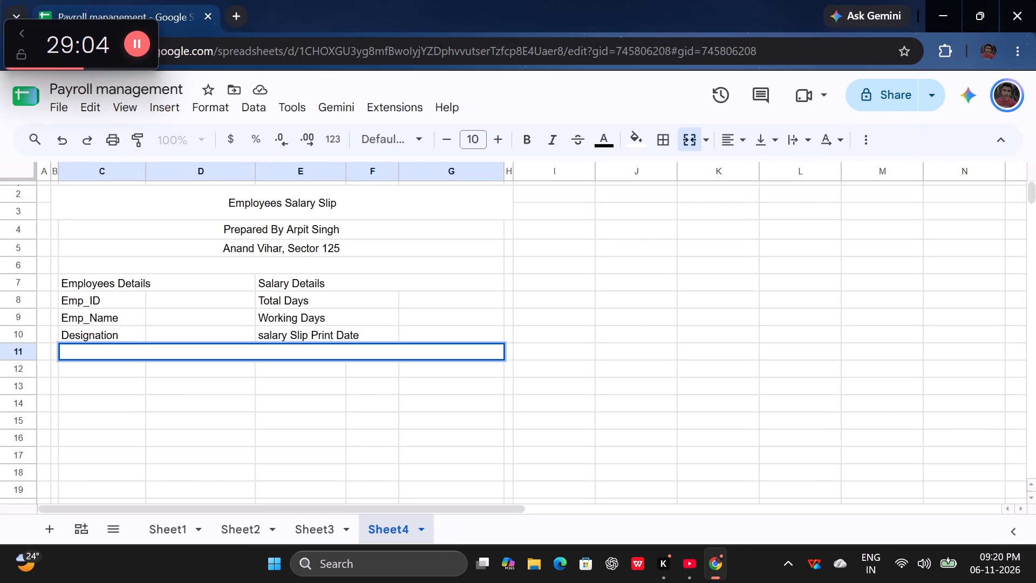
pyautogui.write('BA')
pyautogui.press('BackSpace')
pyautogui.write('asi')
pyautogui.write('c Sl')
pyautogui.press('BackSpace')
pyautogui.write('alary')
pyautogui.press('space')
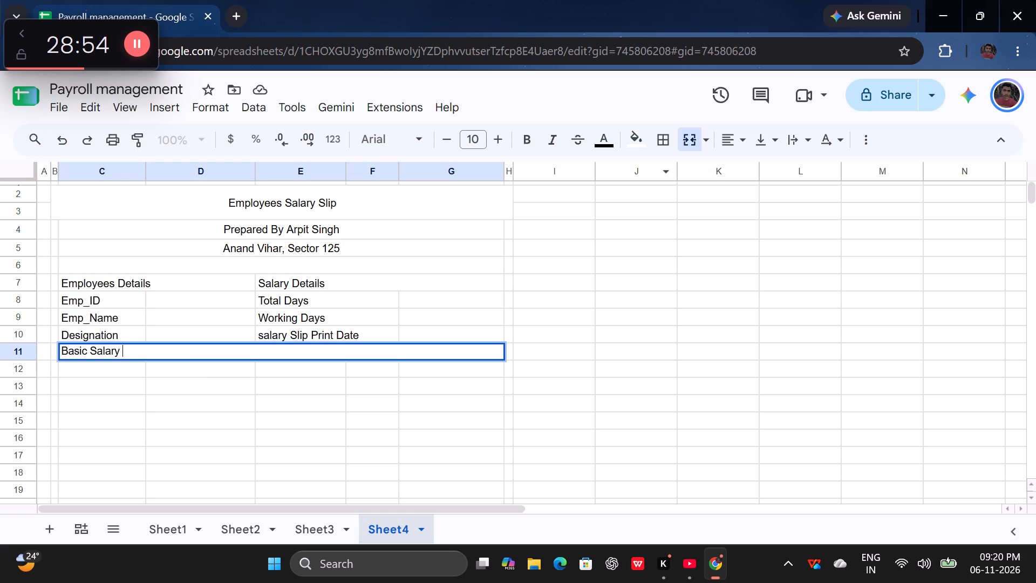
# Align the "Basic Salary" label to the middle vertically and center it horizontally in its merged cell.
pyautogui.moveTo(132, 352); pyautogui.dragTo(57, 358)
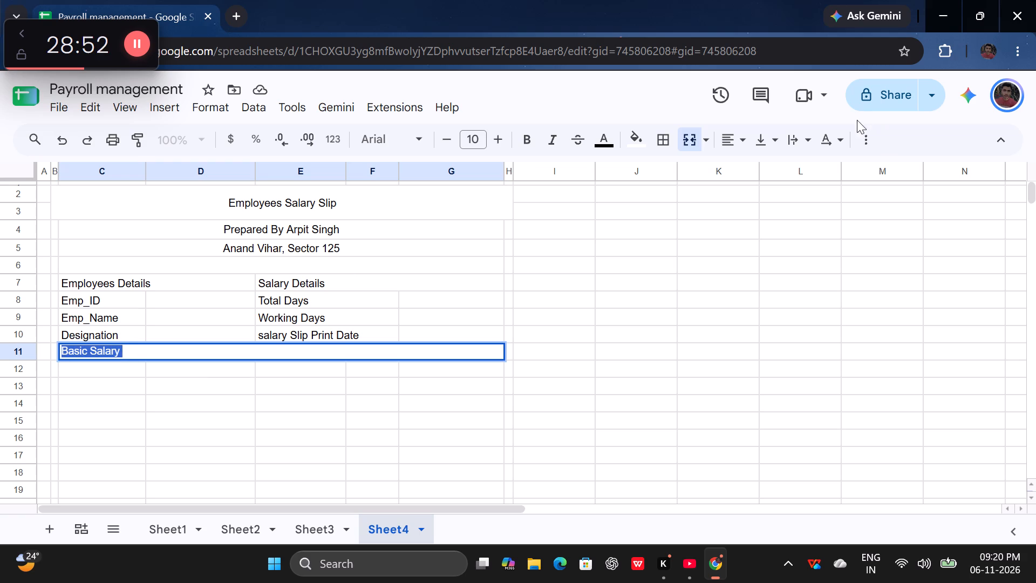
pyautogui.click(772, 145)
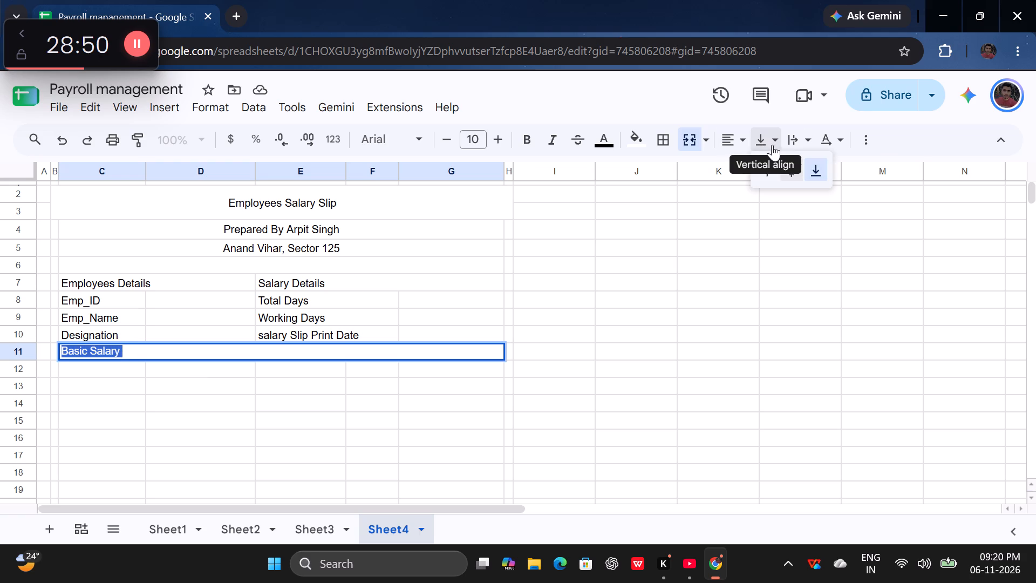
pyautogui.click(789, 163)
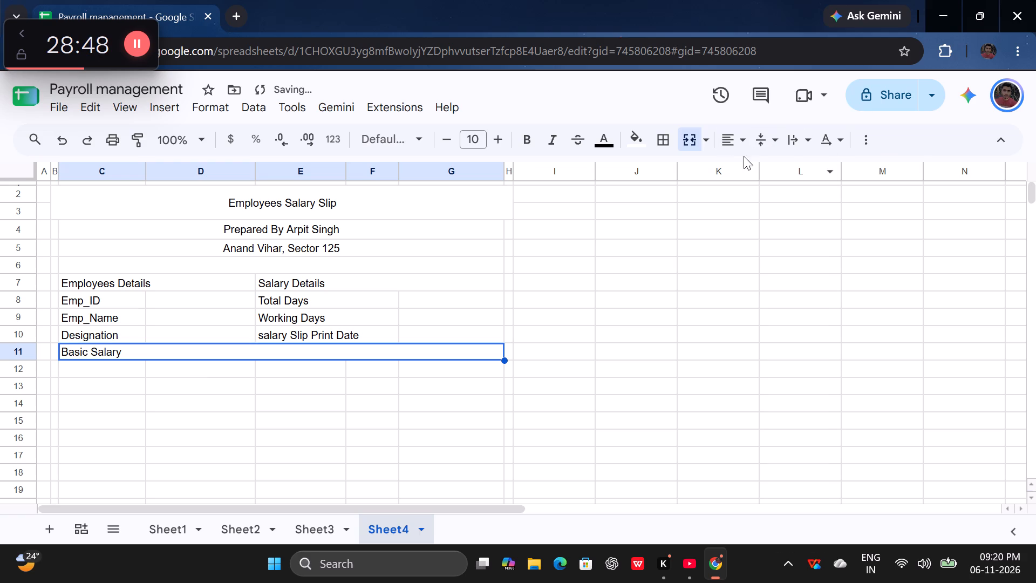
pyautogui.click(742, 139)
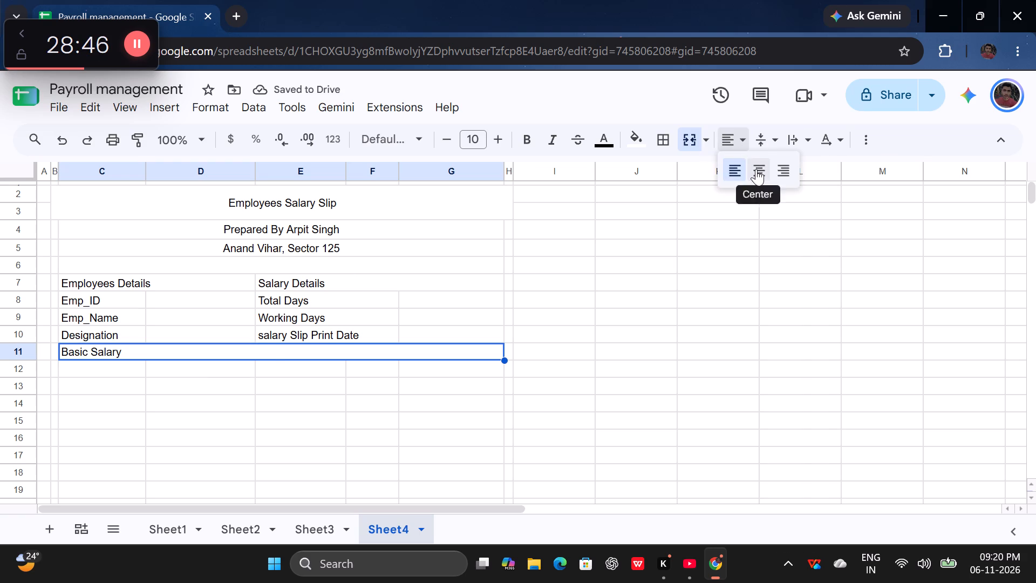
pyautogui.click(756, 169)
pyautogui.click(281, 390)
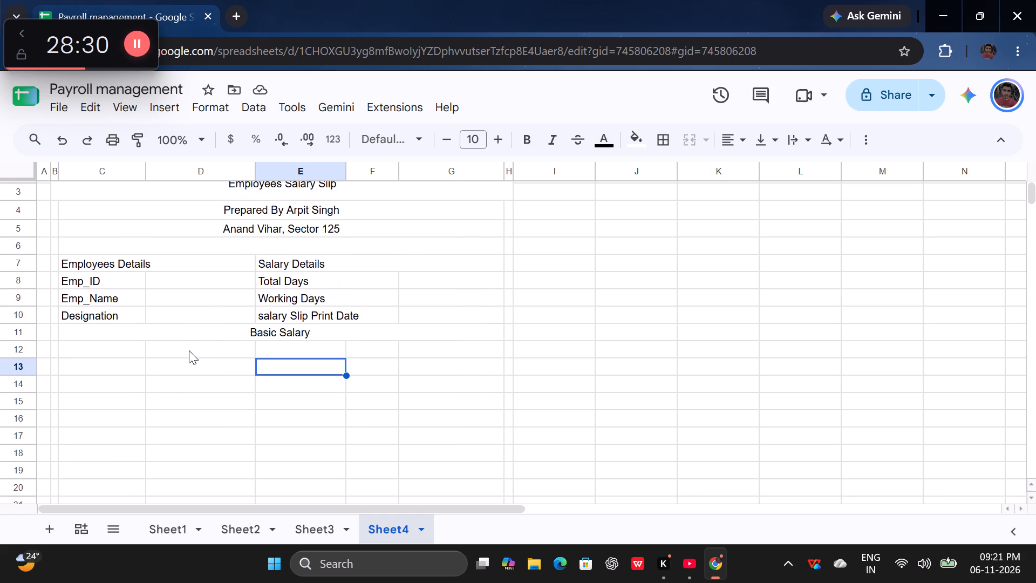
# Select cell C12, directly below the "Basic Salary" row.
pyautogui.click(101, 348)
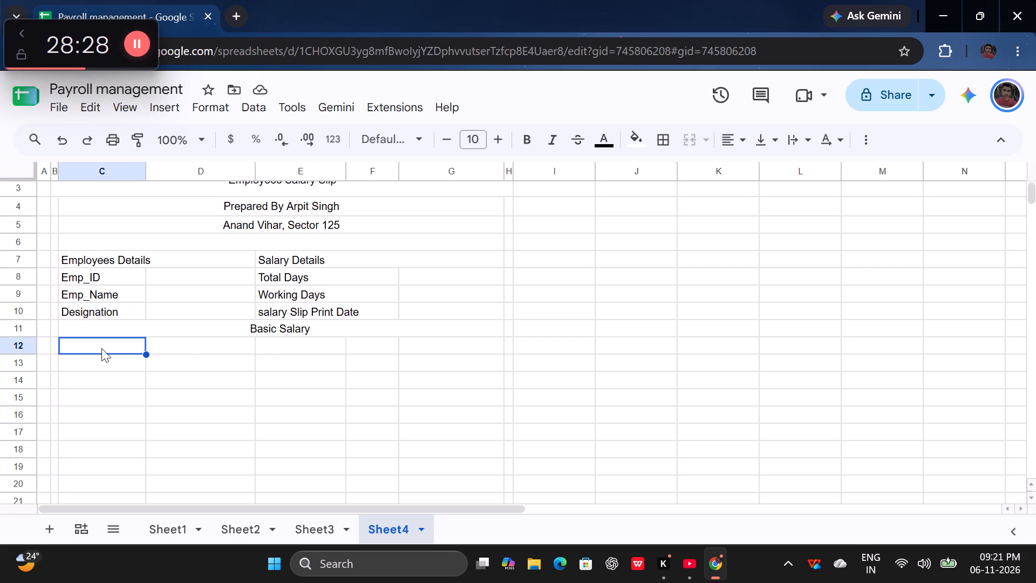
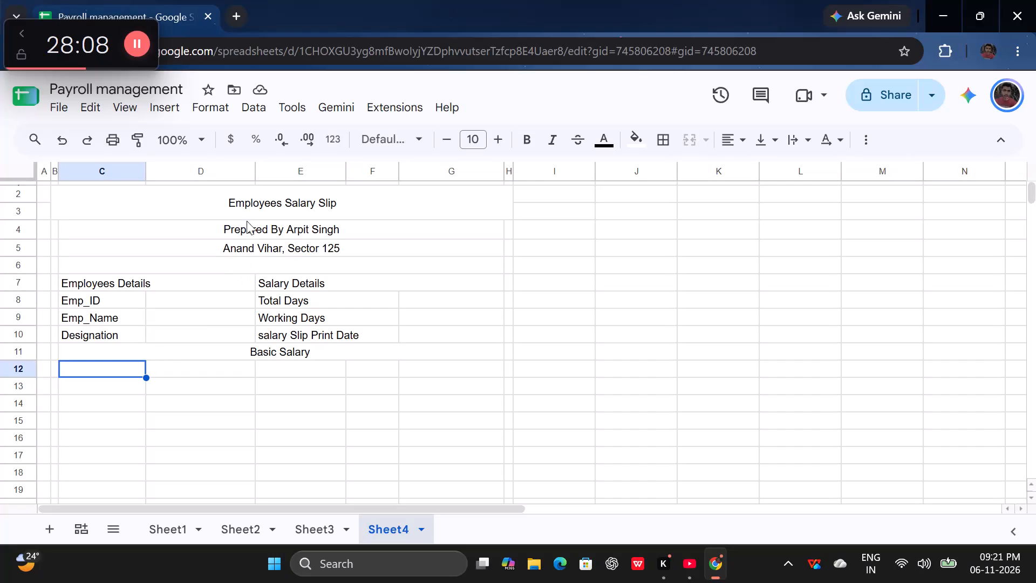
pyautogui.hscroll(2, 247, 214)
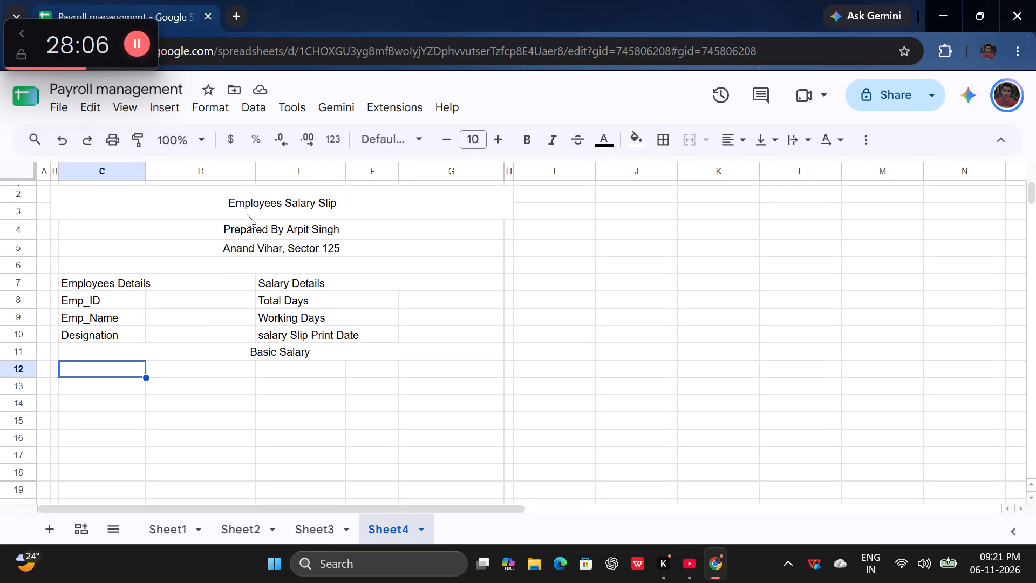
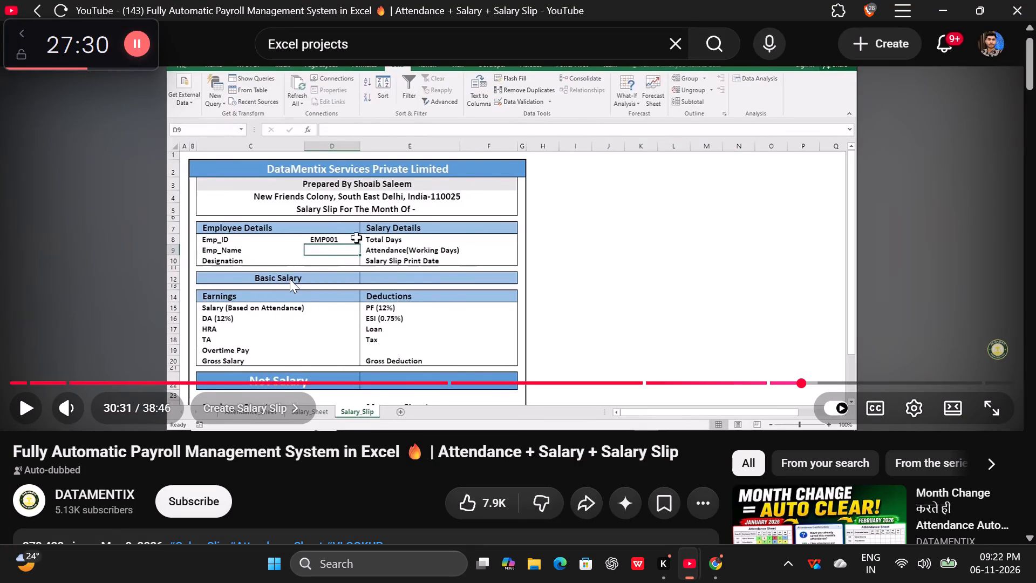
# Switch to the Payroll management spreadsheet, merge cells C12:D12 on Sheet4 and enter the heading "Earnings" there.
pyautogui.click(720, 566)
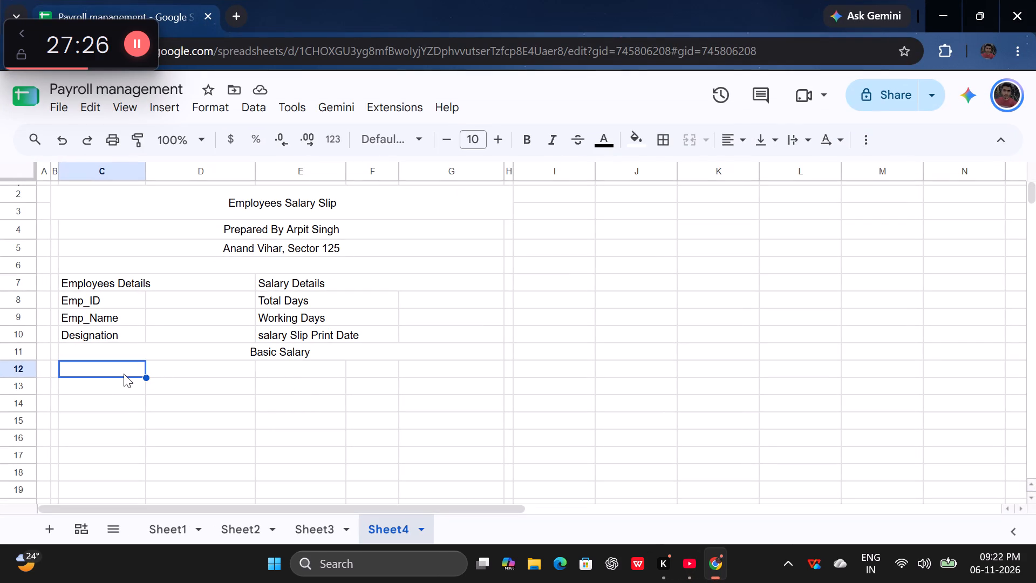
pyautogui.doubleClick(119, 368)
pyautogui.doubleClick(119, 368)
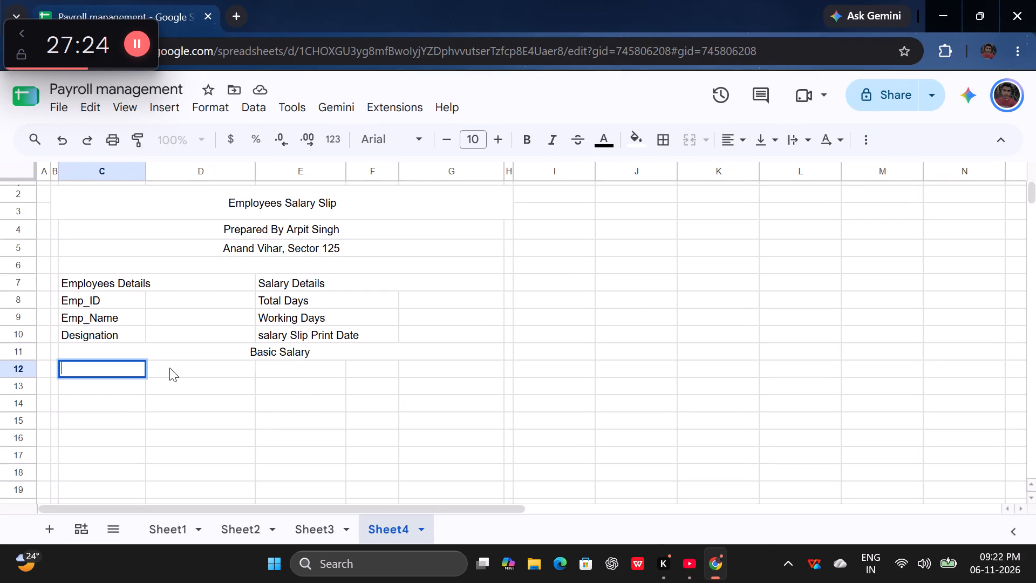
pyautogui.click(195, 368)
pyautogui.moveTo(102, 369); pyautogui.dragTo(178, 373)
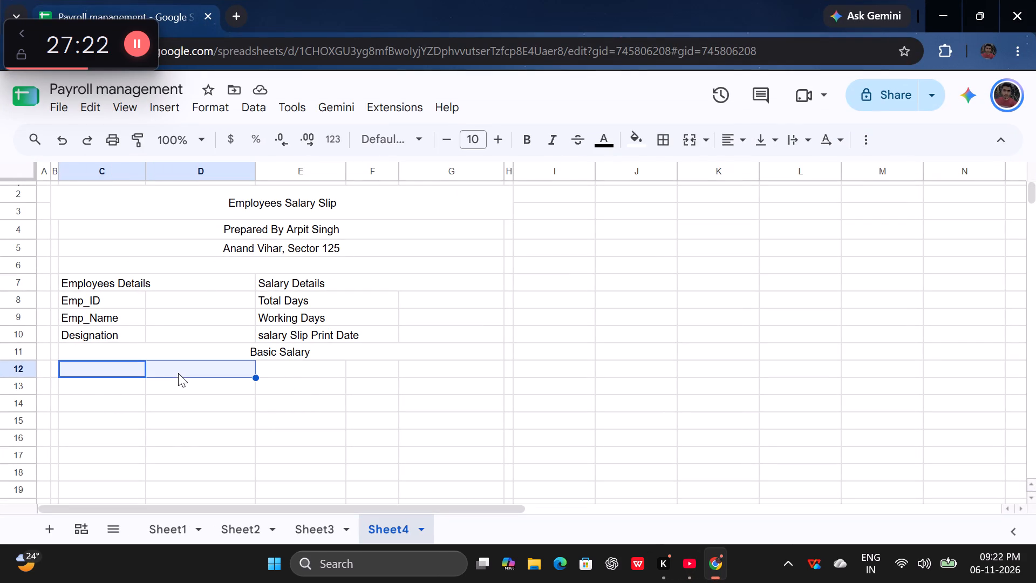
pyautogui.click(687, 143)
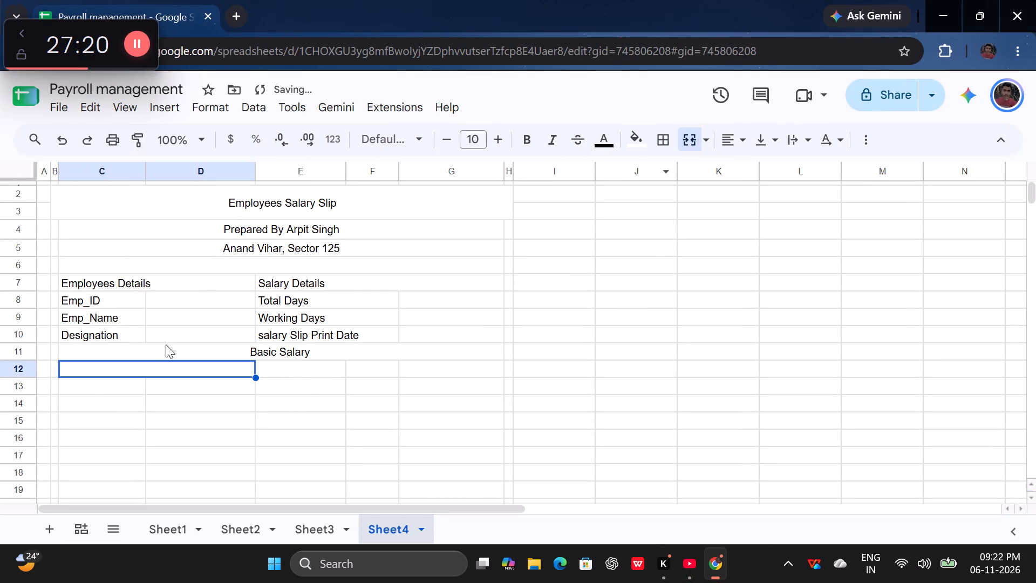
pyautogui.doubleClick(131, 365)
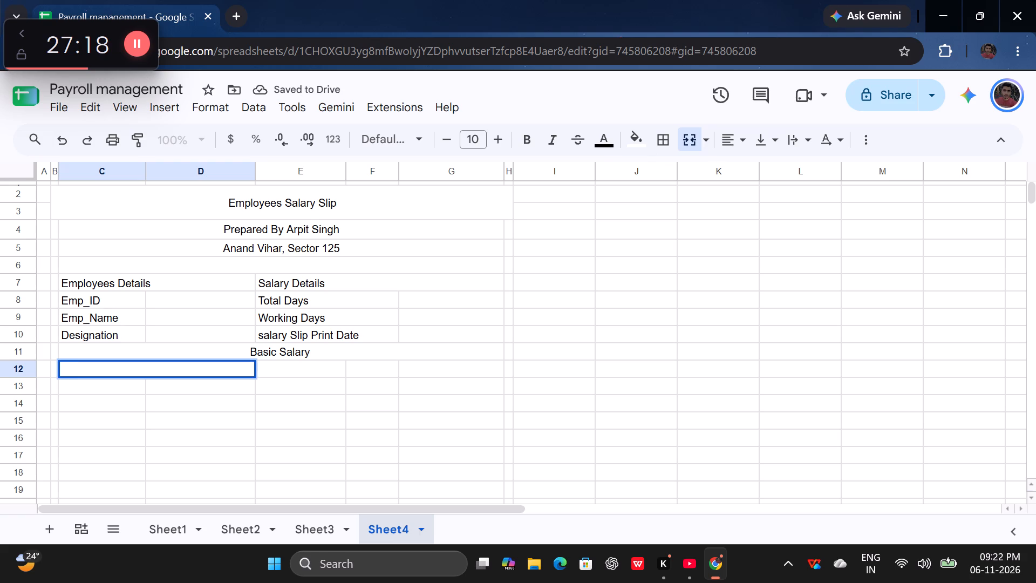
pyautogui.write('Ea')
pyautogui.write('rnings')
pyautogui.press('space')
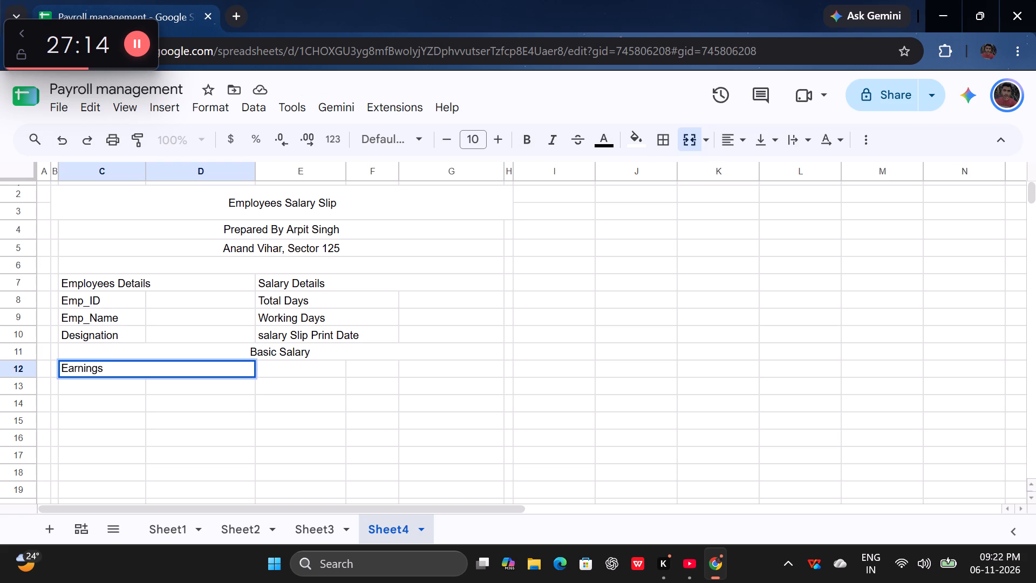
# Merge cells E12:G12 beside the Earnings heading and enter the heading "Deduction" there.
pyautogui.doubleClick(291, 372)
pyautogui.doubleClick(291, 372)
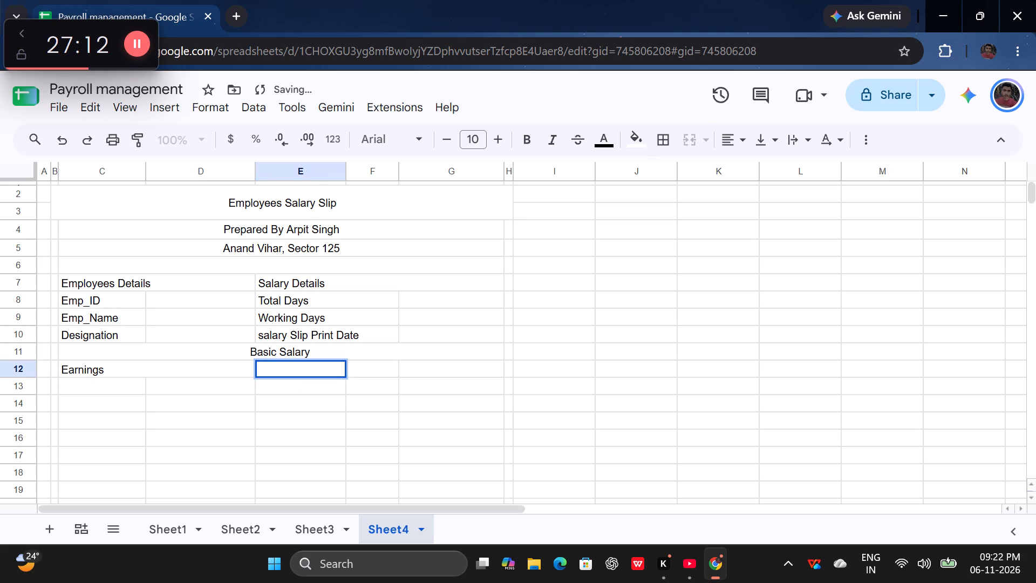
pyautogui.moveTo(376, 368); pyautogui.dragTo(308, 367)
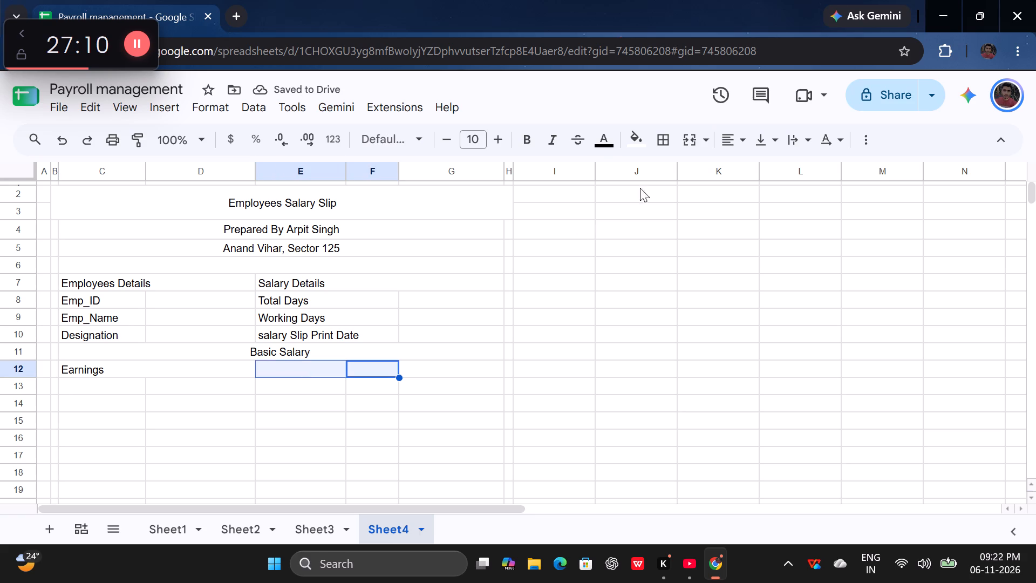
pyautogui.moveTo(311, 371); pyautogui.dragTo(430, 369)
pyautogui.click(691, 136)
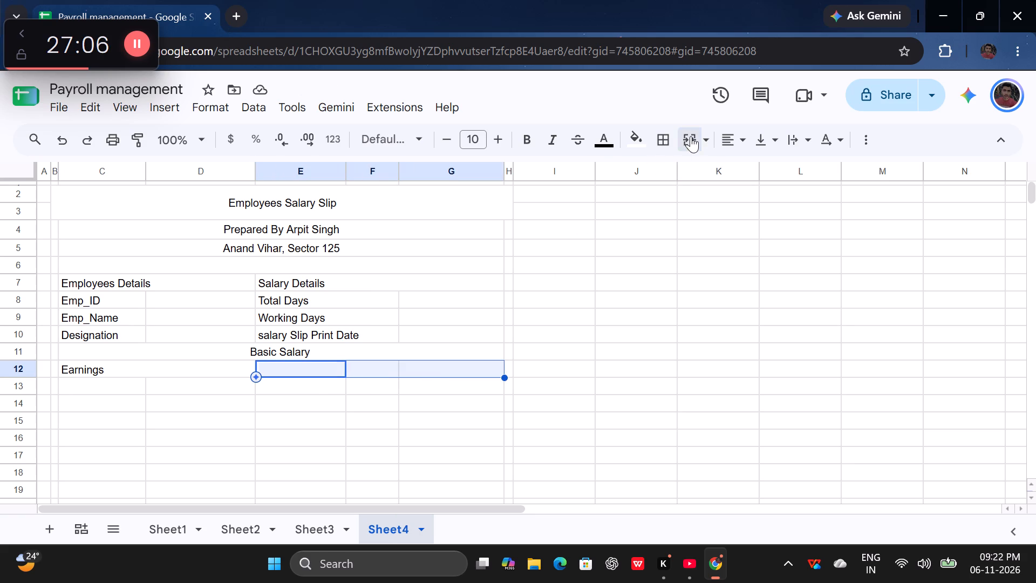
pyautogui.doubleClick(282, 364)
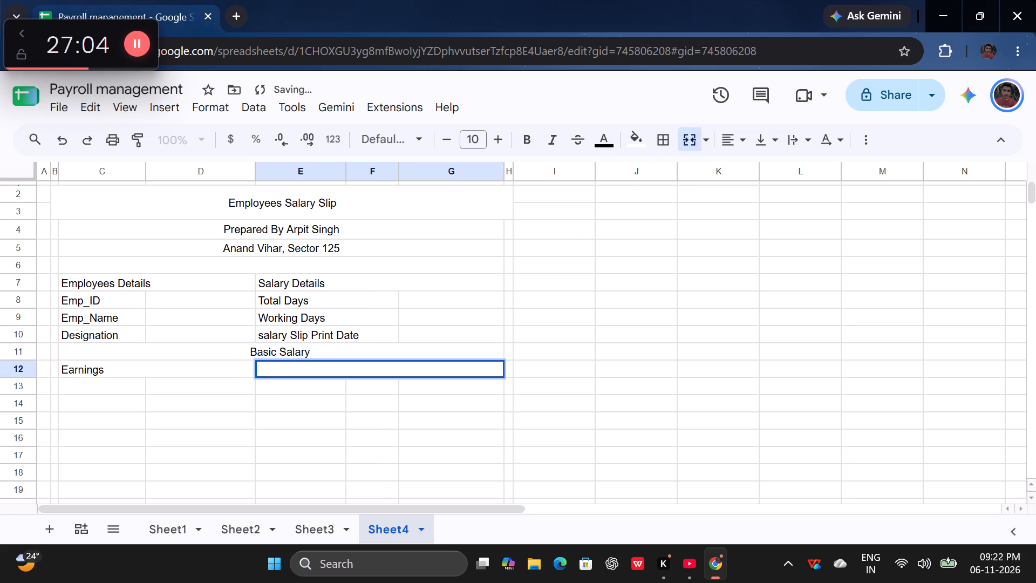
pyautogui.hotkey('shift', 'd')
pyautogui.write('eduction')
pyautogui.press('space')
pyautogui.press('Return')
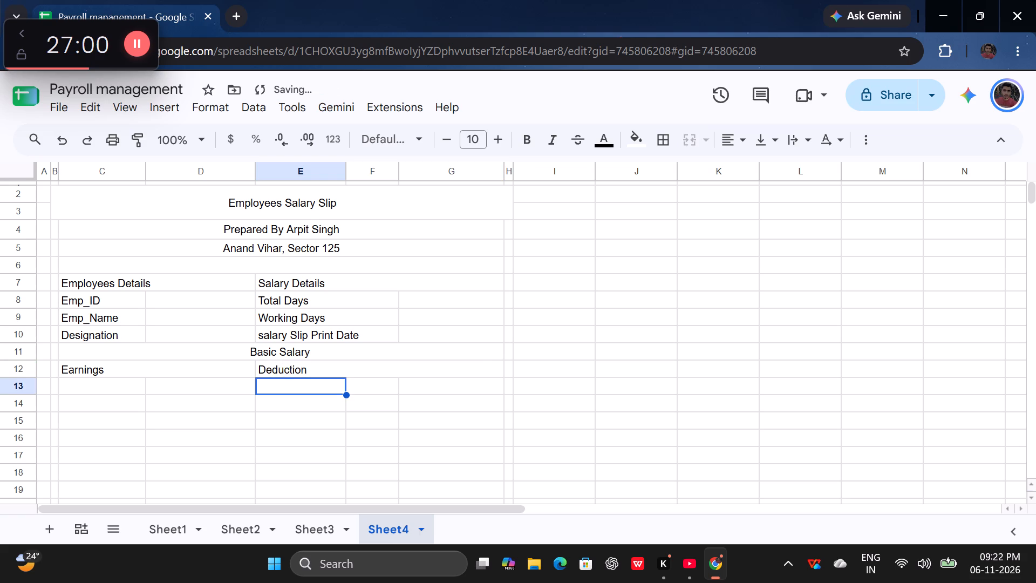
# Align the "Employees Details" heading in row 7 to the middle vertically and to the center horizontally.
pyautogui.doubleClick(145, 288)
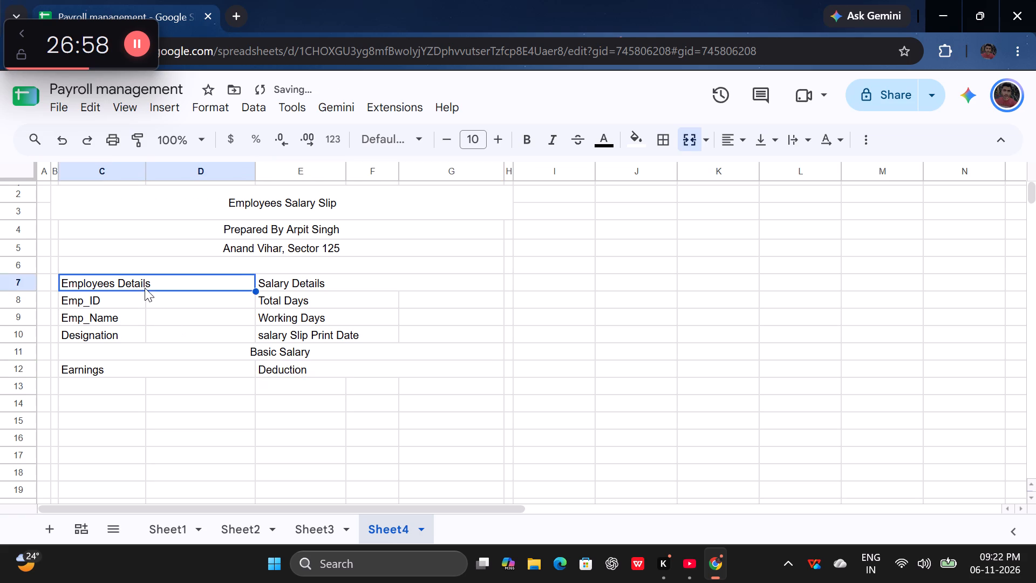
pyautogui.click(705, 139)
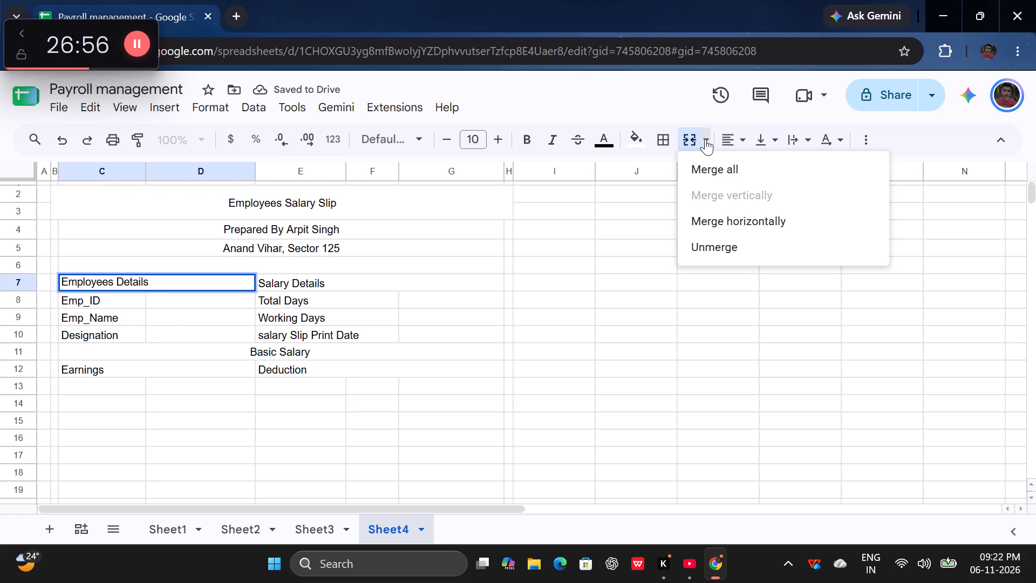
pyautogui.click(772, 141)
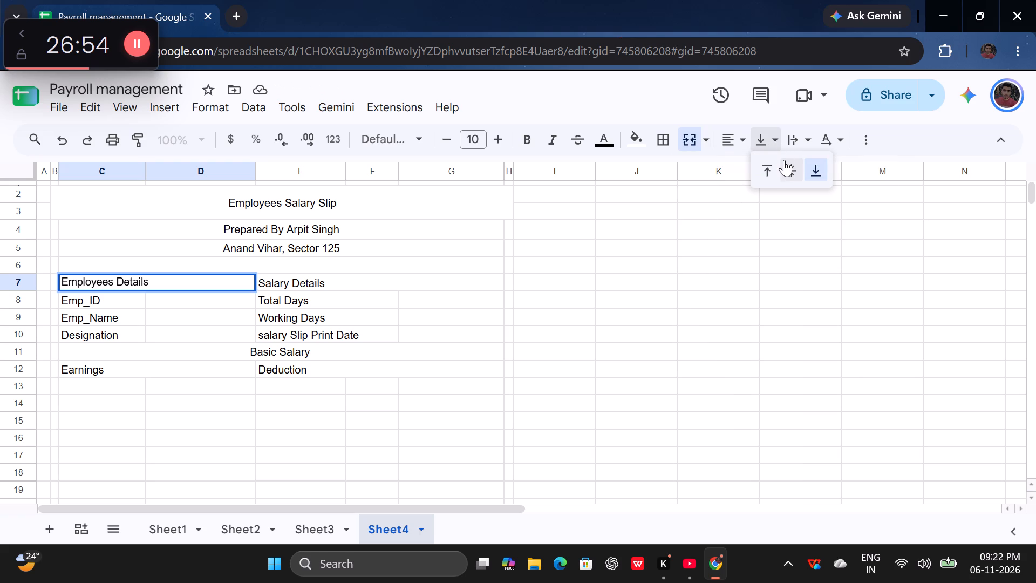
pyautogui.click(791, 165)
pyautogui.click(745, 141)
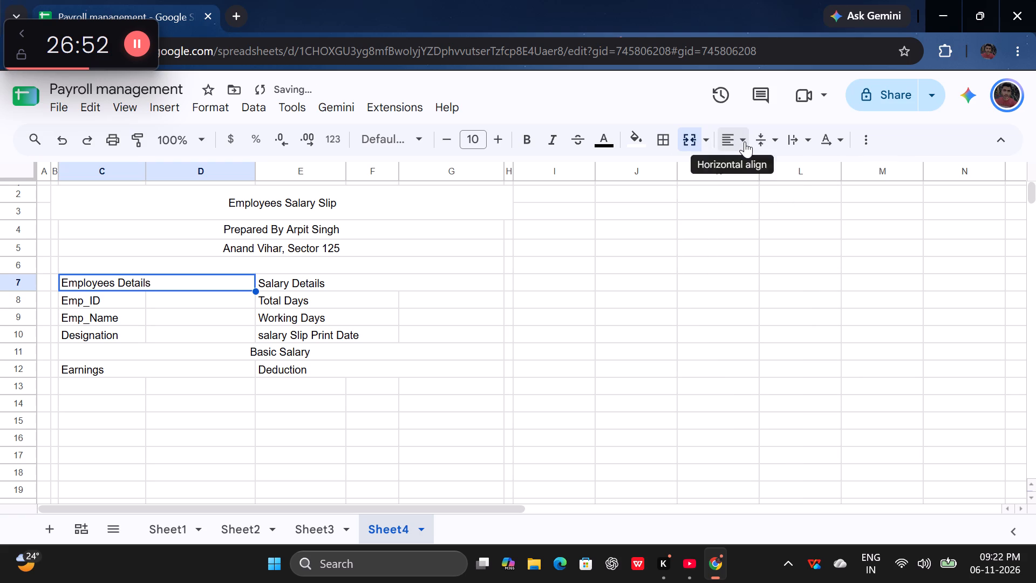
pyautogui.click(759, 165)
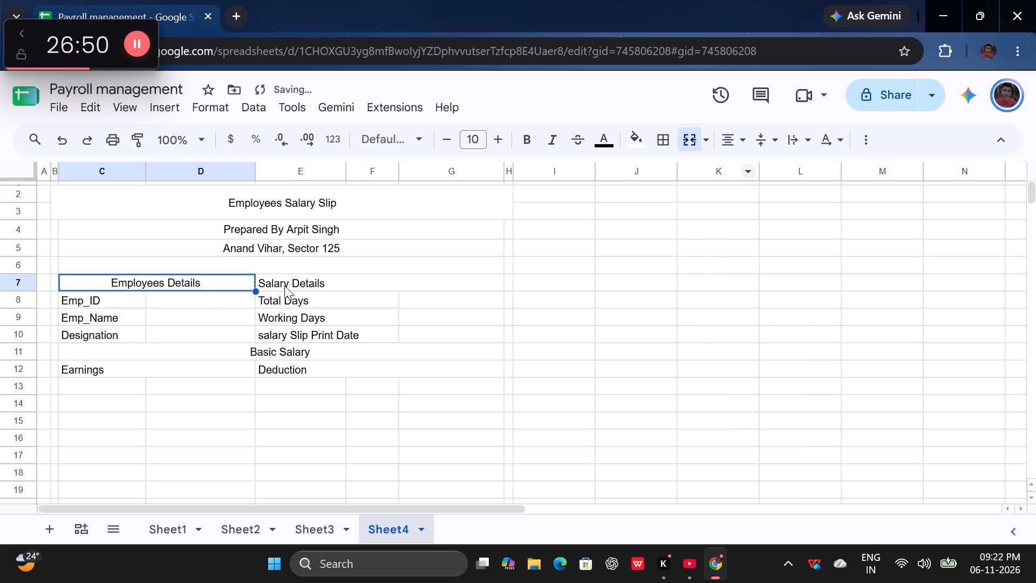
# Center the "Salary Details" heading in row 7 horizontally.
pyautogui.doubleClick(300, 282)
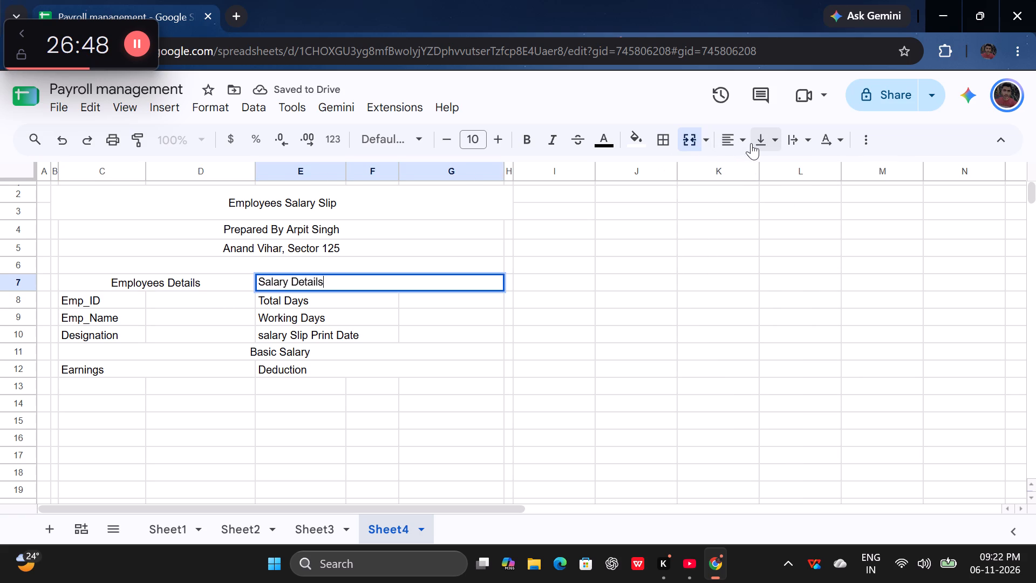
pyautogui.click(751, 143)
pyautogui.click(736, 141)
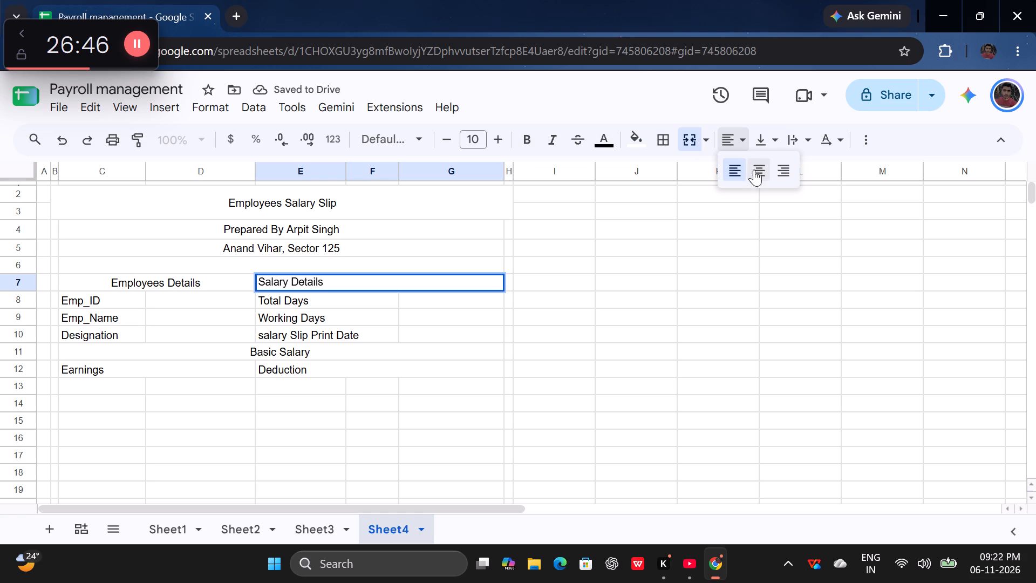
pyautogui.click(759, 172)
pyautogui.click(395, 334)
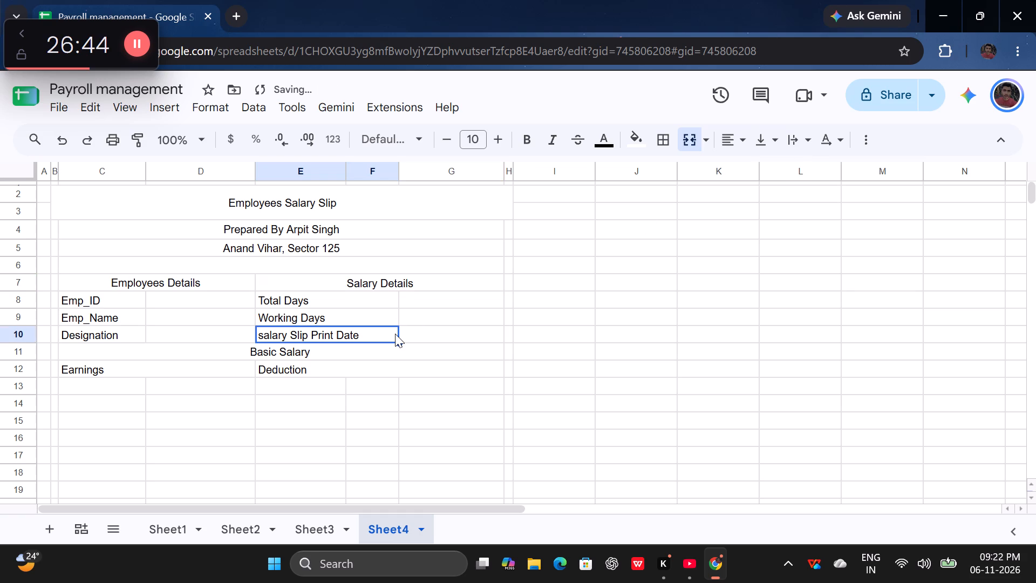
# Center the "Earnings" and "Deduction" headings in row 12 horizontally.
pyautogui.scroll(1, 395, 334)
pyautogui.doubleClick(126, 368)
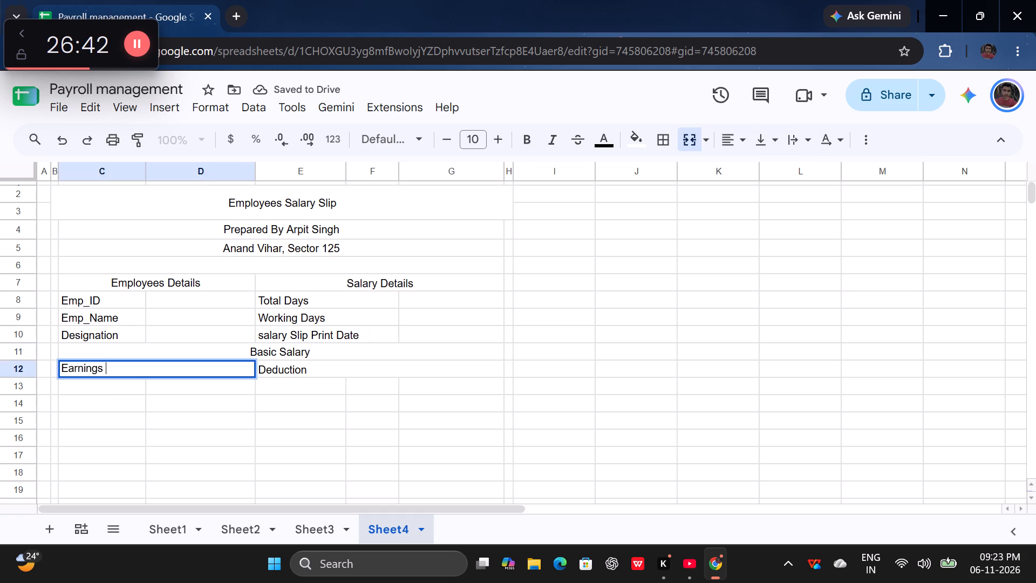
pyautogui.click(738, 145)
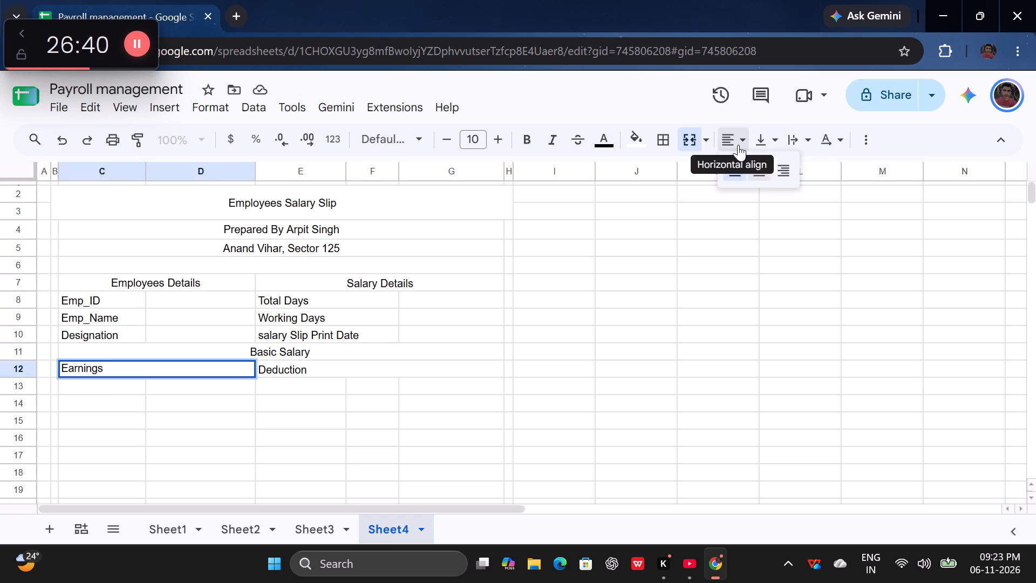
pyautogui.click(752, 175)
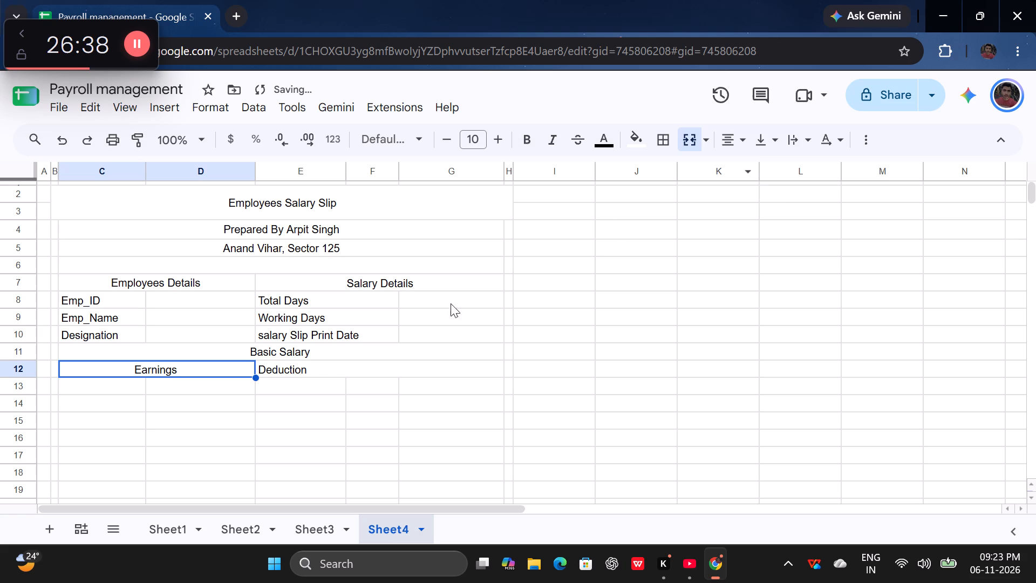
pyautogui.doubleClick(293, 371)
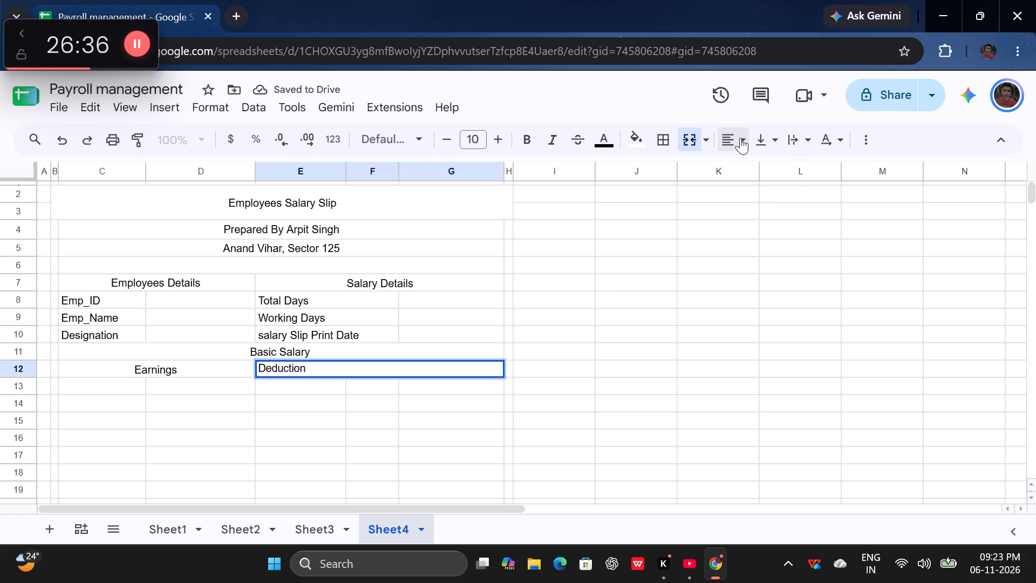
pyautogui.moveTo(740, 138); pyautogui.dragTo(756, 169)
pyautogui.click(756, 169)
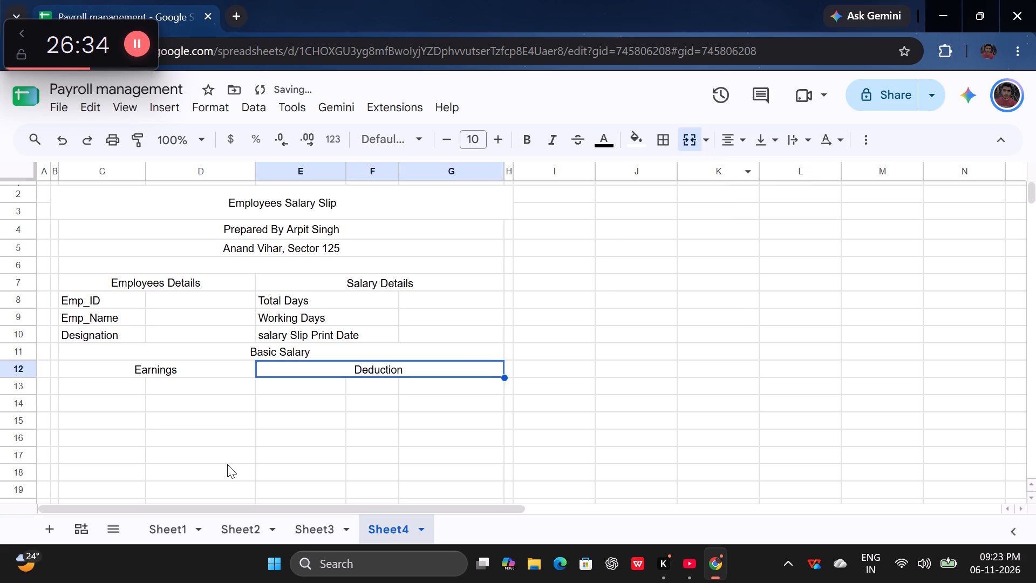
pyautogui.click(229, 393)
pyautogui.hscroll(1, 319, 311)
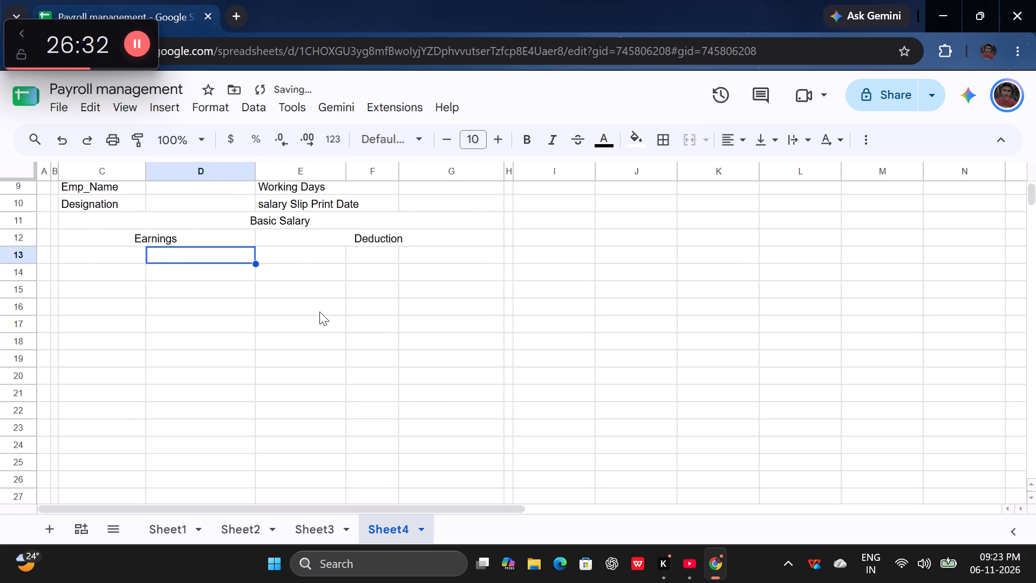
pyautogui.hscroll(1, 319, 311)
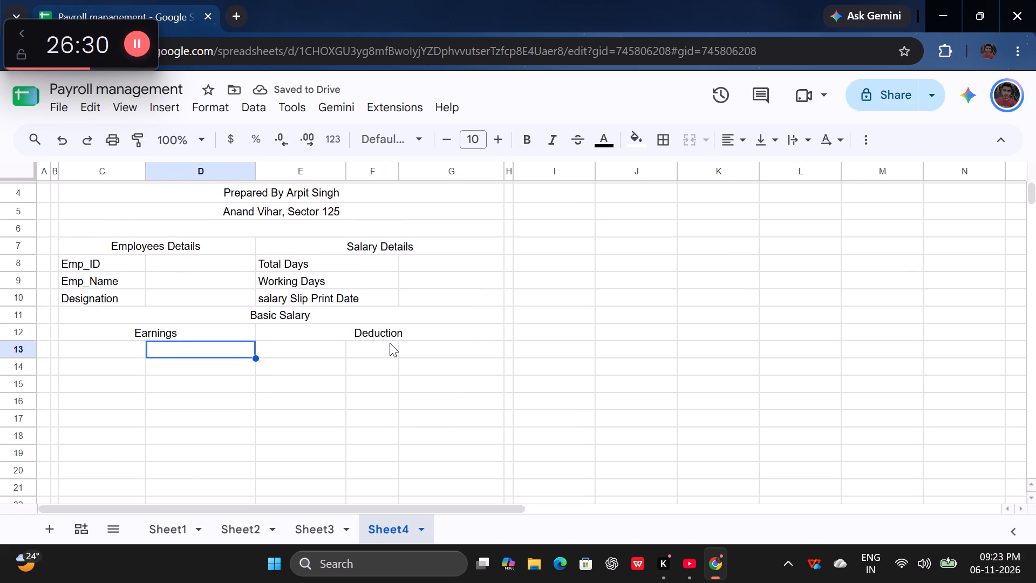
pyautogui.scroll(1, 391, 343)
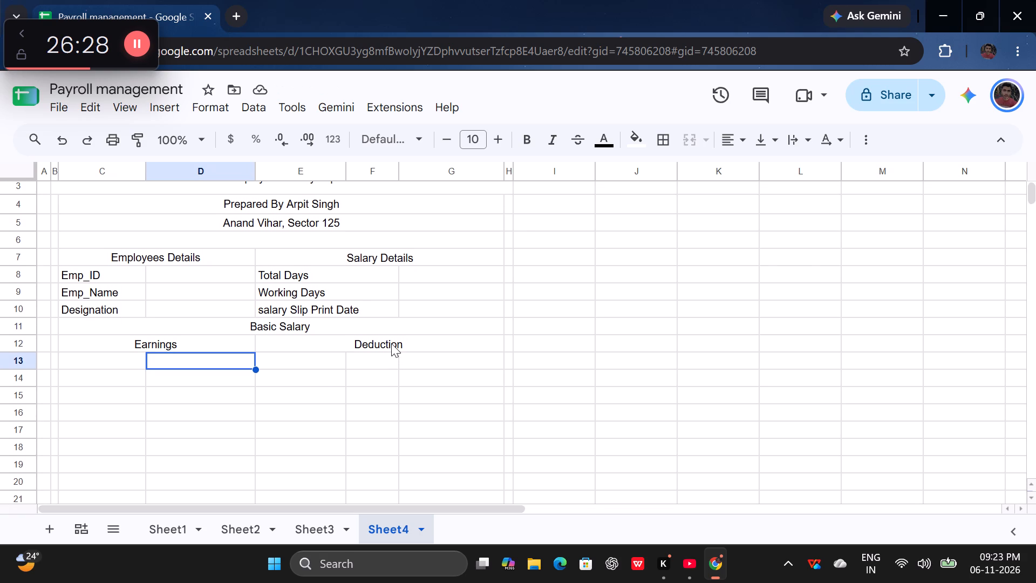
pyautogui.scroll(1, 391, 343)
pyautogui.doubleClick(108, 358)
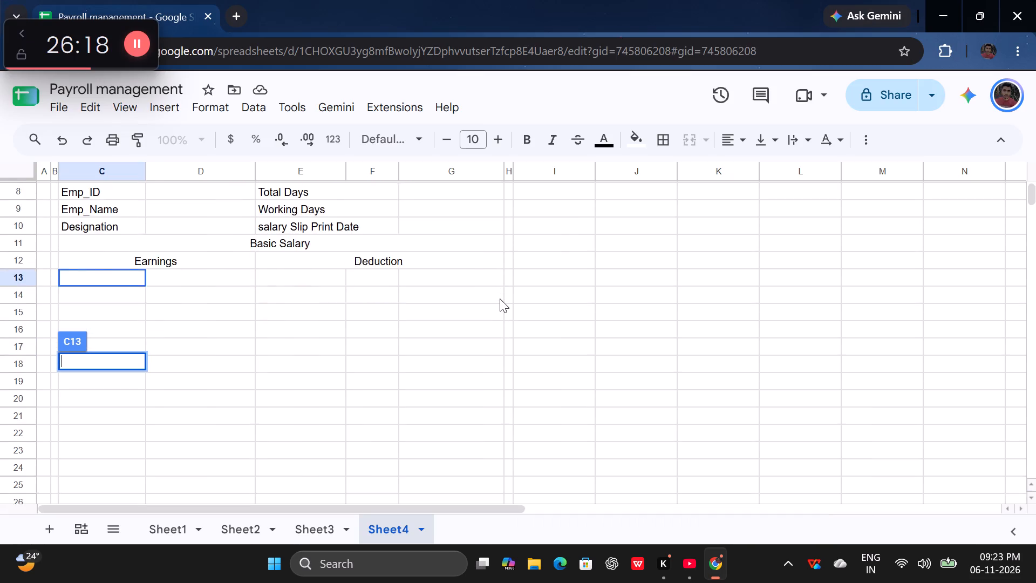
# Open the reference workbook "Fully Automatic HR Payroll Management System.xlsx" from Google Sheets in a new browser tab.
pyautogui.click(233, 19)
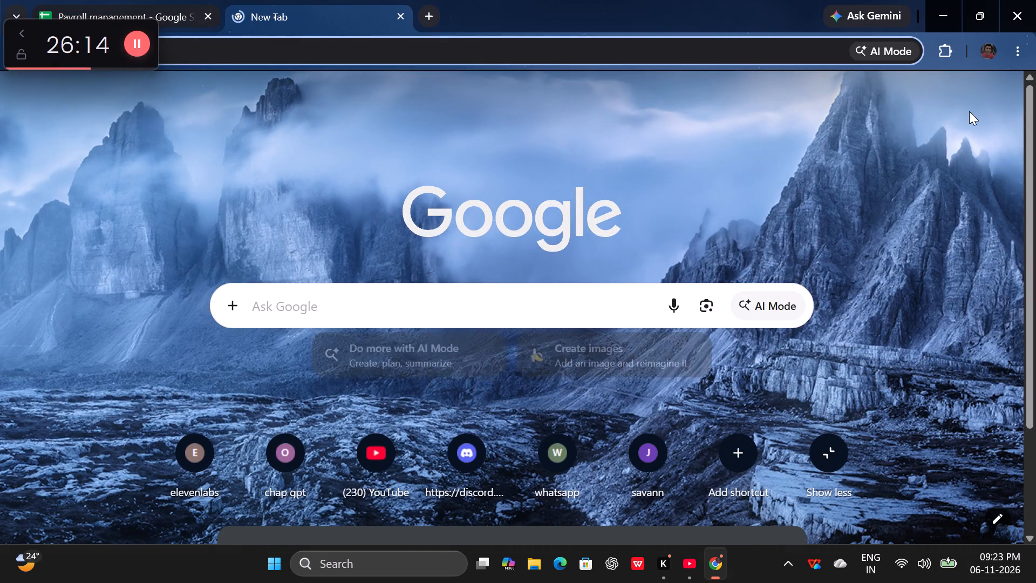
pyautogui.click(964, 104)
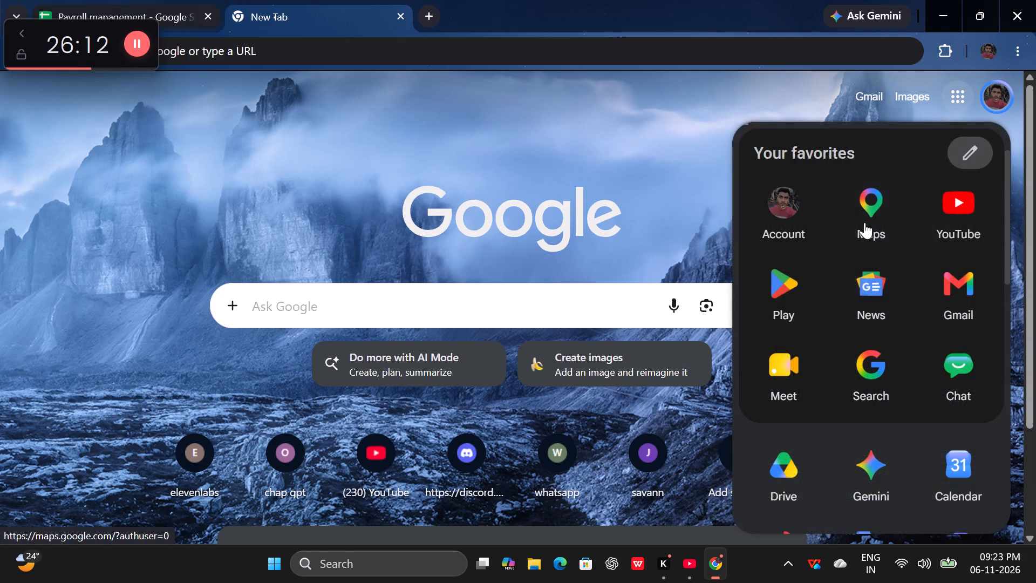
pyautogui.scroll(-2, 856, 290)
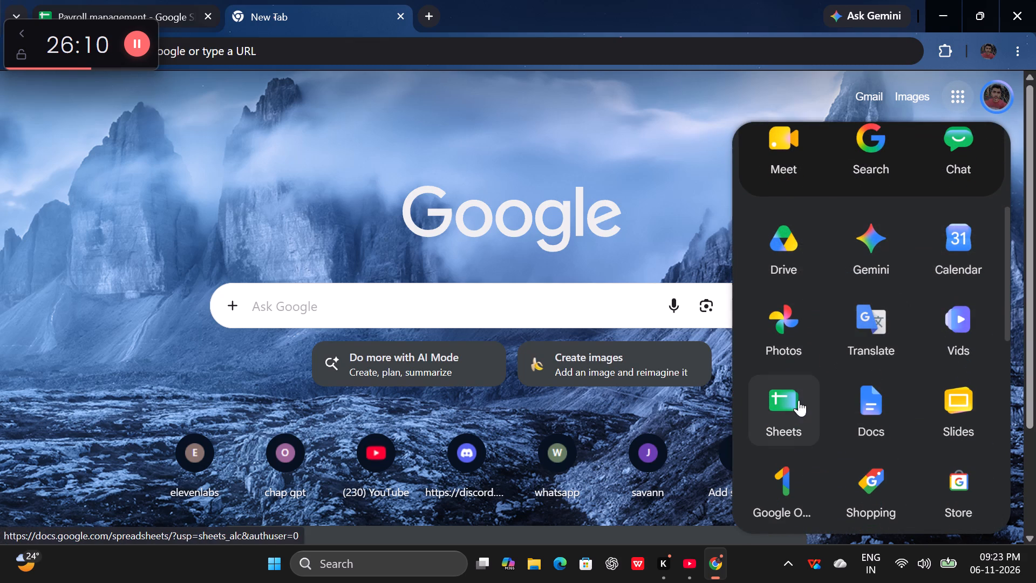
pyautogui.click(792, 419)
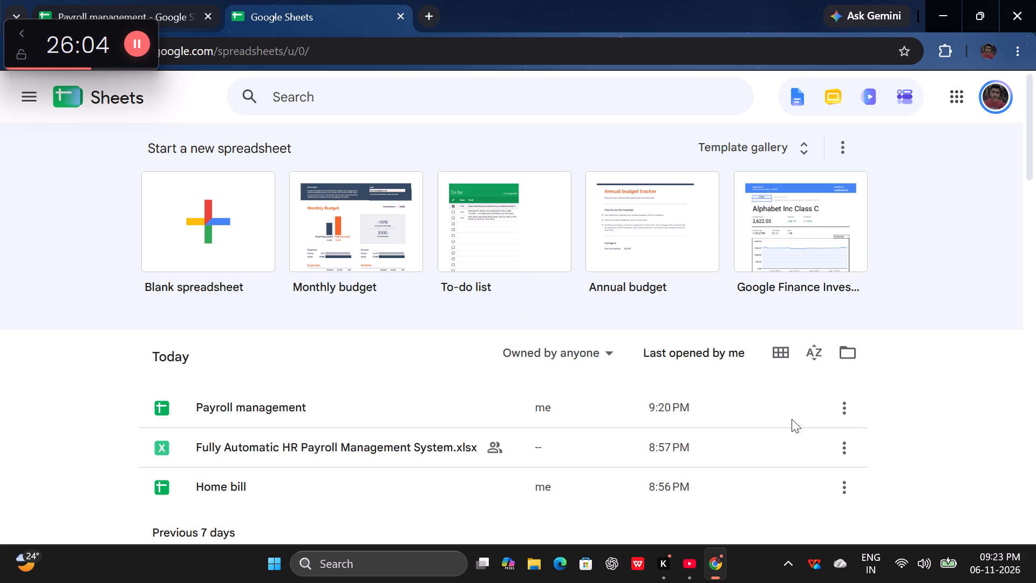
pyautogui.scroll(-1, 569, 462)
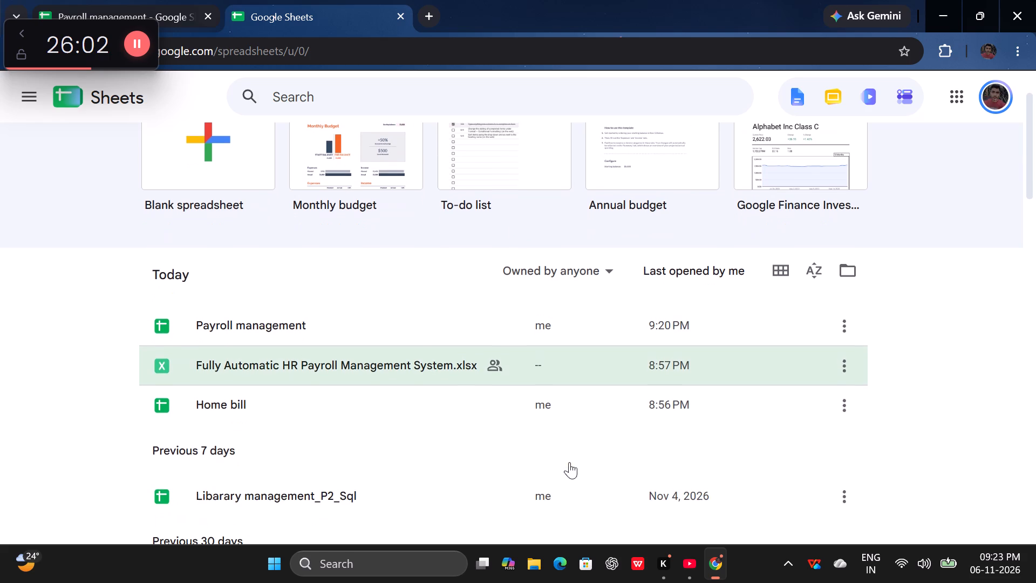
pyautogui.scroll(-1, 569, 462)
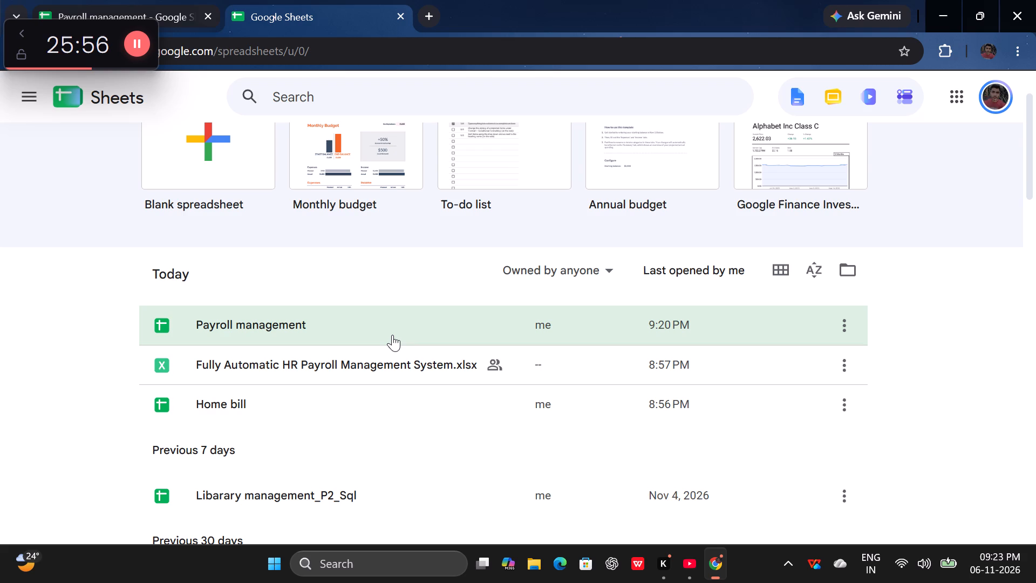
pyautogui.click(367, 382)
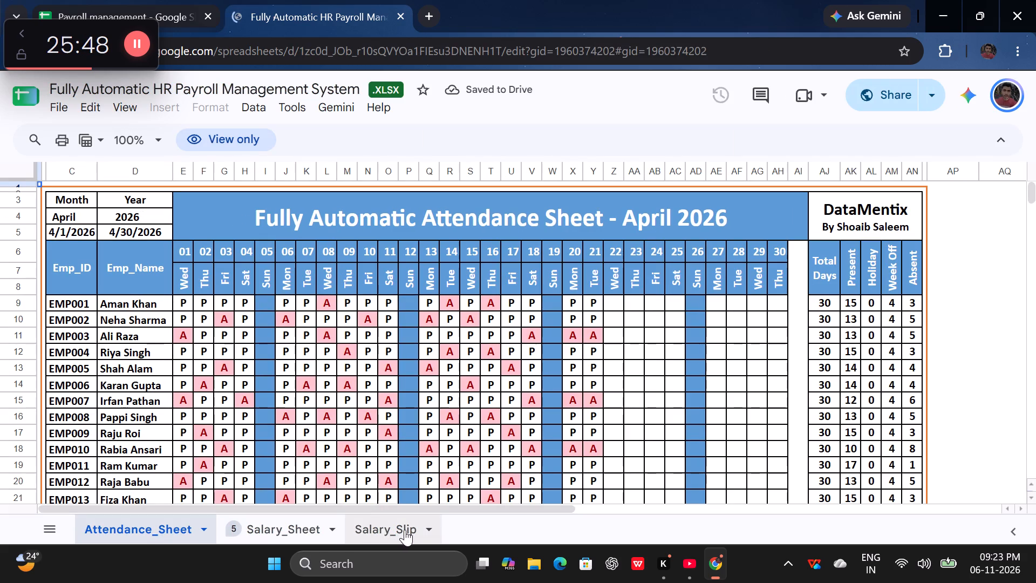
# Examine the formulas behind the date and weekday header cells in rows 6 and 7 of the reference Attendance_Sheet.
pyautogui.click(263, 280)
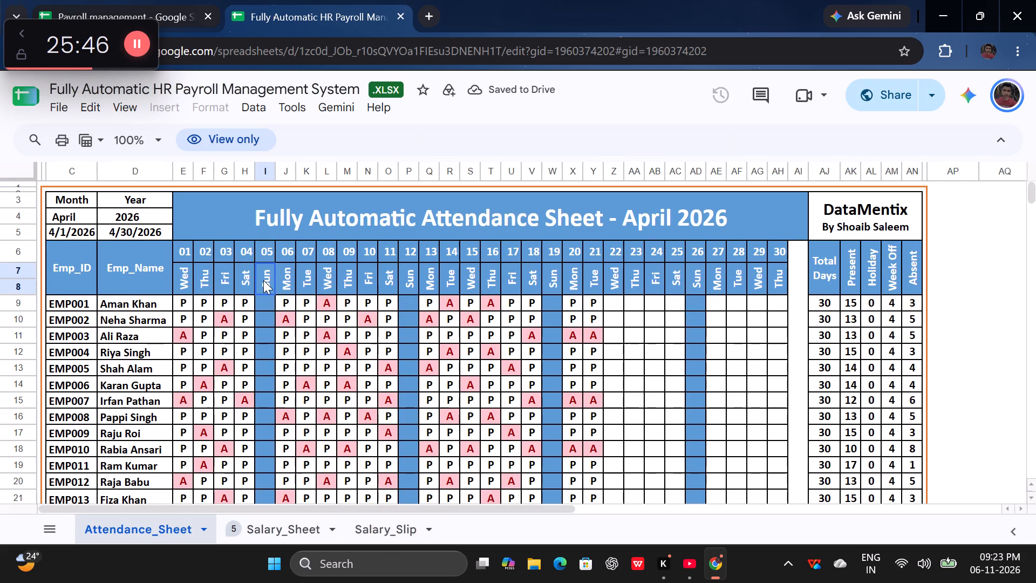
pyautogui.doubleClick(263, 280)
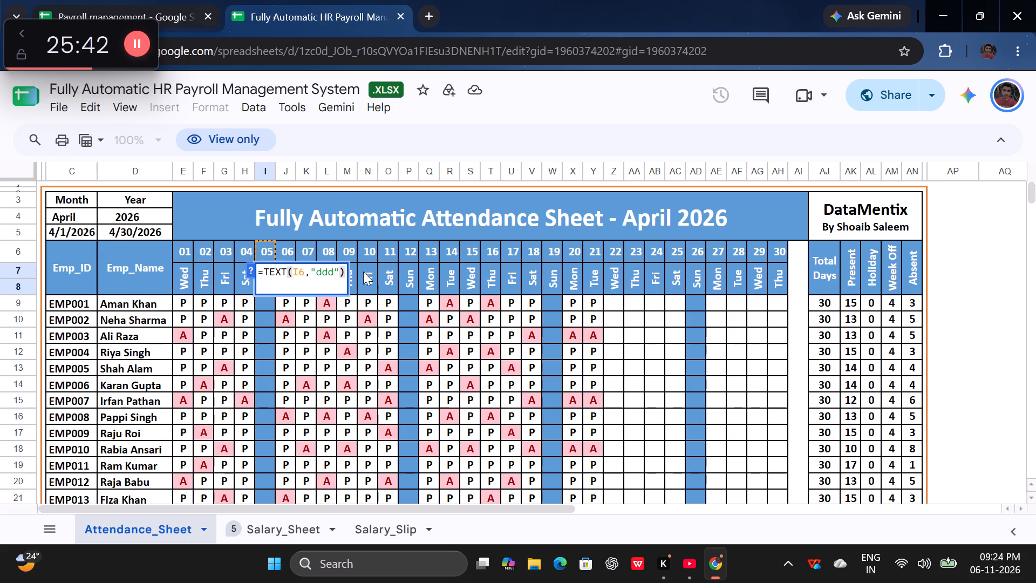
pyautogui.doubleClick(185, 251)
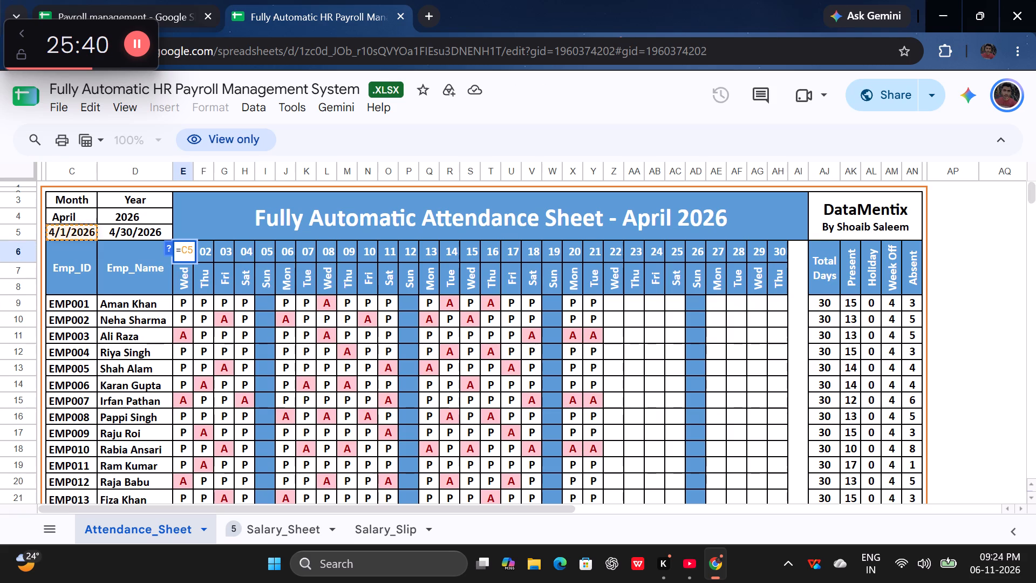
pyautogui.click(217, 265)
pyautogui.click(174, 283)
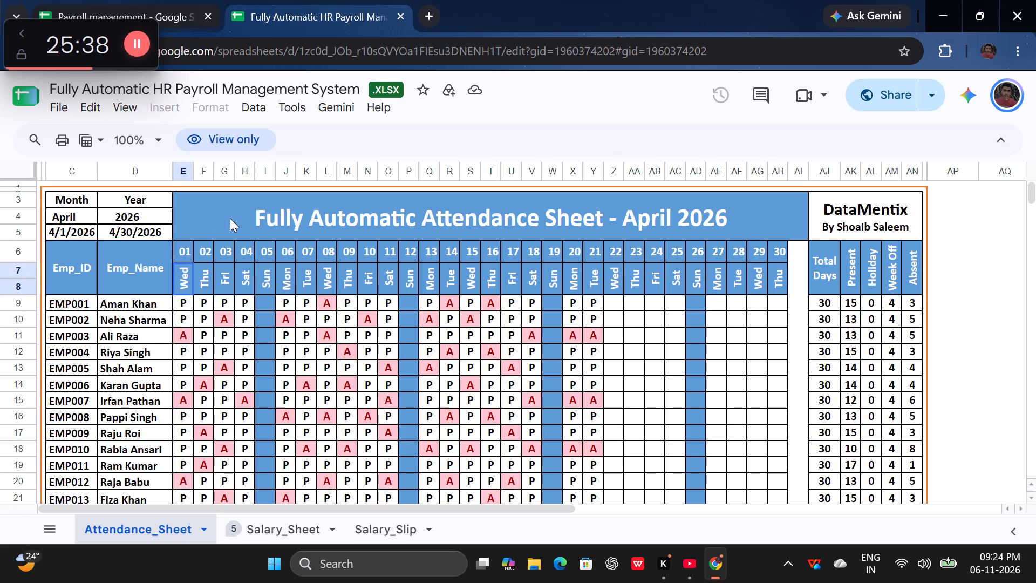
pyautogui.tripleClick(230, 218)
pyautogui.click(228, 245)
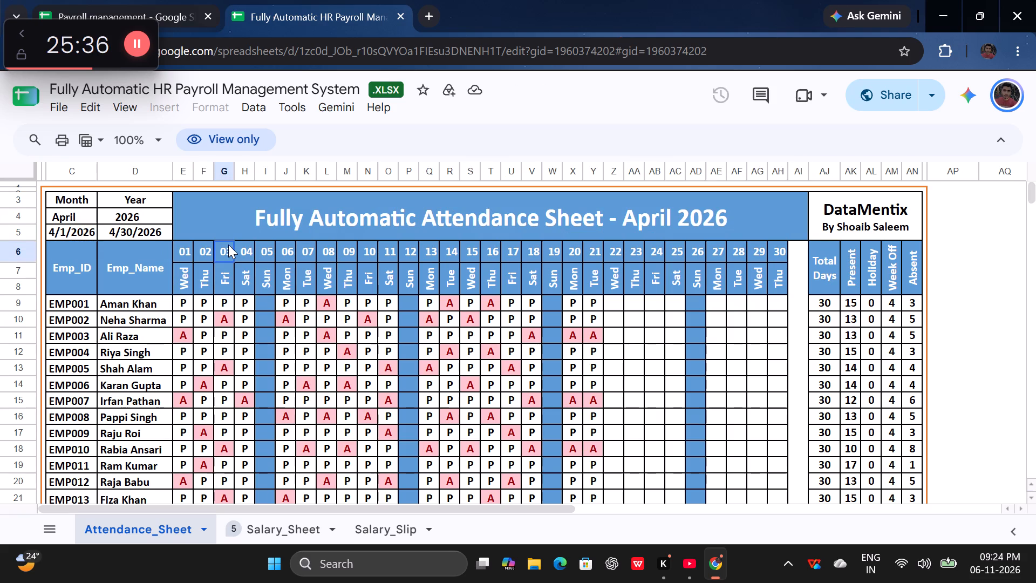
pyautogui.doubleClick(184, 278)
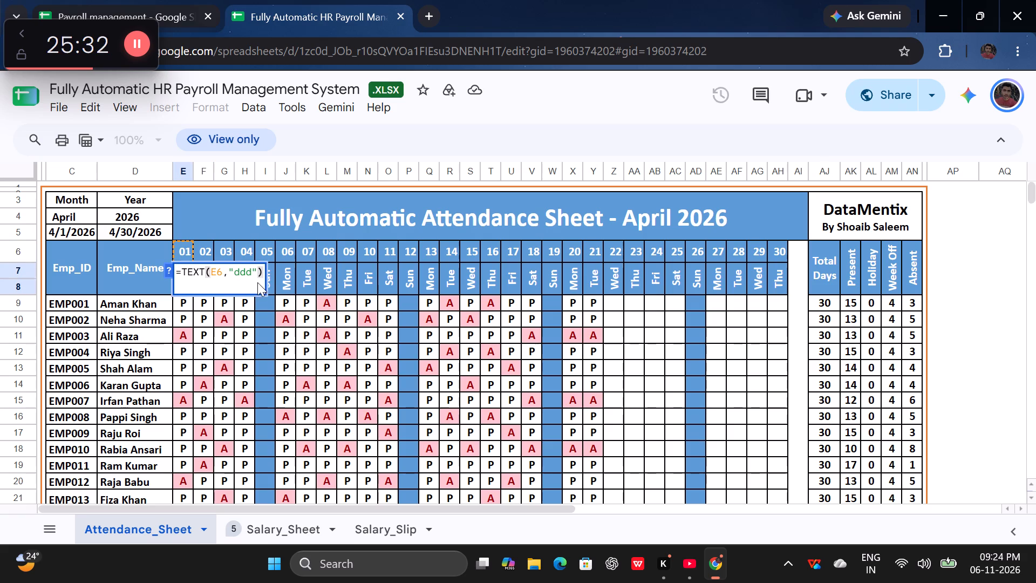
pyautogui.click(283, 276)
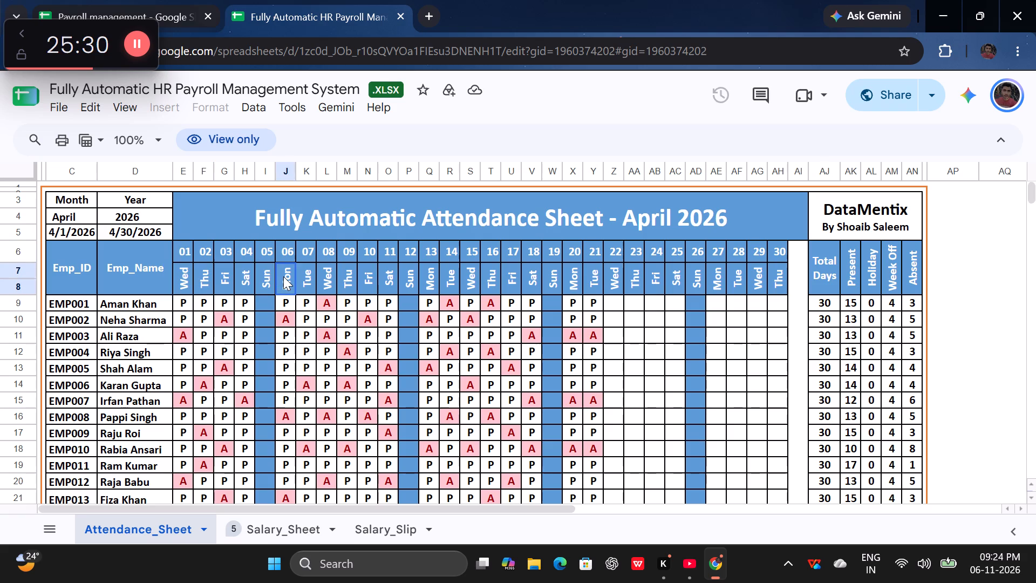
pyautogui.scroll(1, 291, 315)
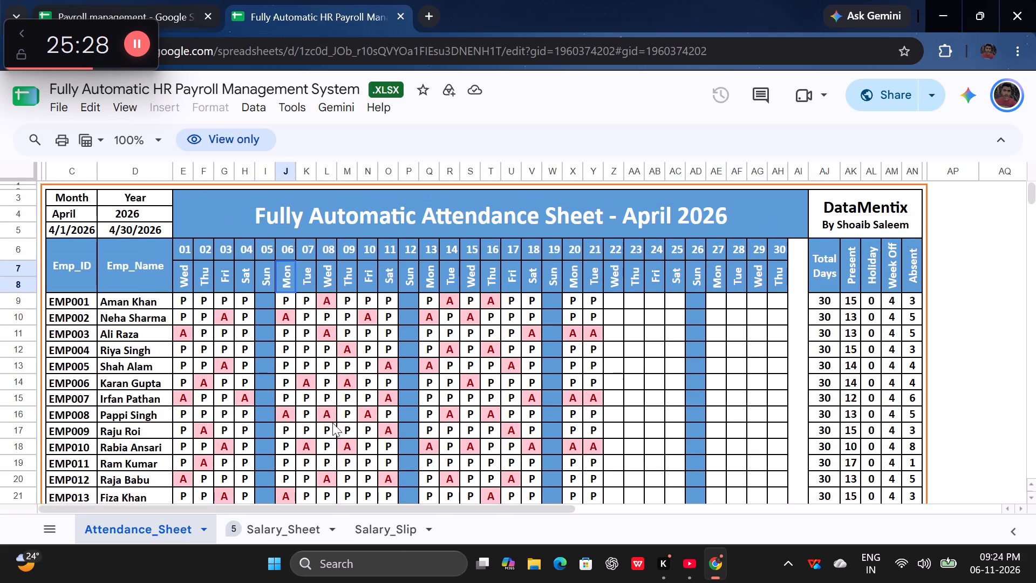
# Open the reference workbook's Salary_Slip sheet and examine the formula behind the Basic Salary amount in row 12.
pyautogui.click(398, 532)
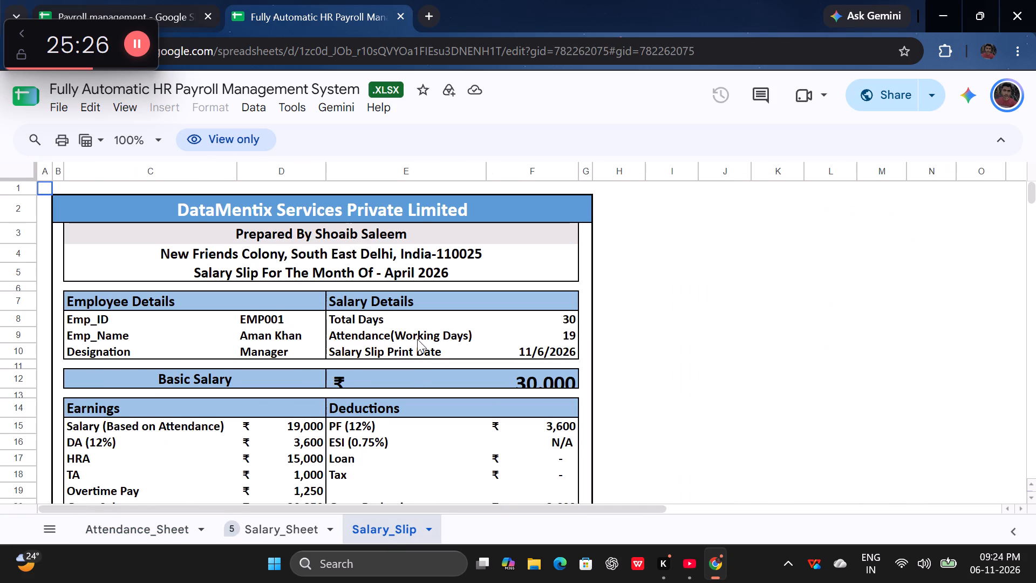
pyautogui.scroll(-1, 417, 339)
pyautogui.click(410, 284)
pyautogui.doubleClick(404, 289)
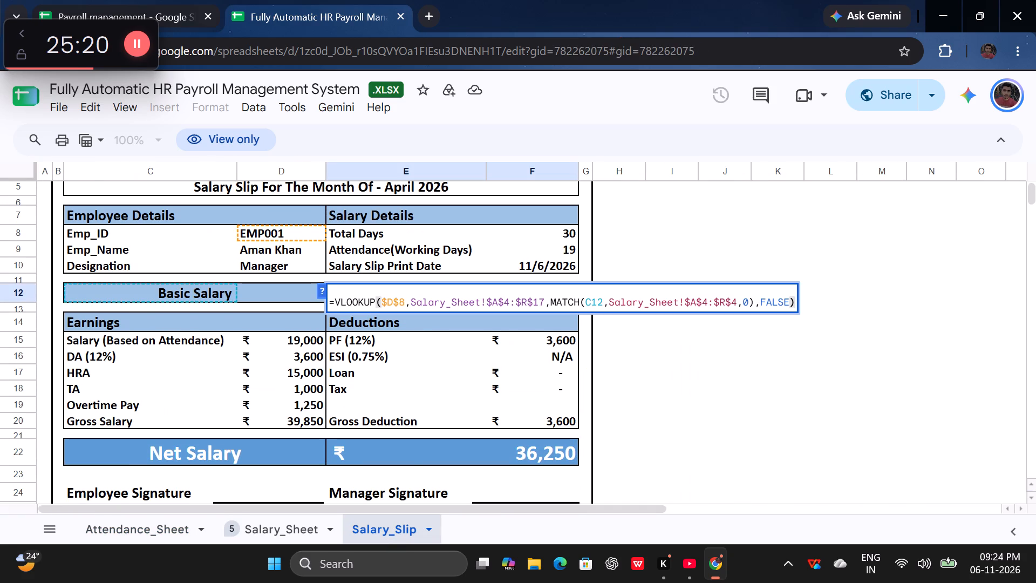
pyautogui.doubleClick(269, 293)
pyautogui.tripleClick(213, 293)
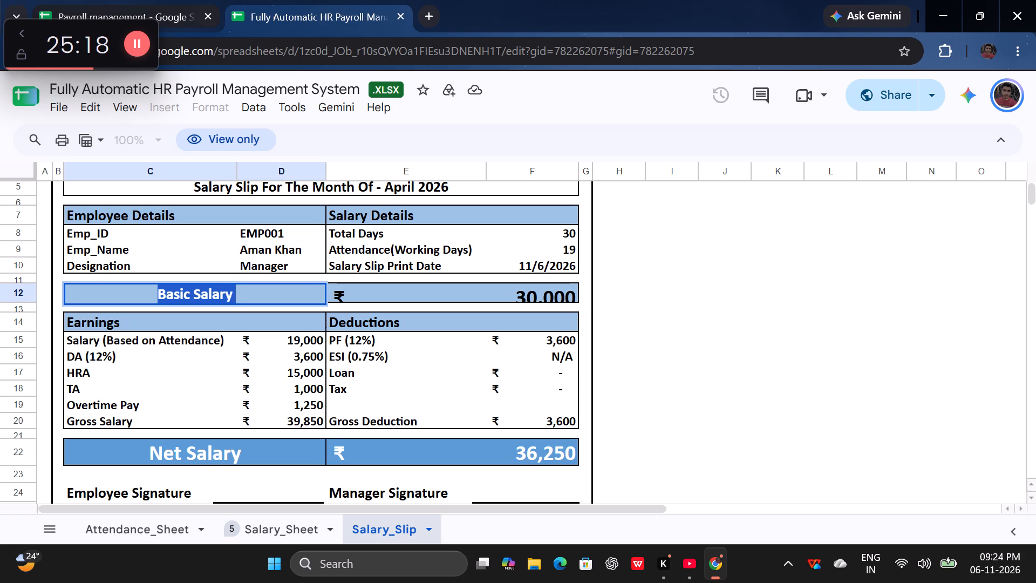
pyautogui.click(263, 293)
pyautogui.tripleClick(368, 296)
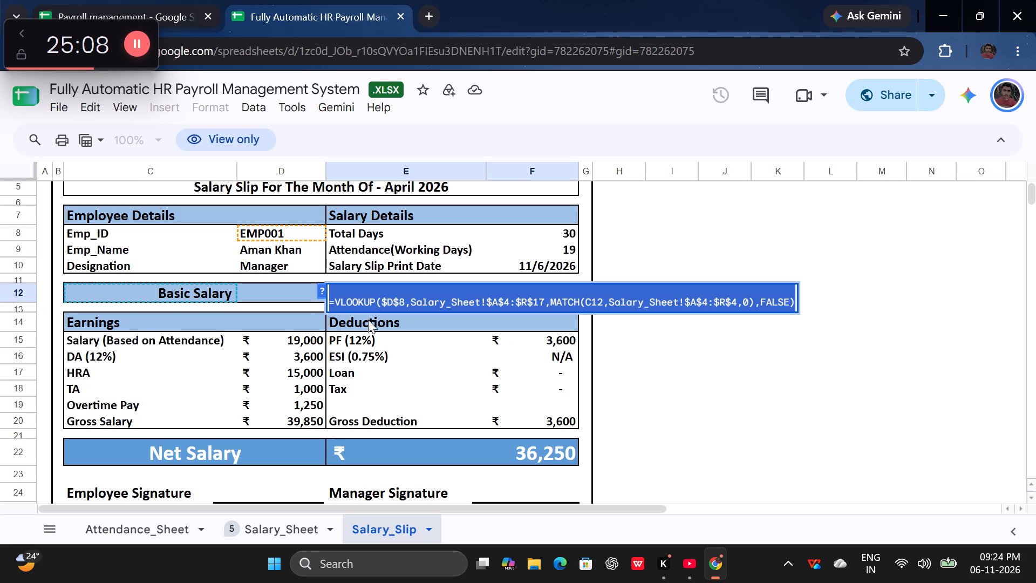
pyautogui.click(368, 321)
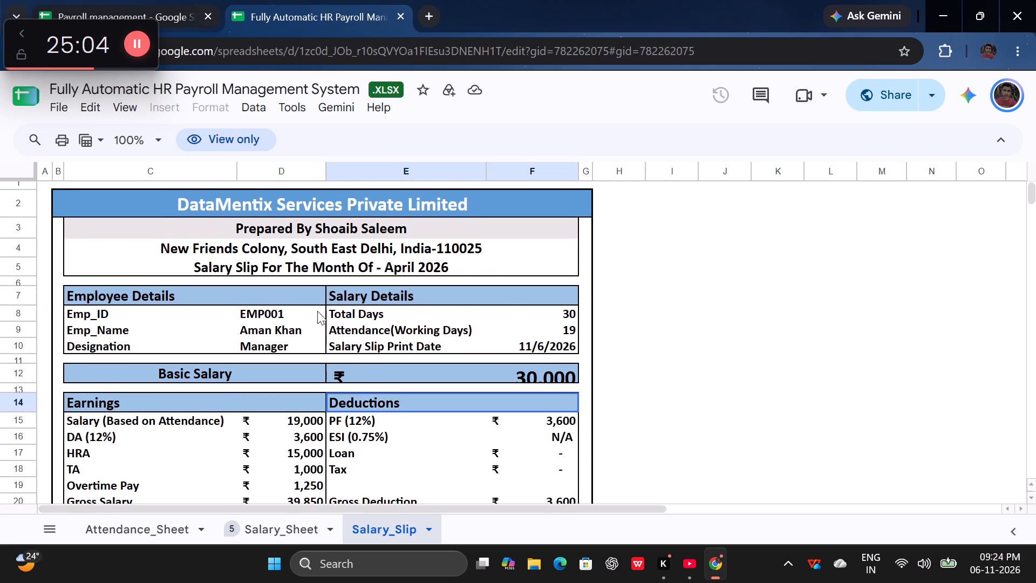
# Inspect the Emp_ID cell and the formulas for Total Days, Attendance(Working Days) and Salary Slip Print Date.
pyautogui.doubleClick(271, 311)
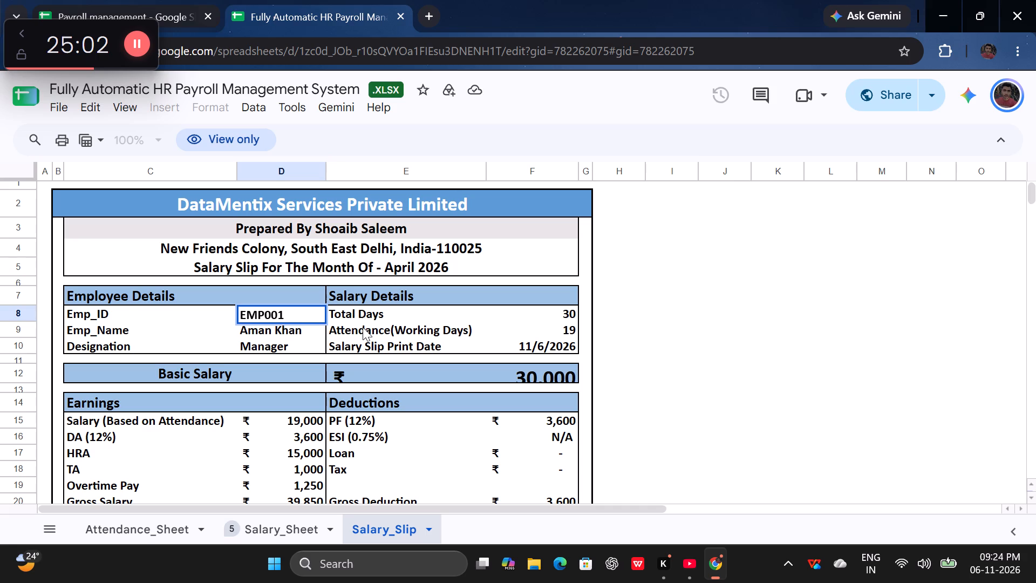
pyautogui.click(363, 327)
pyautogui.scroll(-1, 363, 327)
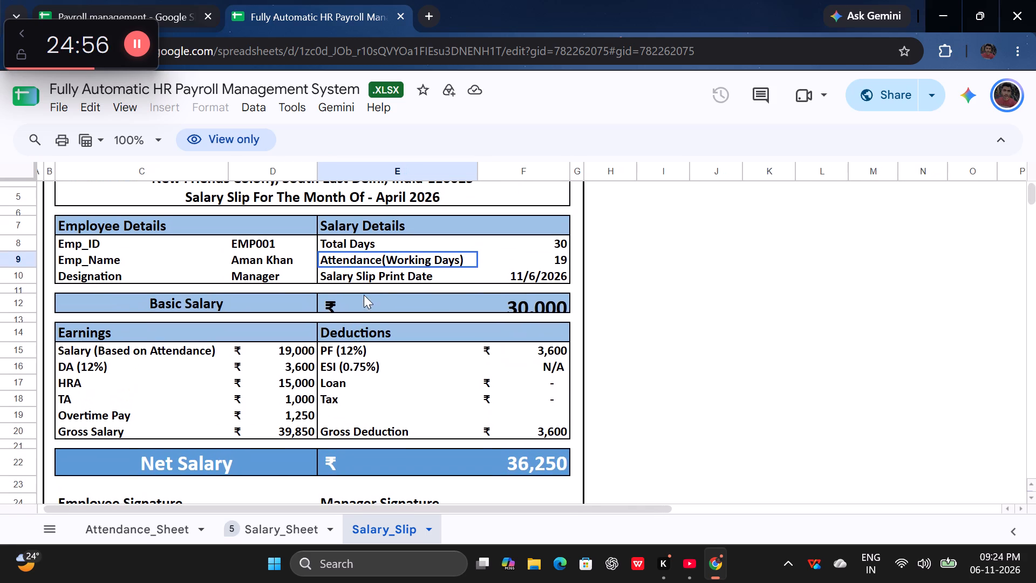
pyautogui.doubleClick(538, 262)
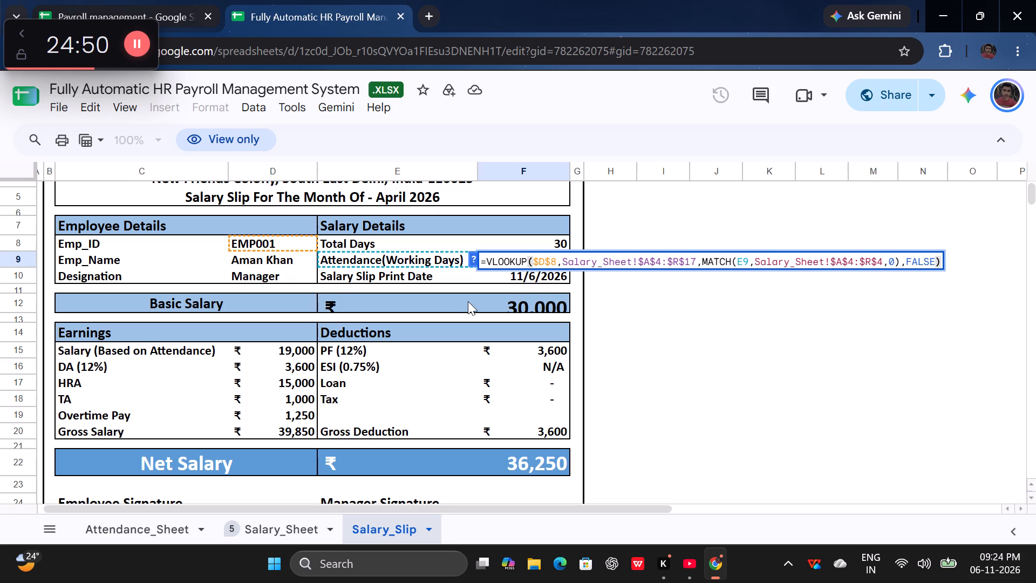
pyautogui.doubleClick(511, 243)
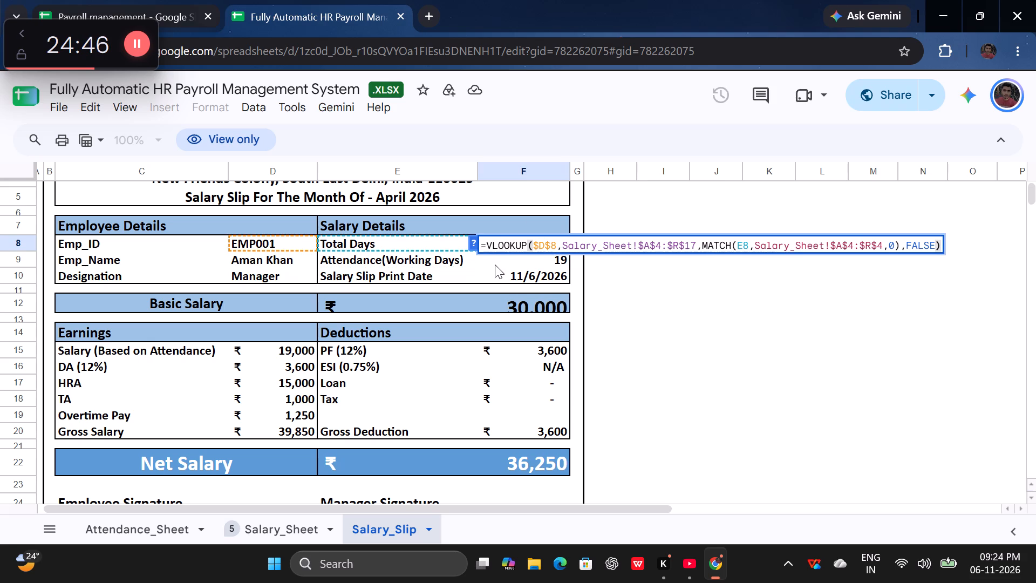
pyautogui.click(482, 284)
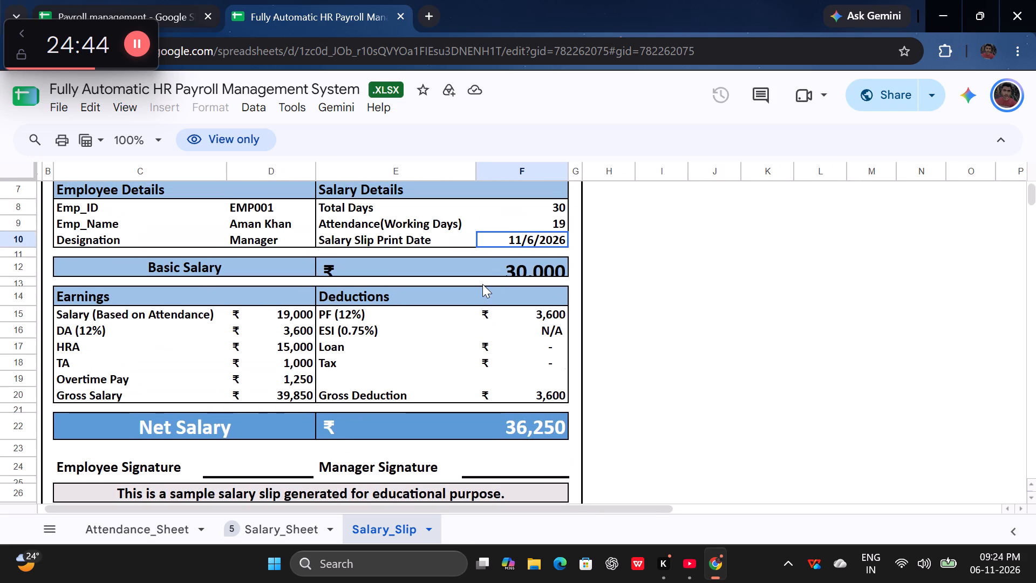
pyautogui.doubleClick(508, 243)
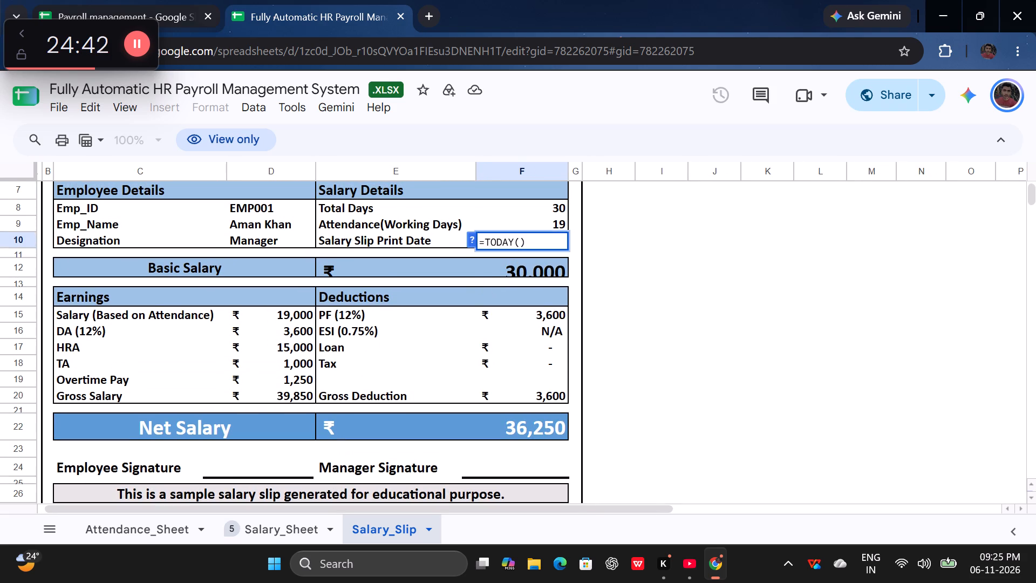
pyautogui.click(499, 262)
# Examine the Earnings section of the reference slip, including the formulas for Salary (Based on Attendance) and DA (12%).
pyautogui.scroll(-1, 499, 262)
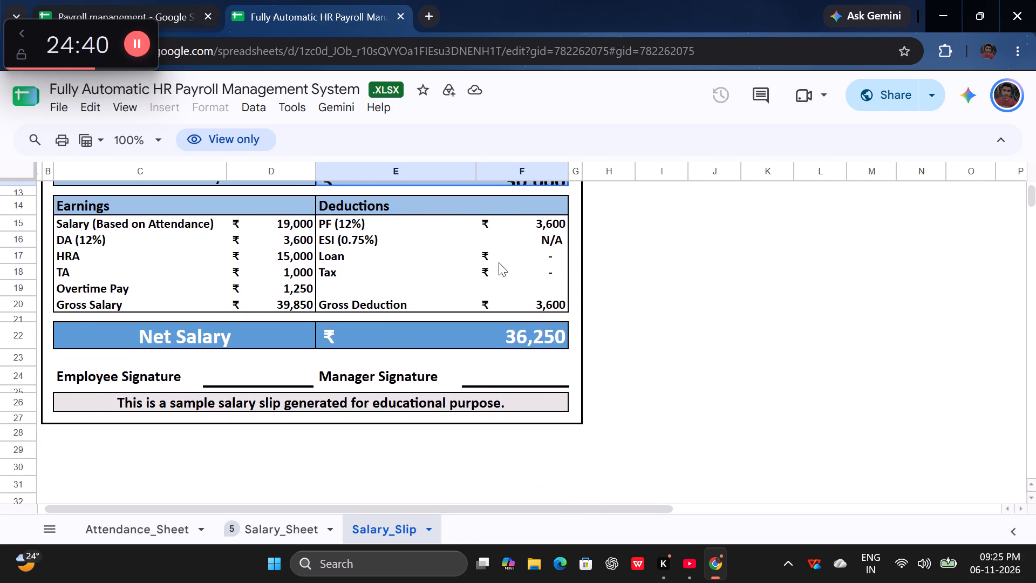
pyautogui.scroll(-1, 499, 262)
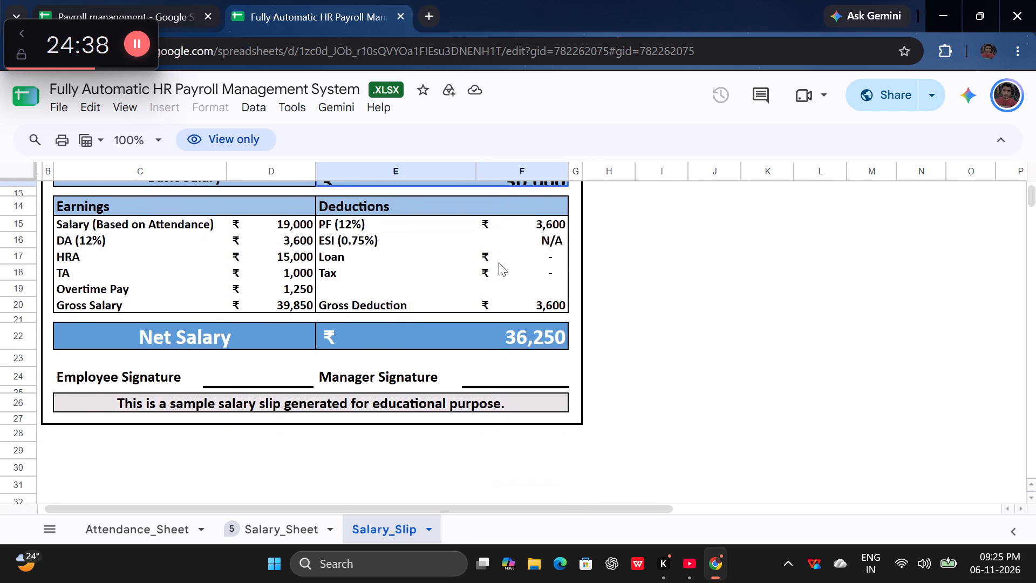
pyautogui.scroll(-2, 499, 262)
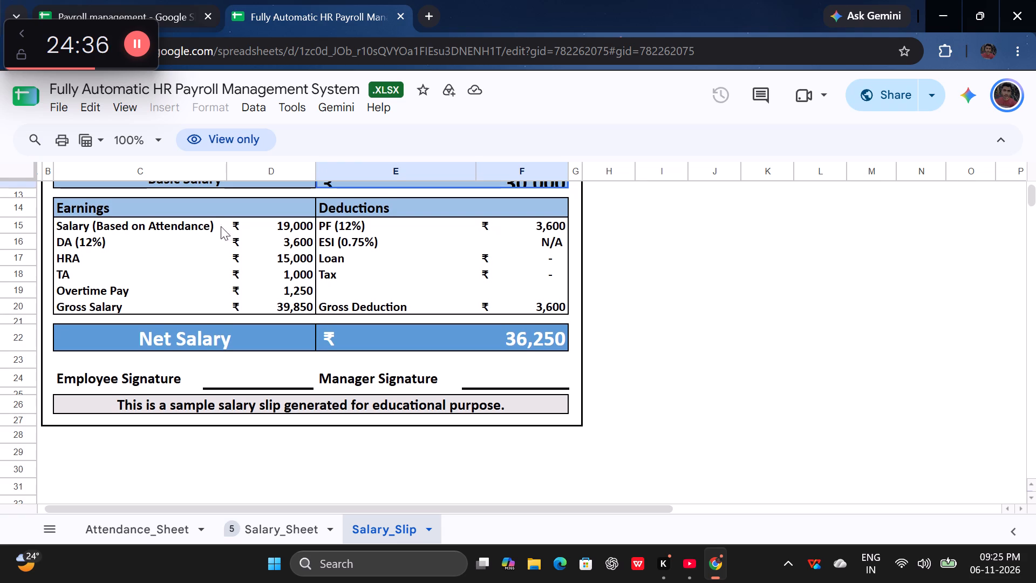
pyautogui.doubleClick(305, 224)
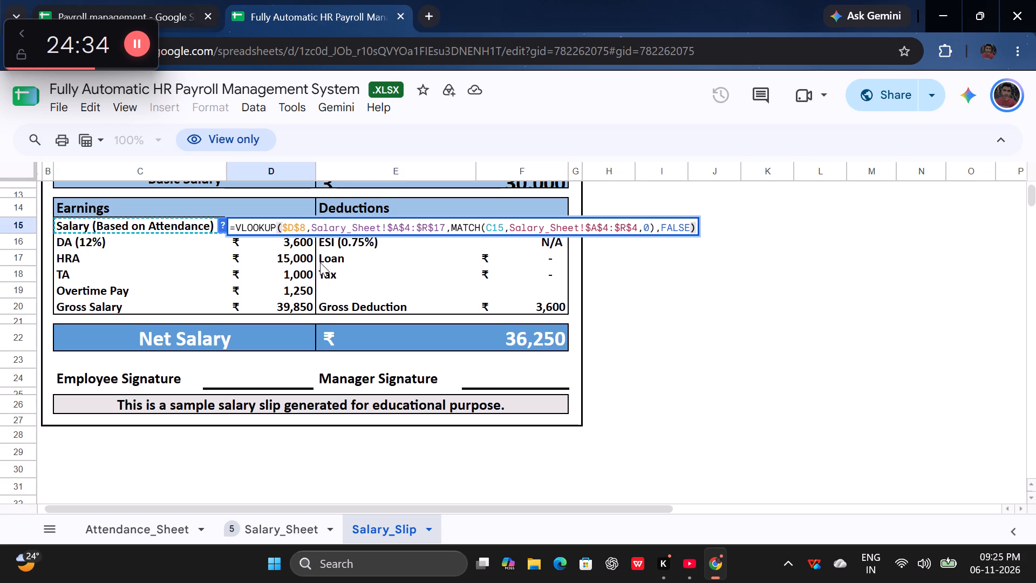
pyautogui.click(283, 245)
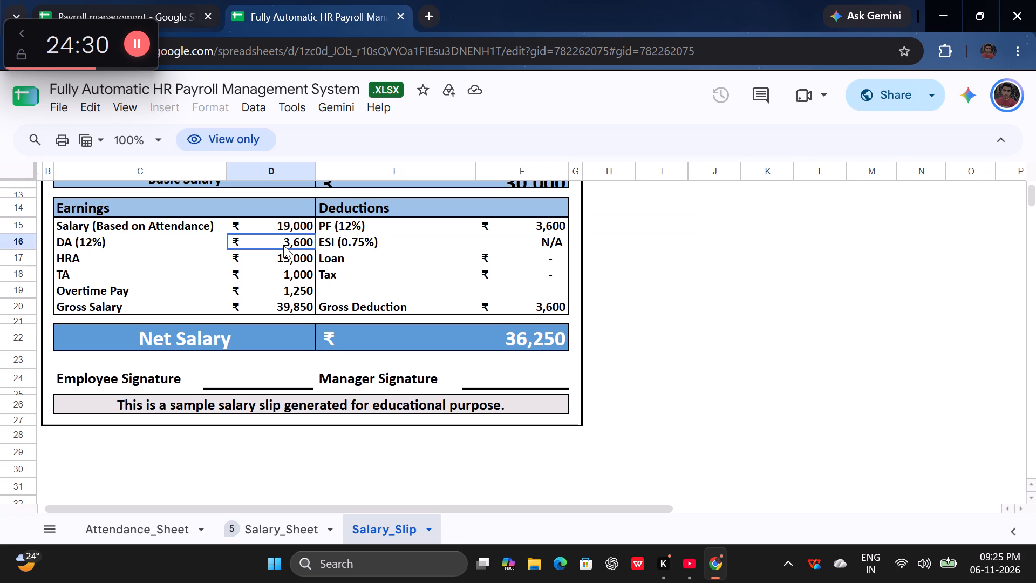
pyautogui.doubleClick(283, 245)
pyautogui.click(278, 297)
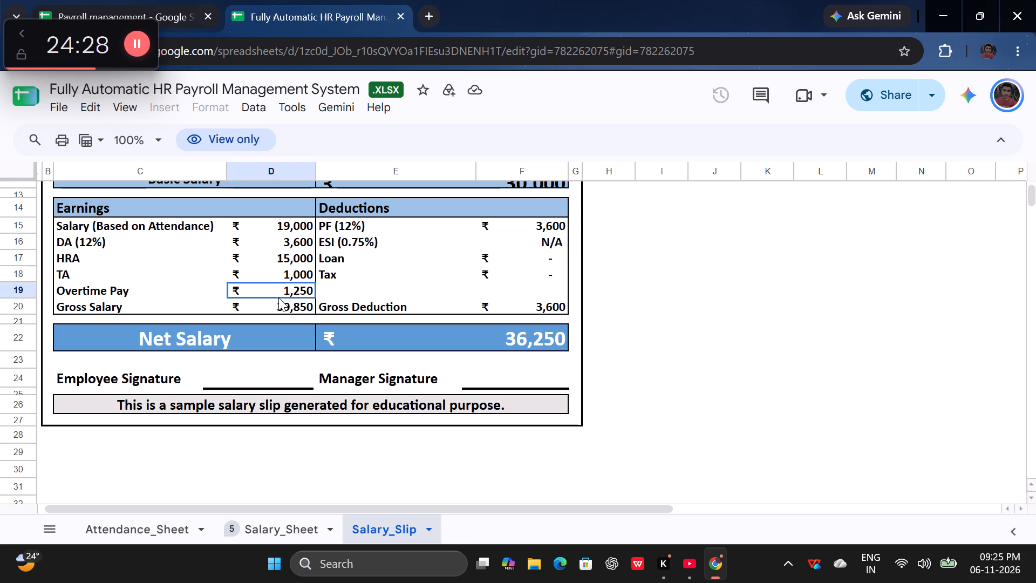
pyautogui.doubleClick(280, 297)
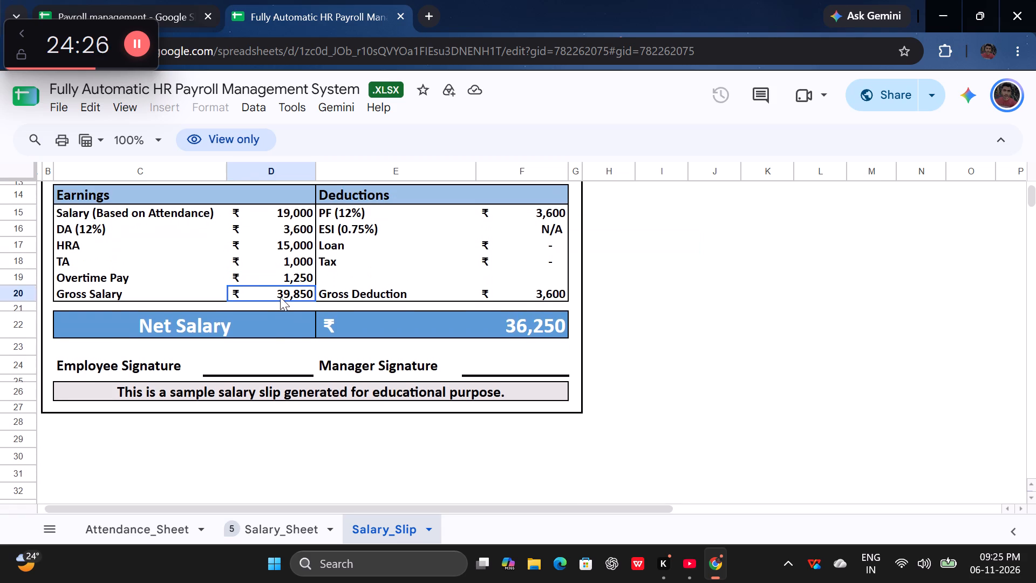
pyautogui.click(201, 302)
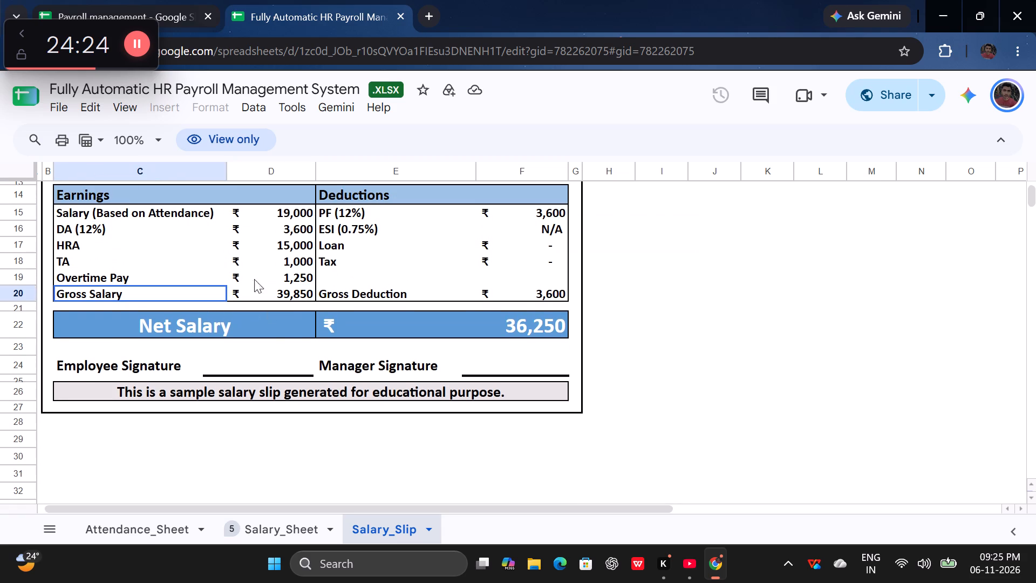
# Examine the Gross Deduction and PF (12%) formulas in the Deductions section and review the reference slip's overall layout.
pyautogui.hscroll(-1, 431, 293)
pyautogui.doubleClick(549, 293)
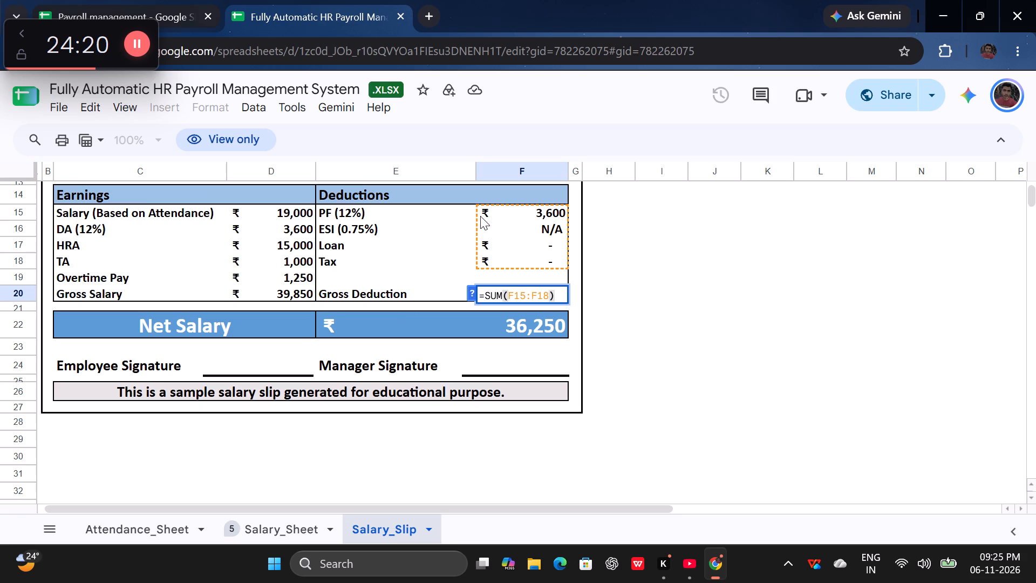
pyautogui.doubleClick(564, 208)
pyautogui.click(497, 239)
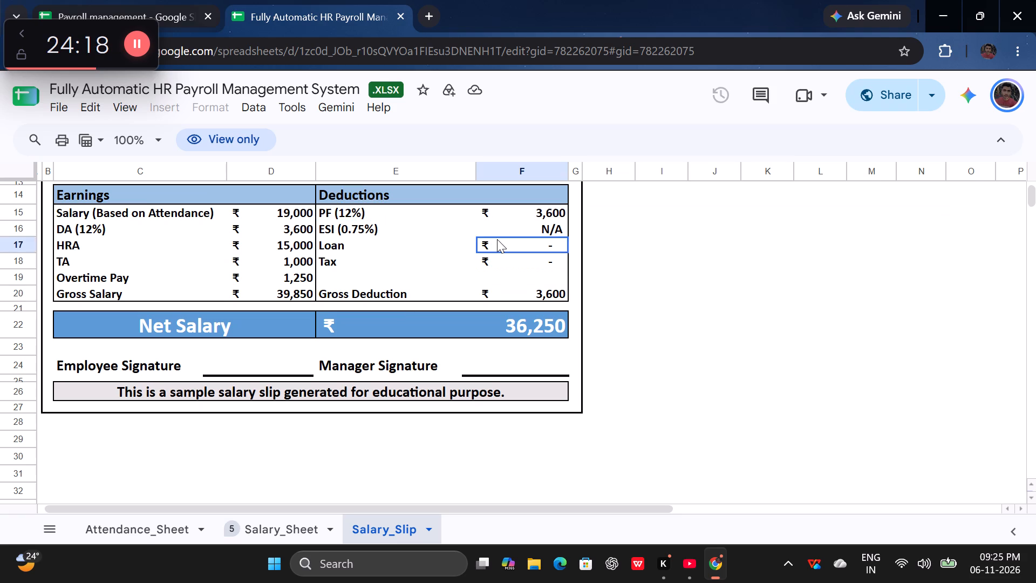
pyautogui.scroll(2, 343, 269)
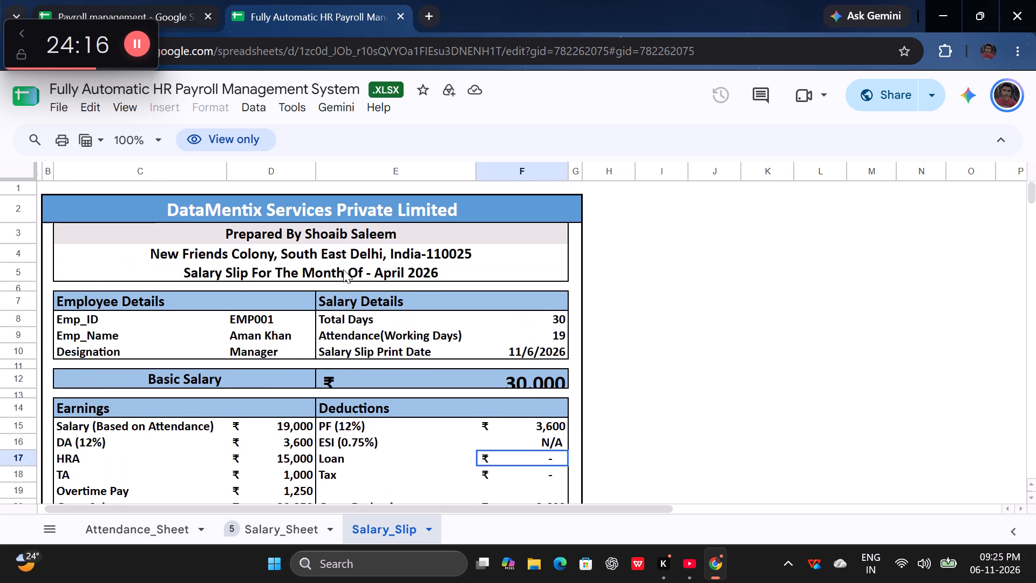
pyautogui.scroll(1, 343, 269)
pyautogui.scroll(-1, 343, 269)
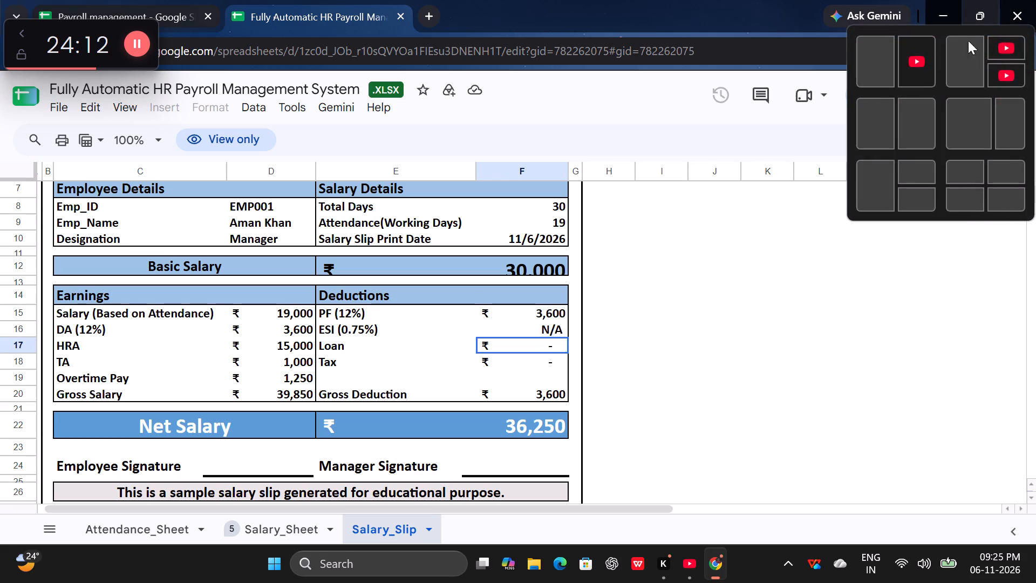
# Return to Sheet4 of the Payroll management spreadsheet in the full-size browser window.
pyautogui.click(921, 121)
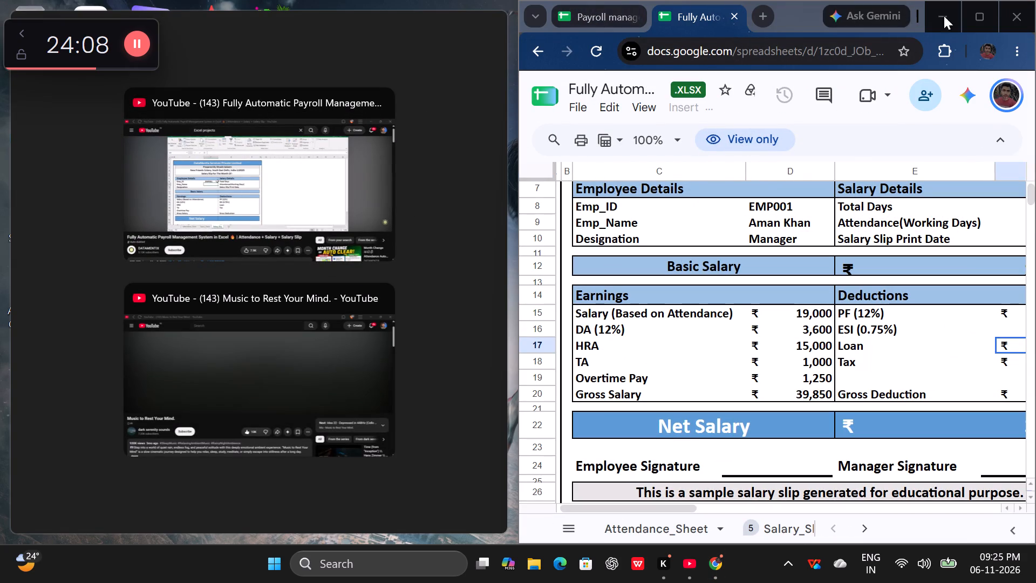
pyautogui.click(974, 14)
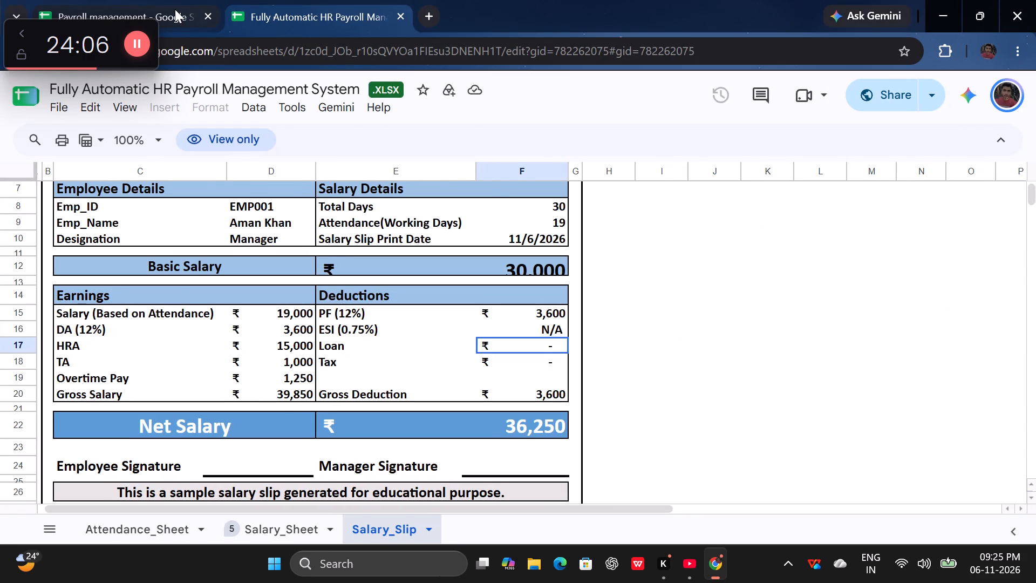
pyautogui.click(175, 9)
pyautogui.click(297, 19)
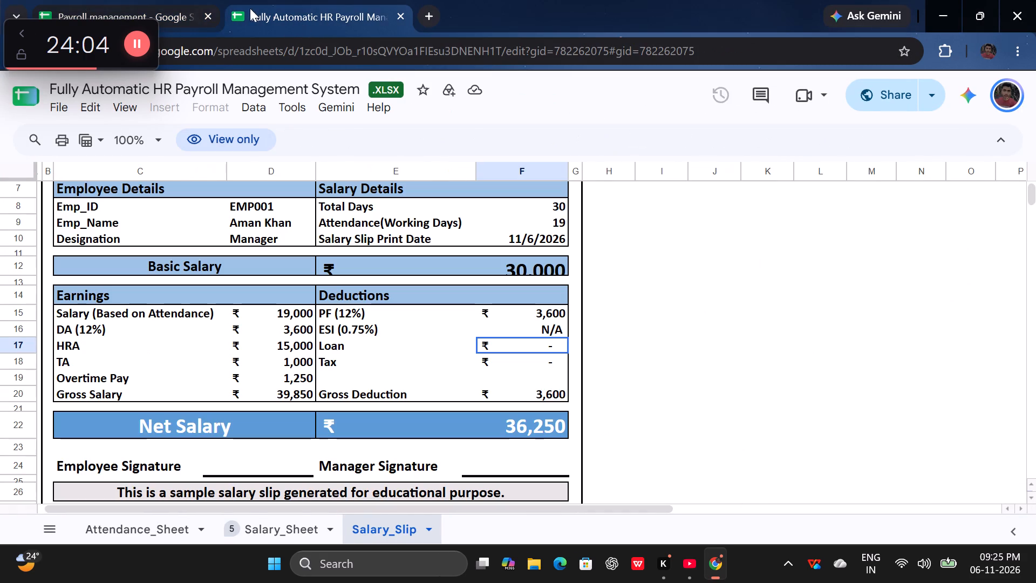
pyautogui.click(173, 11)
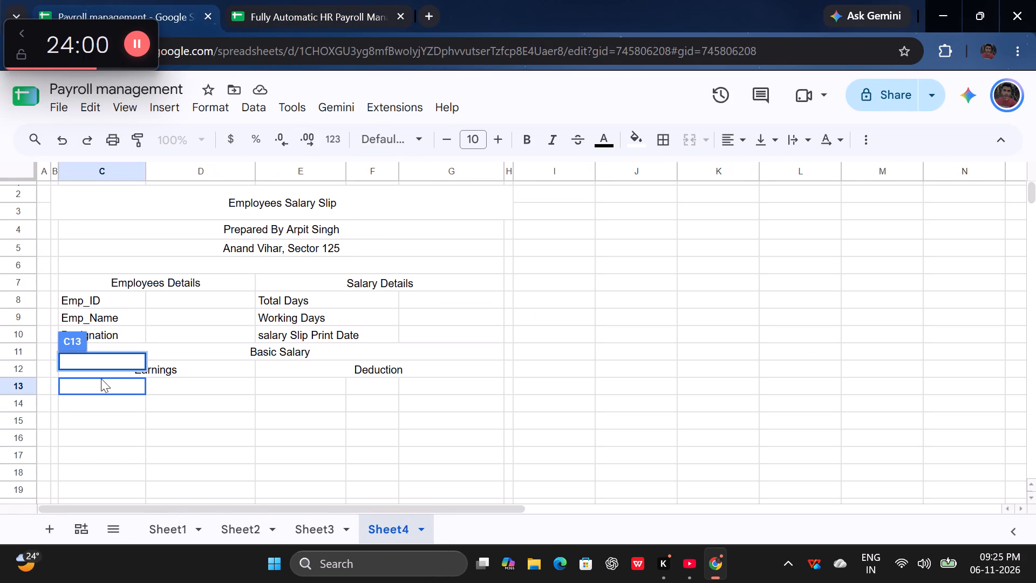
# Compare Sheet4 with the reference salary slip and widen column C slightly to make room for the Earnings labels.
pyautogui.click(292, 12)
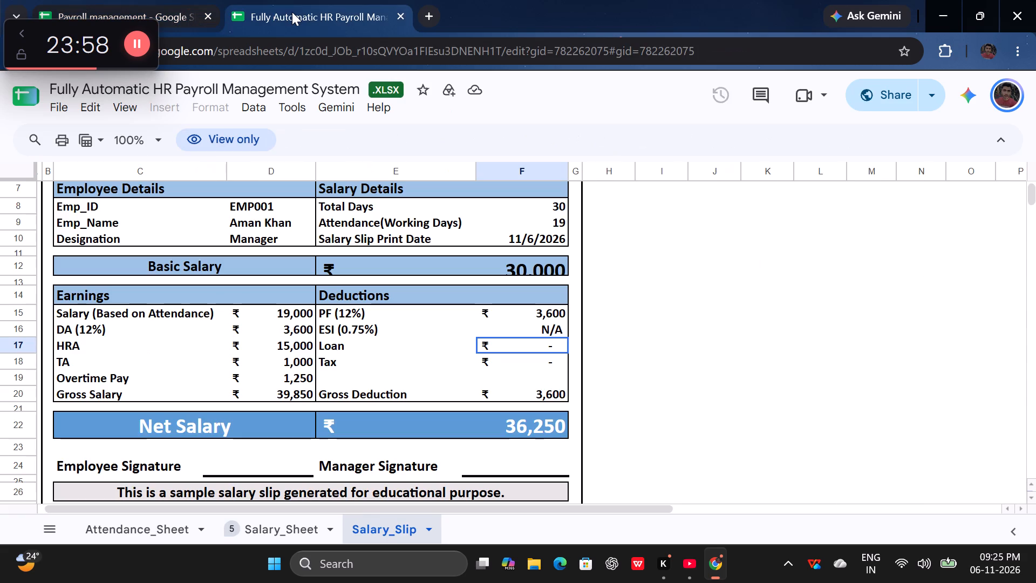
pyautogui.click(169, 14)
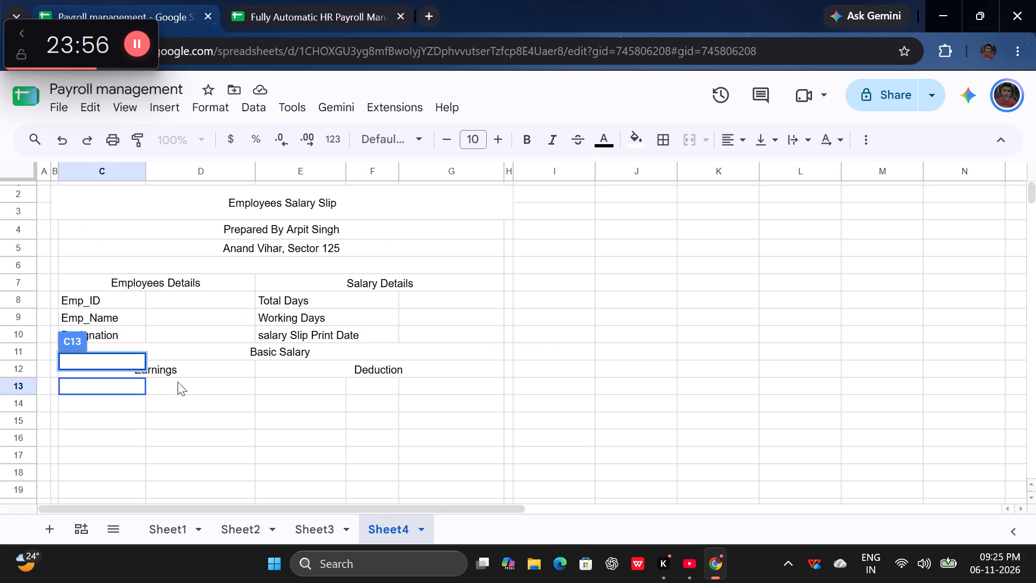
pyautogui.click(173, 388)
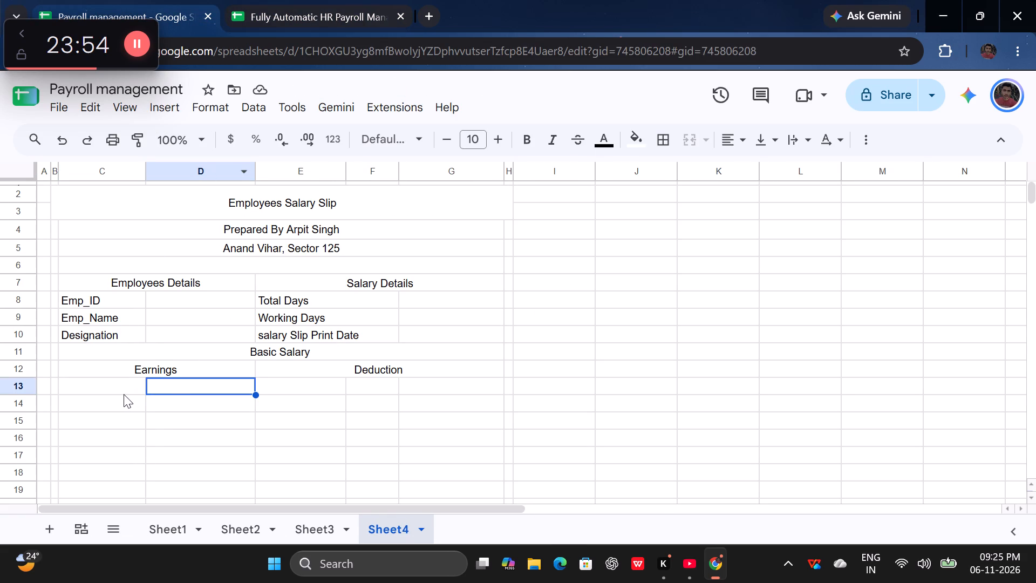
pyautogui.click(132, 395)
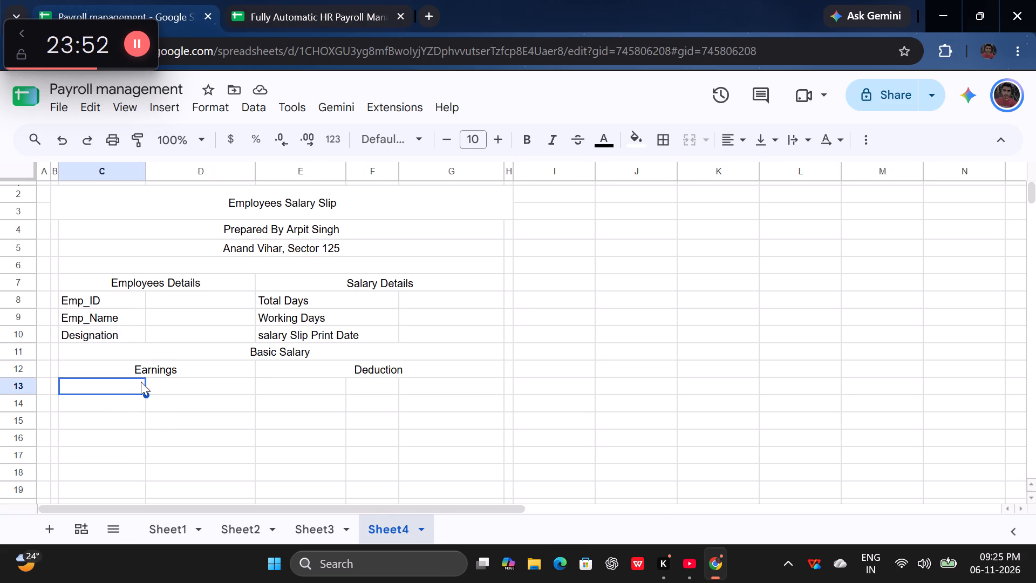
pyautogui.moveTo(144, 174); pyautogui.dragTo(152, 172)
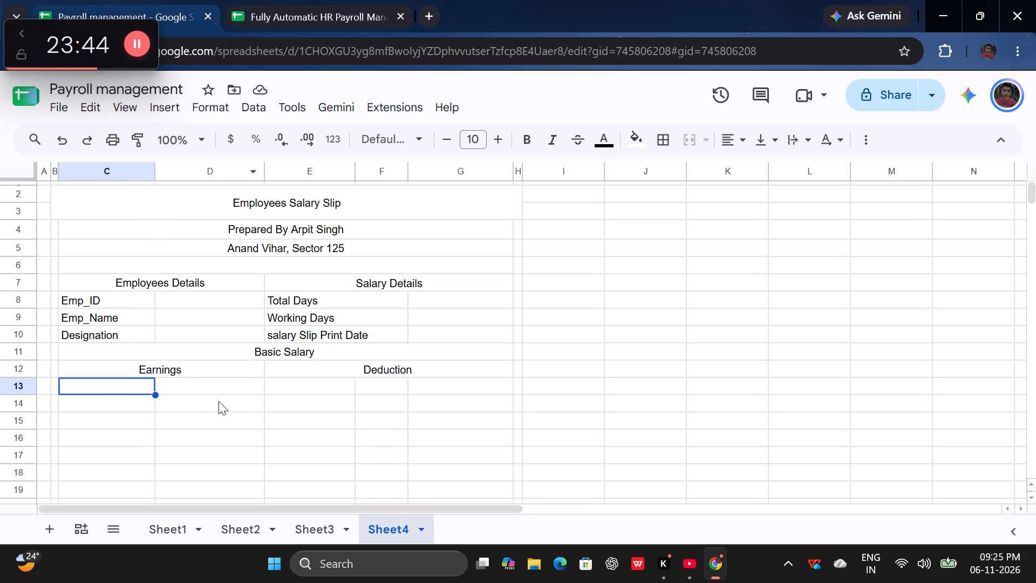
# Enter the labels "Salary" in C13 and "DA" in C14 under Earnings, following the reference slip.
pyautogui.click(276, 0)
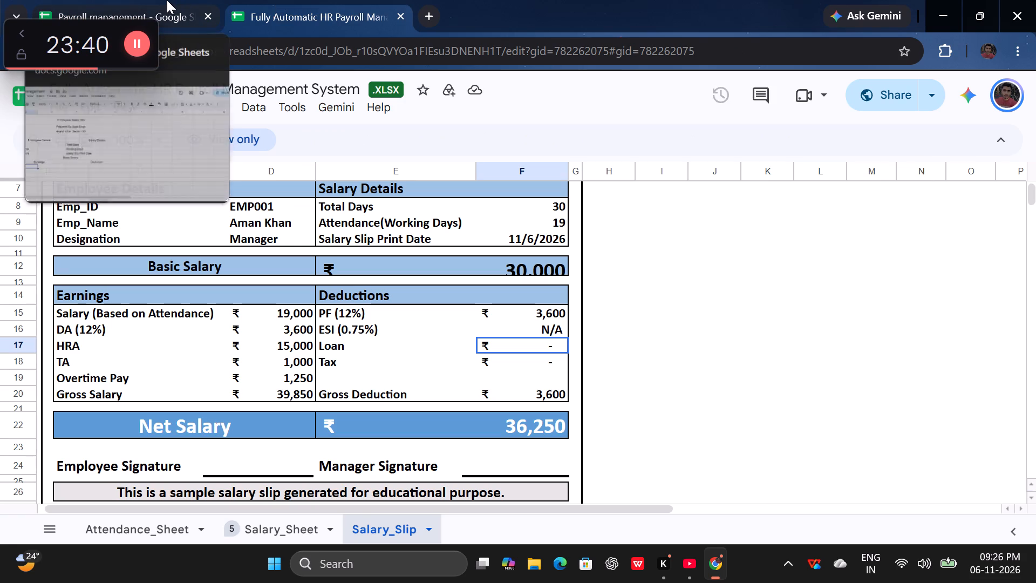
pyautogui.click(178, 20)
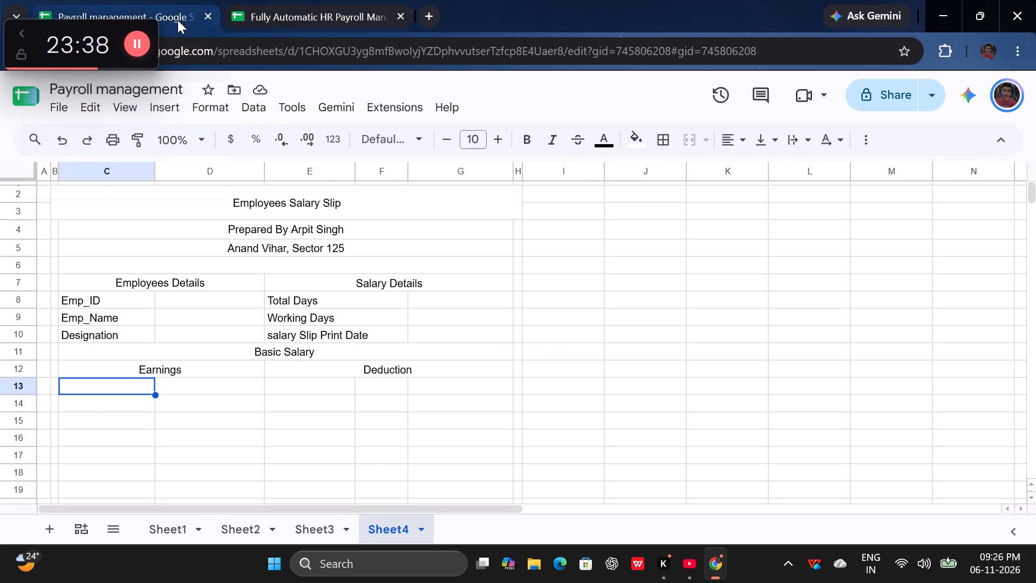
pyautogui.doubleClick(100, 387)
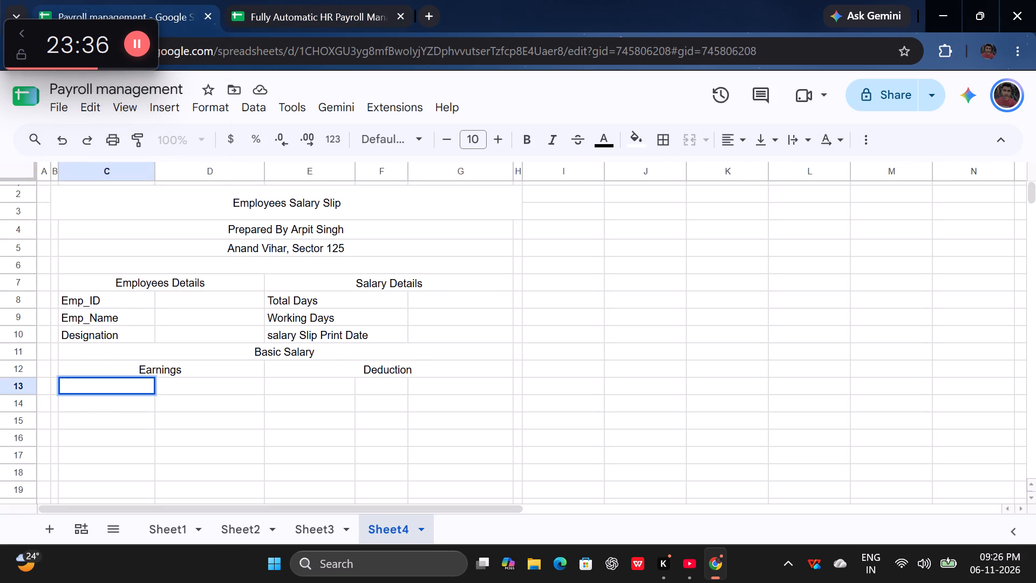
pyautogui.write('Sa')
pyautogui.write('lary')
pyautogui.press('space')
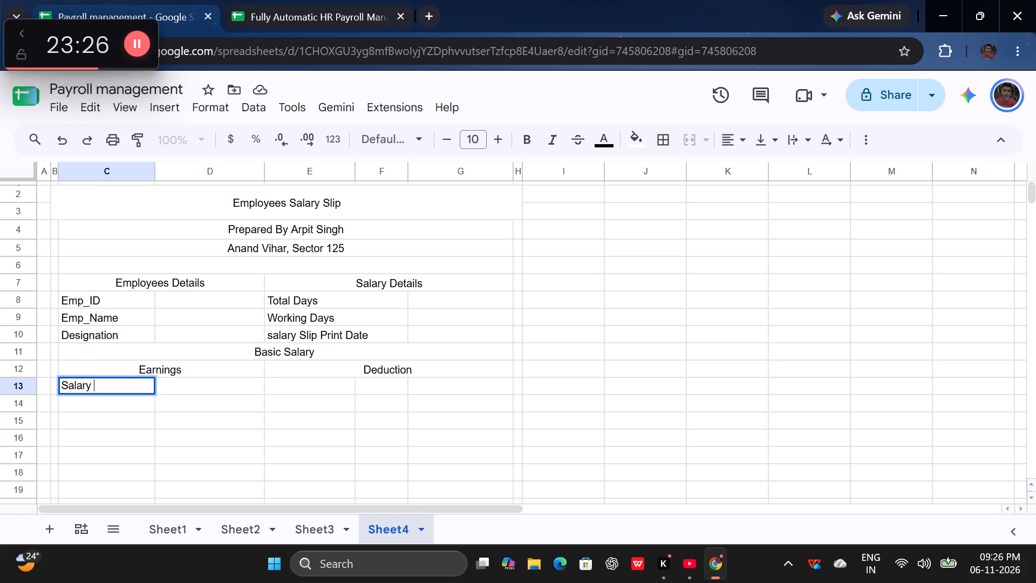
pyautogui.click(710, 573)
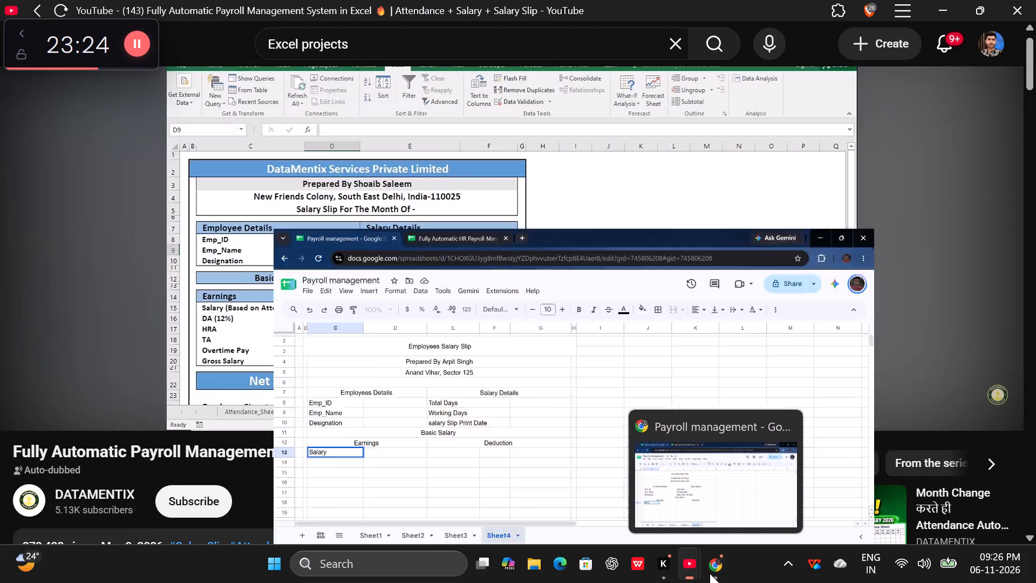
pyautogui.click(710, 573)
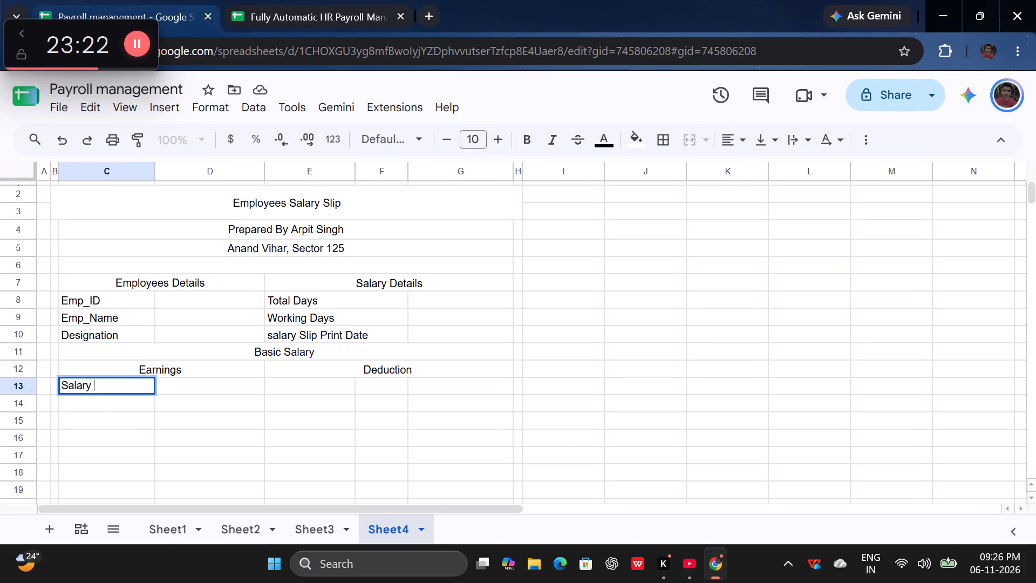
pyautogui.doubleClick(96, 406)
pyautogui.write('DA')
pyautogui.press('Return')
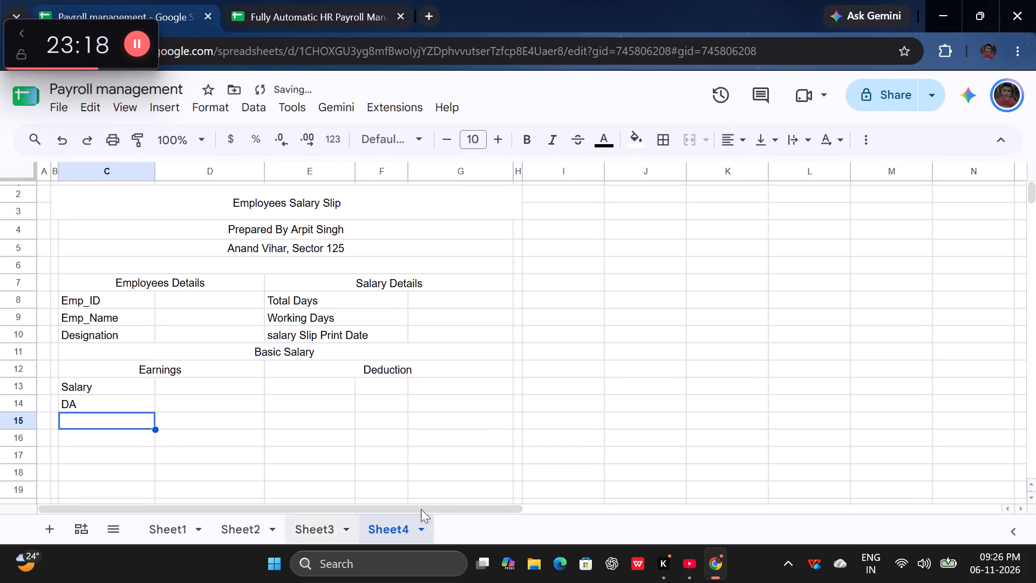
# Enter the labels "HRA" in C15 and "TA" in C16 under Earnings, checking them against the tutorial video.
pyautogui.click(719, 571)
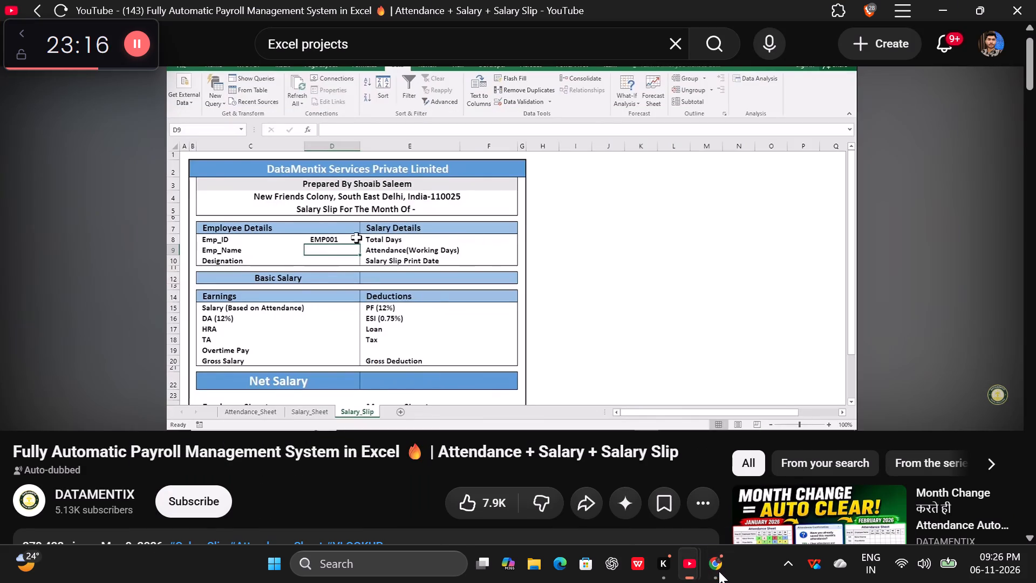
pyautogui.click(719, 571)
pyautogui.write('HRA')
pyautogui.press('Return')
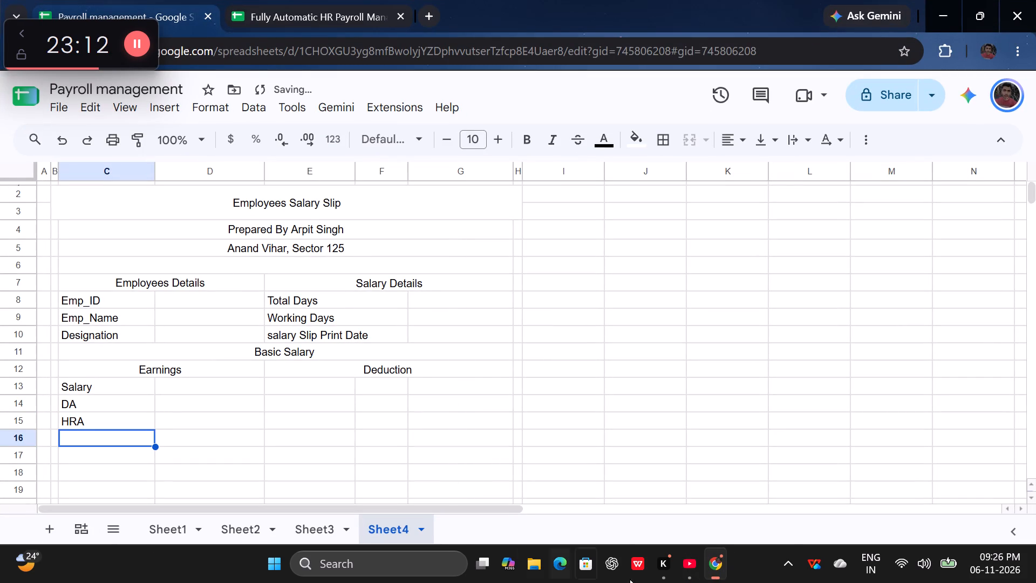
pyautogui.click(713, 562)
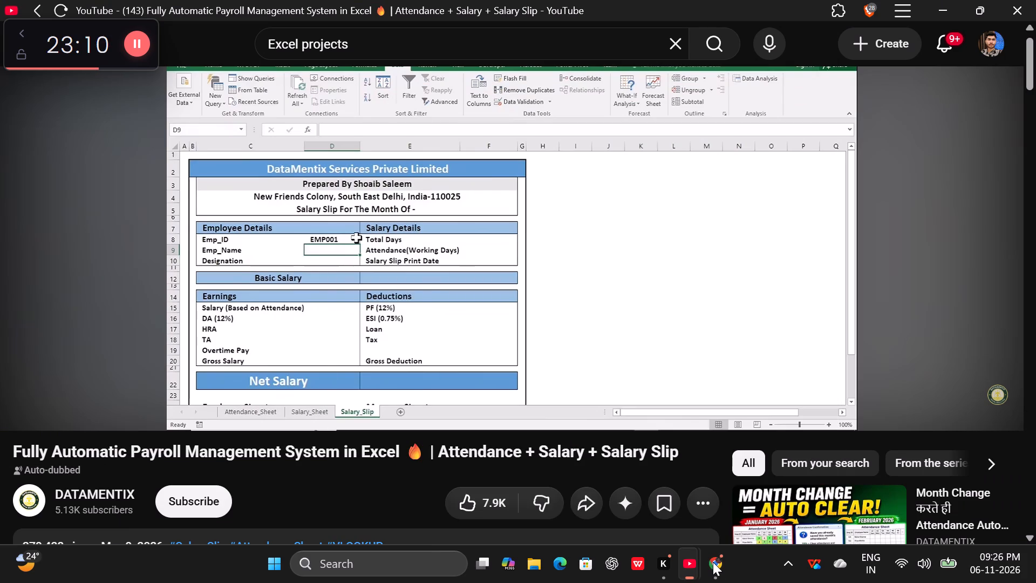
pyautogui.click(713, 562)
pyautogui.hotkey('shift', 't')
pyautogui.keyDown('shift'); pyautogui.click(292, 462); pyautogui.keyUp('shift')
pyautogui.hotkey('shift', 'a')
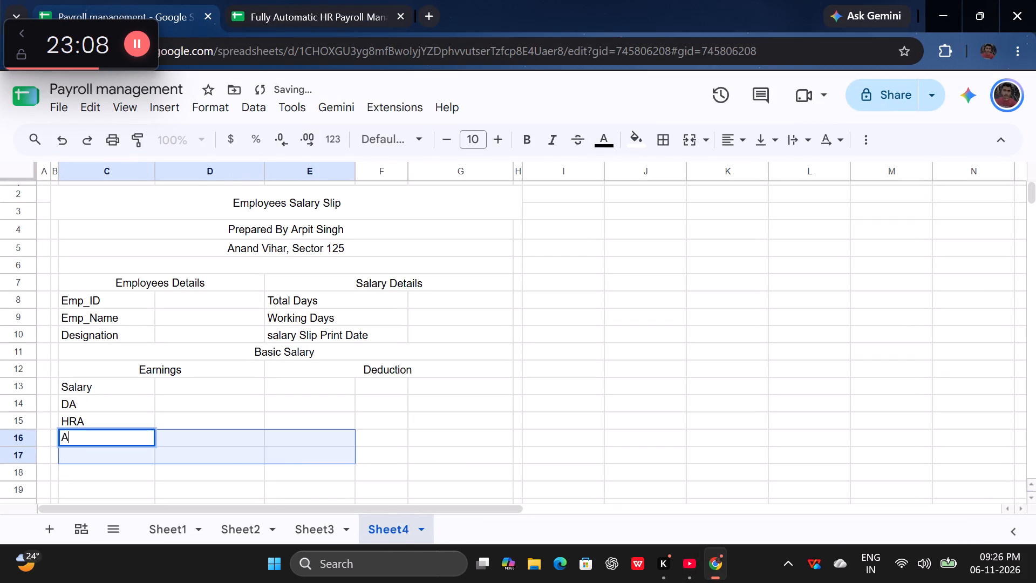
pyautogui.press('BackSpace')
pyautogui.write('TA')
pyautogui.press('Return')
pyautogui.hscroll(-1, 335, 436)
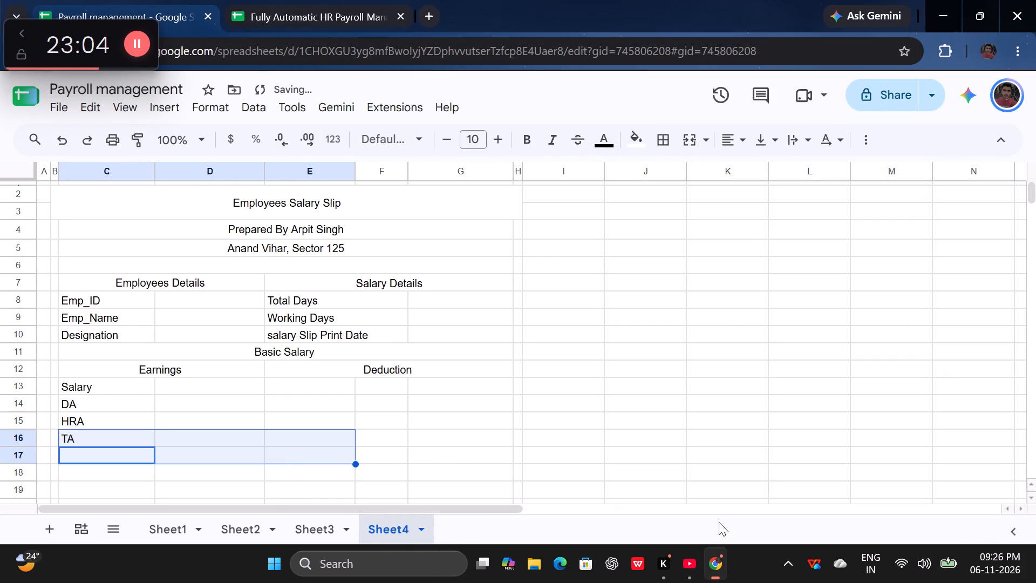
pyautogui.hscroll(-1, 719, 522)
# Check the tutorial video's Earnings list and enter the label "Overtime Pay" in C17.
pyautogui.click(718, 567)
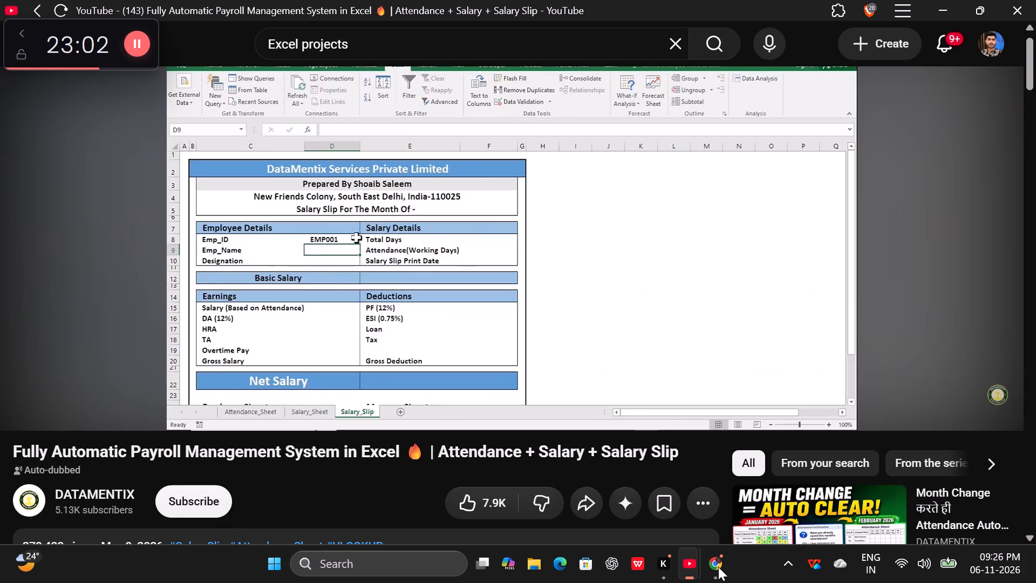
pyautogui.click(718, 567)
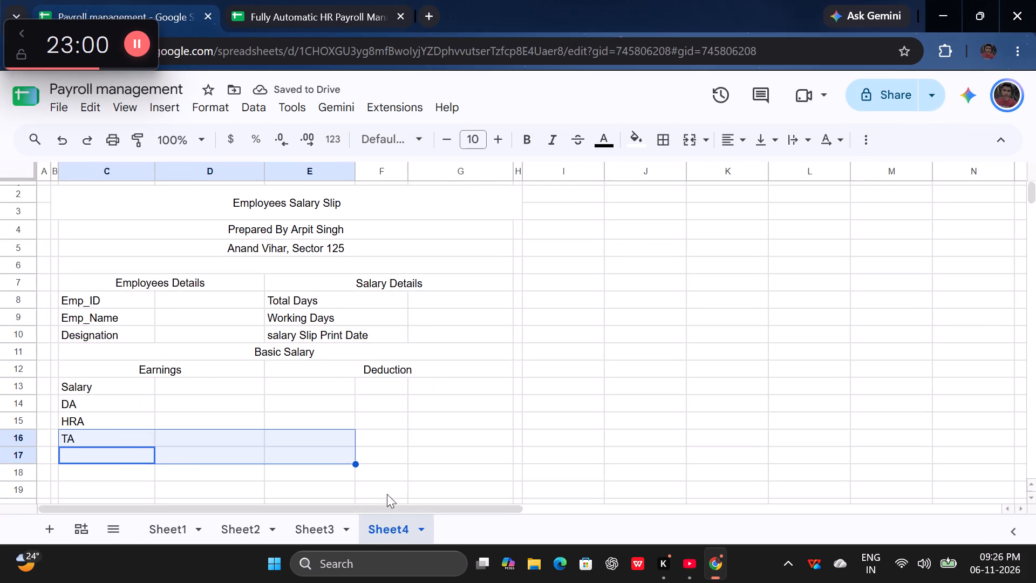
pyautogui.click(118, 457)
pyautogui.hotkey('shift', 'o')
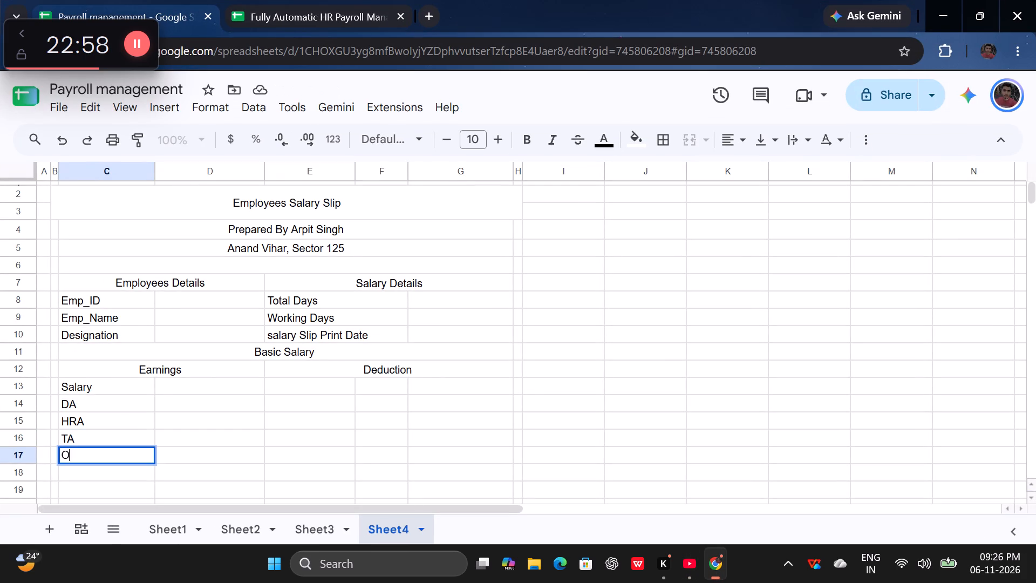
pyautogui.write('vertime PA')
pyautogui.press('BackSpace')
pyautogui.write('ay')
pyautogui.press('Return')
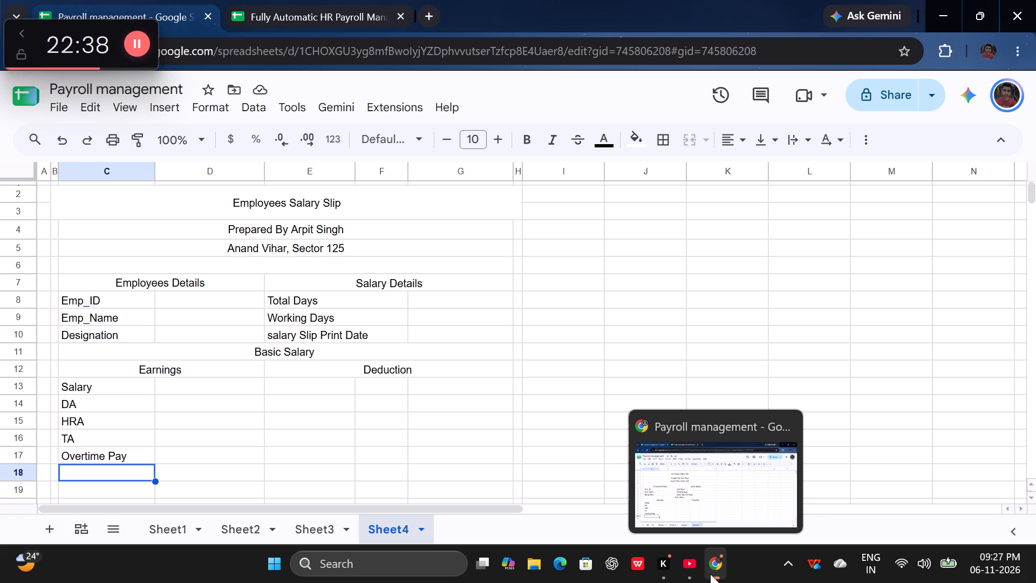
# Check the tutorial video's last Earnings row and enter the label "Gross Salry" in C18.
pyautogui.click(710, 574)
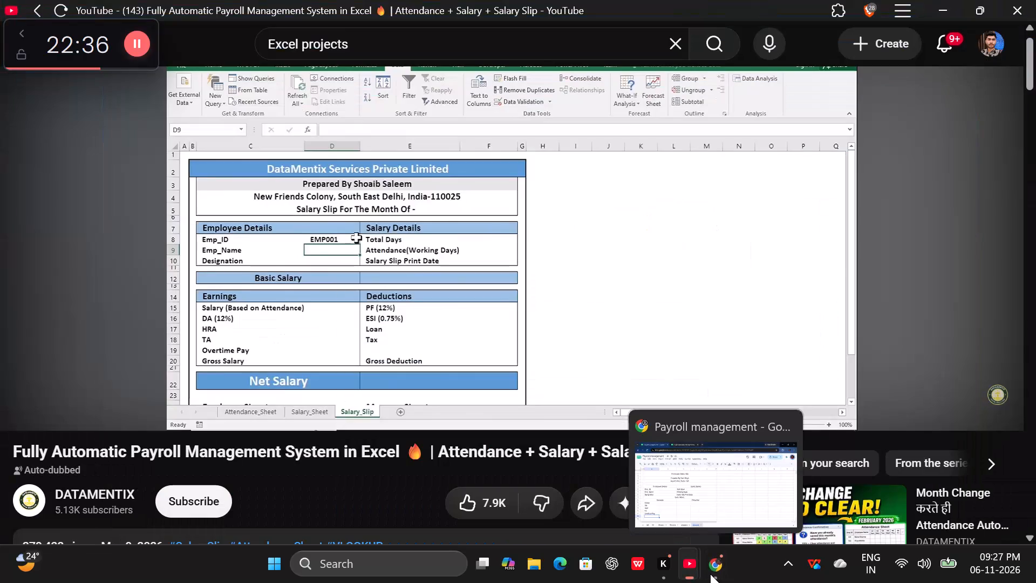
pyautogui.click(710, 574)
pyautogui.click(710, 574)
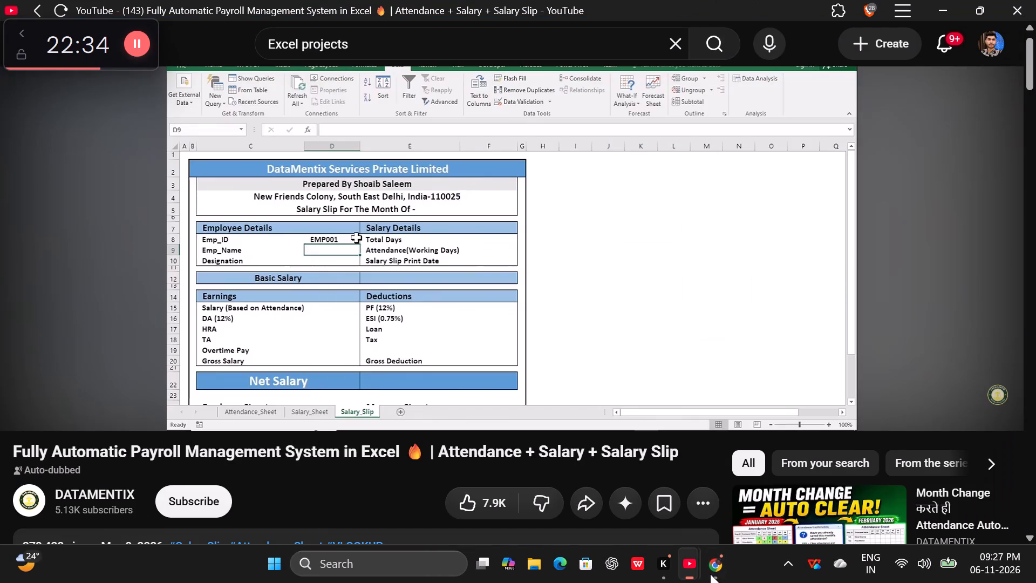
pyautogui.click(710, 574)
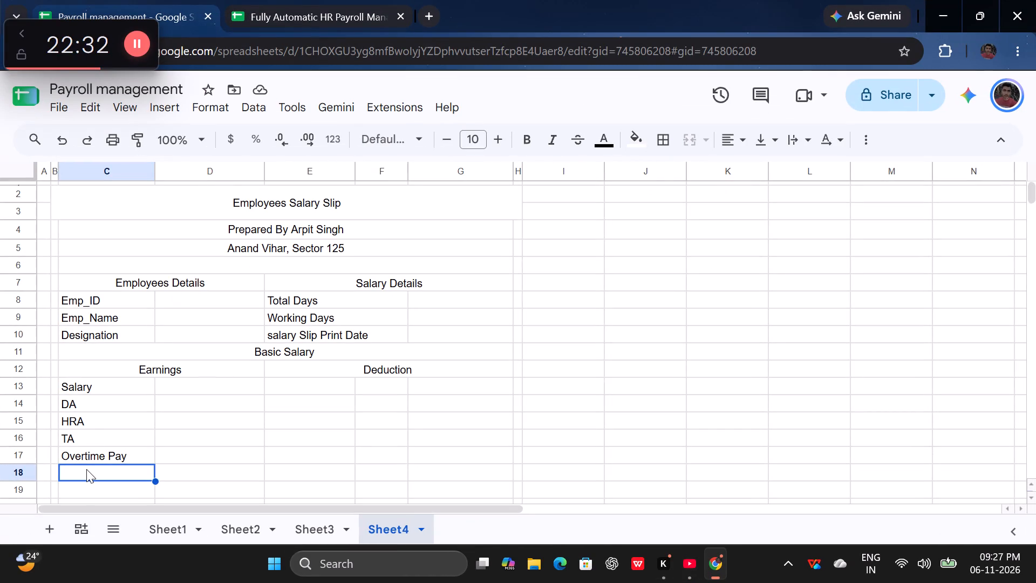
pyautogui.doubleClick(86, 469)
pyautogui.write('Gross Salr')
pyautogui.write('y')
pyautogui.press('space')
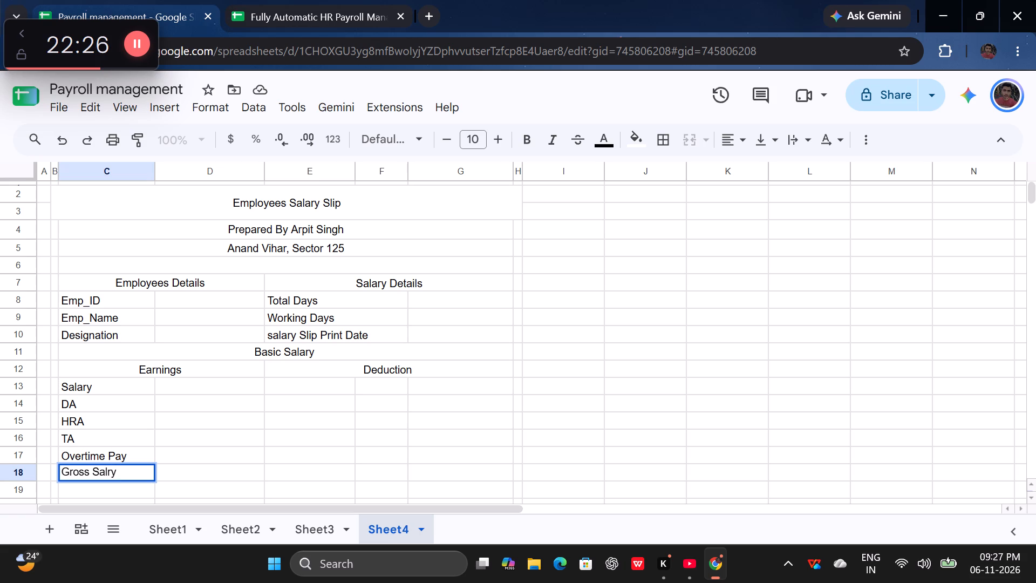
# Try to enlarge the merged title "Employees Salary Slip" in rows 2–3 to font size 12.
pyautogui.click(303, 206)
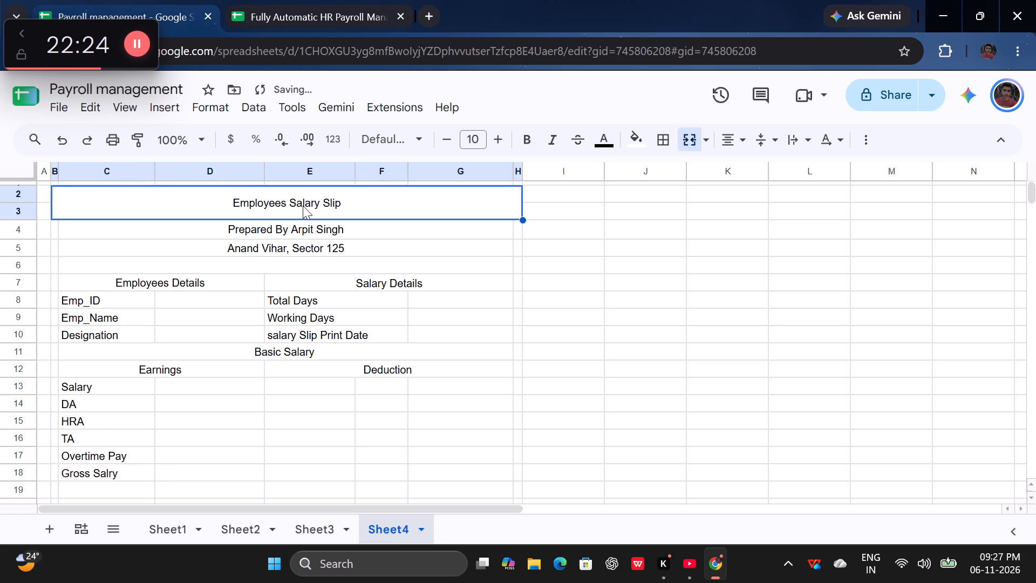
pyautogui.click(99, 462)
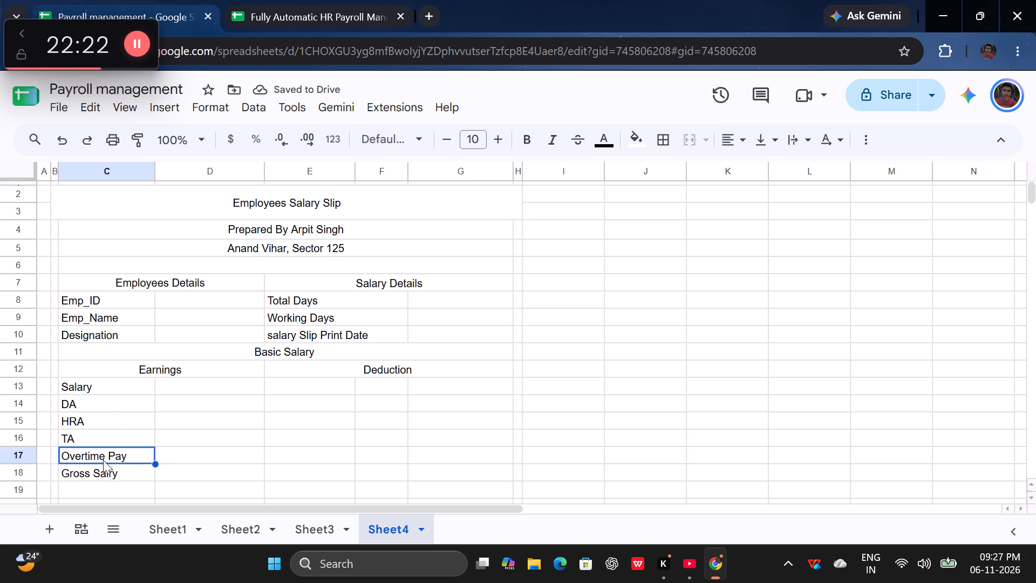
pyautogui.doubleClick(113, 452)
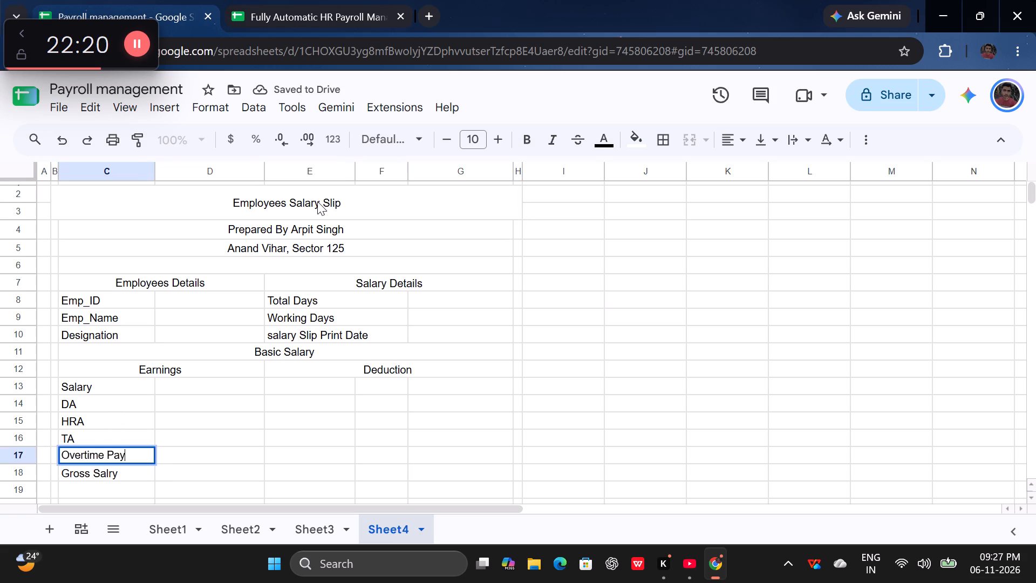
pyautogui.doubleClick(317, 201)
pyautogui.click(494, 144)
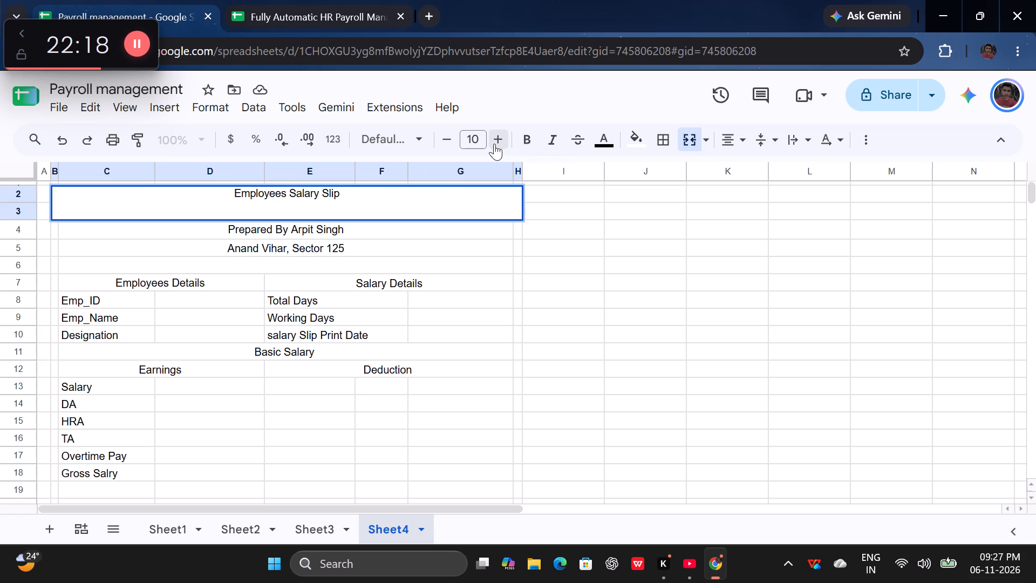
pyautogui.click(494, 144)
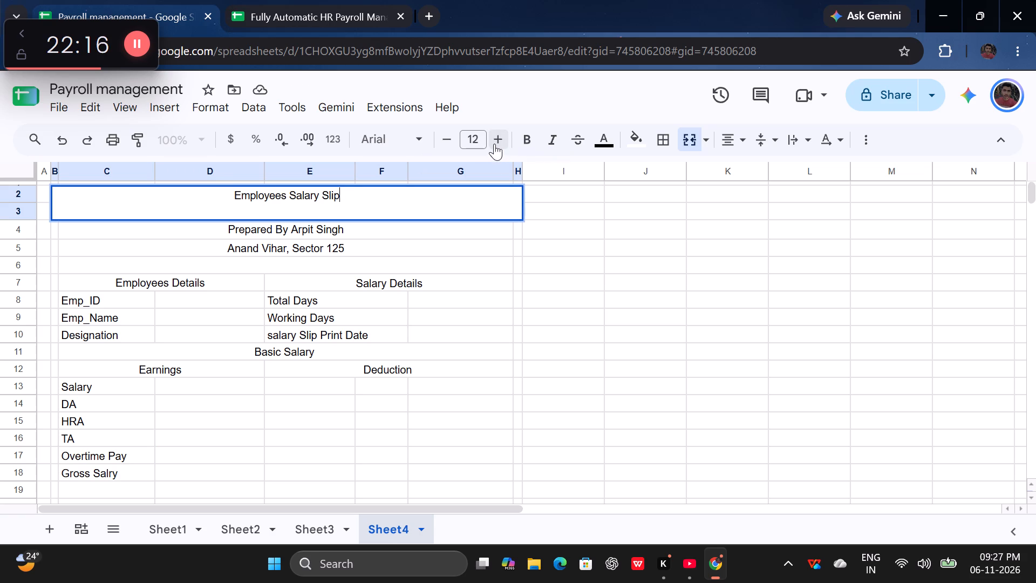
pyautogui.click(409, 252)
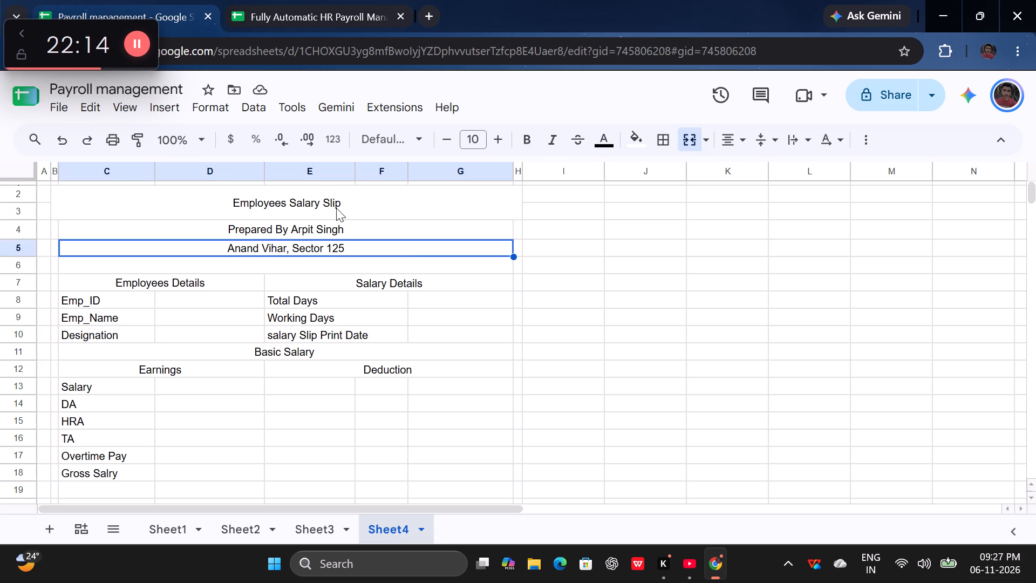
# Set the whole "Employees Salary Slip" title text in rows 2–3 to font size 12.
pyautogui.doubleClick(336, 208)
pyautogui.moveTo(346, 194); pyautogui.dragTo(234, 198)
pyautogui.click(498, 144)
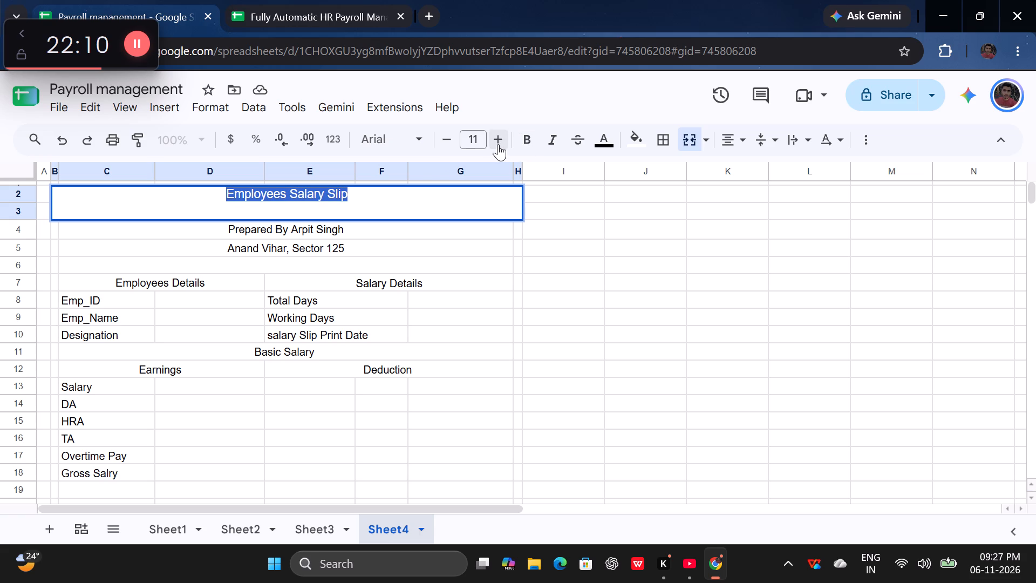
pyautogui.click(498, 144)
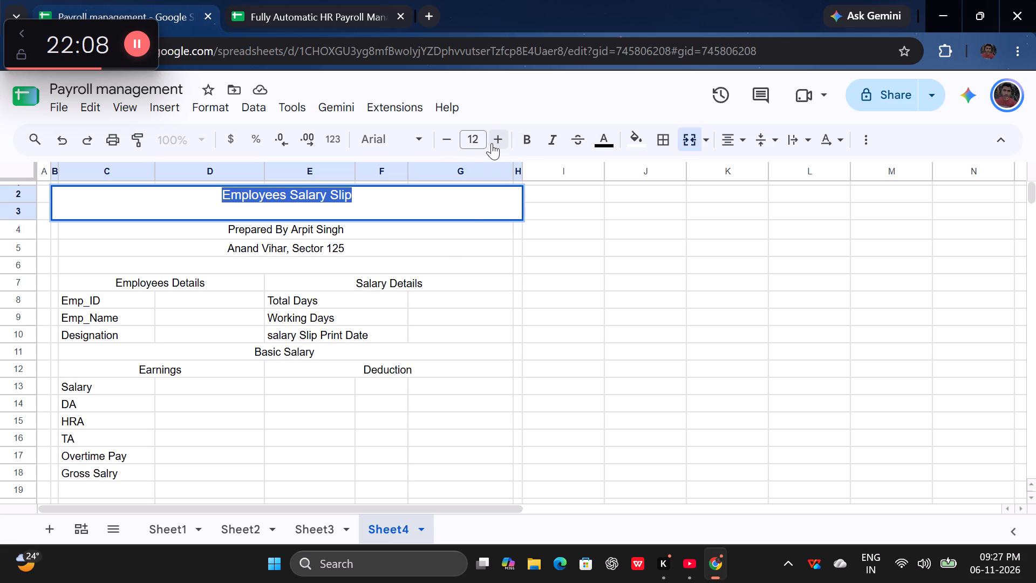
pyautogui.click(378, 235)
pyautogui.click(347, 207)
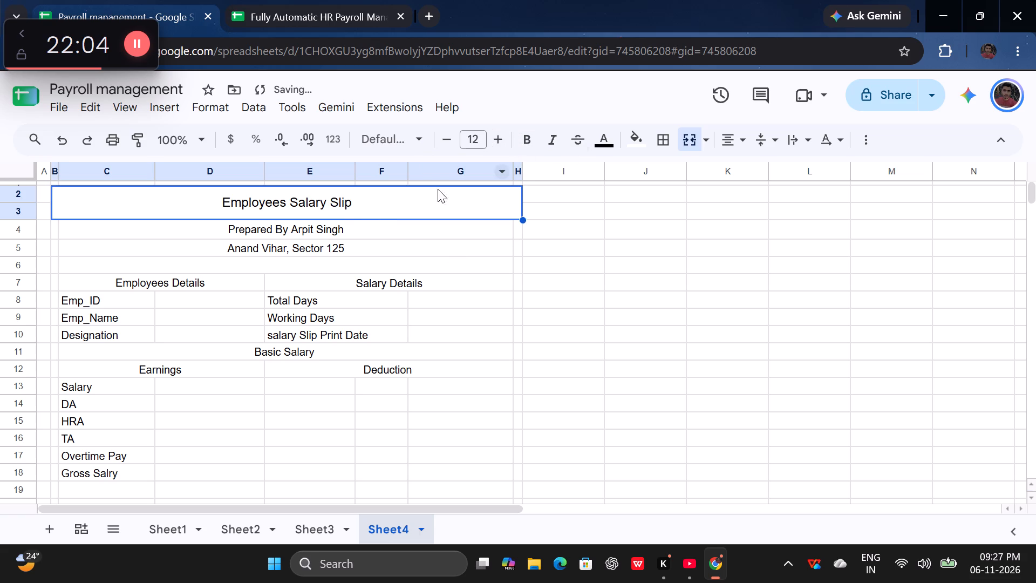
pyautogui.moveTo(364, 205); pyautogui.dragTo(359, 194)
pyautogui.click(359, 194)
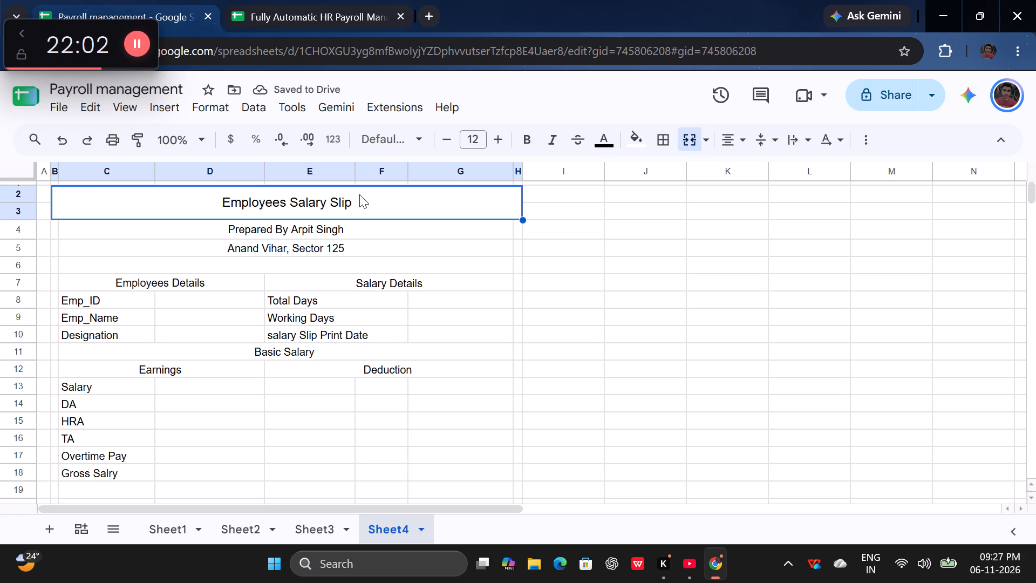
# Switch to Sheet3 and look over the payroll table's headings and formatting.
pyautogui.scroll(-1, 304, 358)
pyautogui.scroll(1, 276, 358)
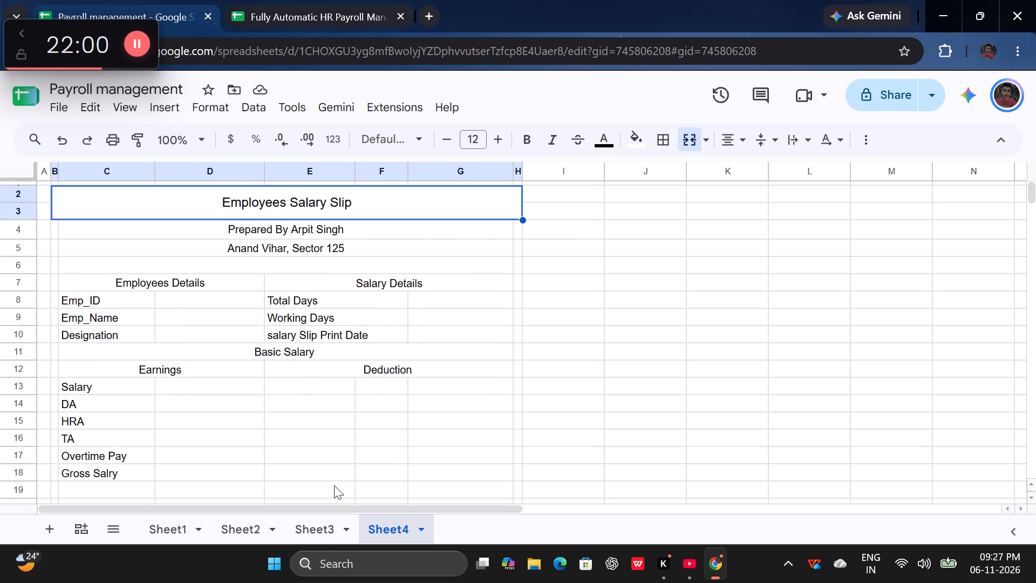
pyautogui.click(319, 534)
pyautogui.scroll(1, 550, 349)
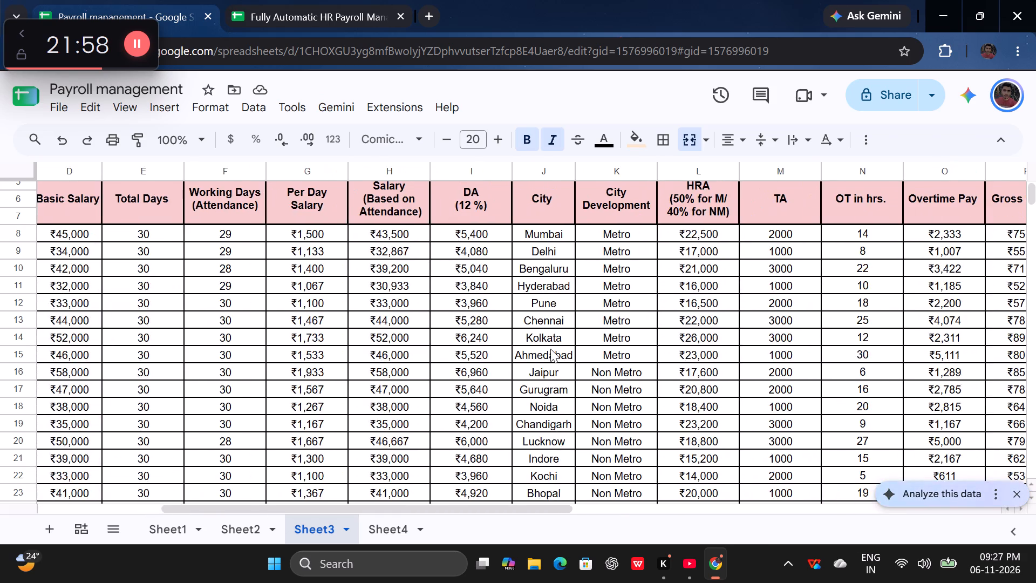
# Examine the Employee Salary Sheet's columns on Sheet3, including the formulas behind HRA and City Development in row 8.
pyautogui.scroll(2, 550, 349)
pyautogui.hscroll(3, 550, 349)
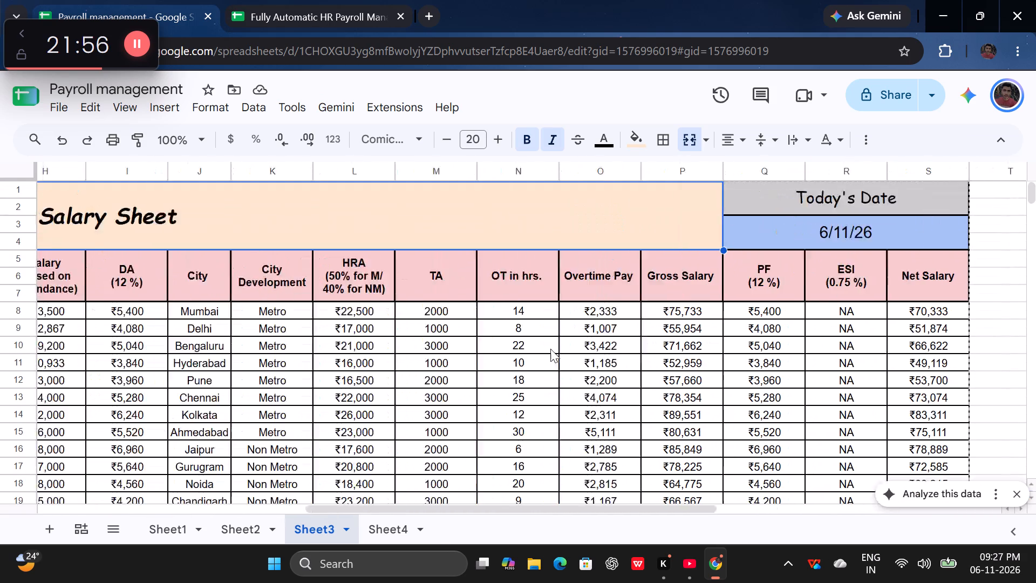
pyautogui.hscroll(3, 550, 349)
pyautogui.hscroll(-1, 578, 315)
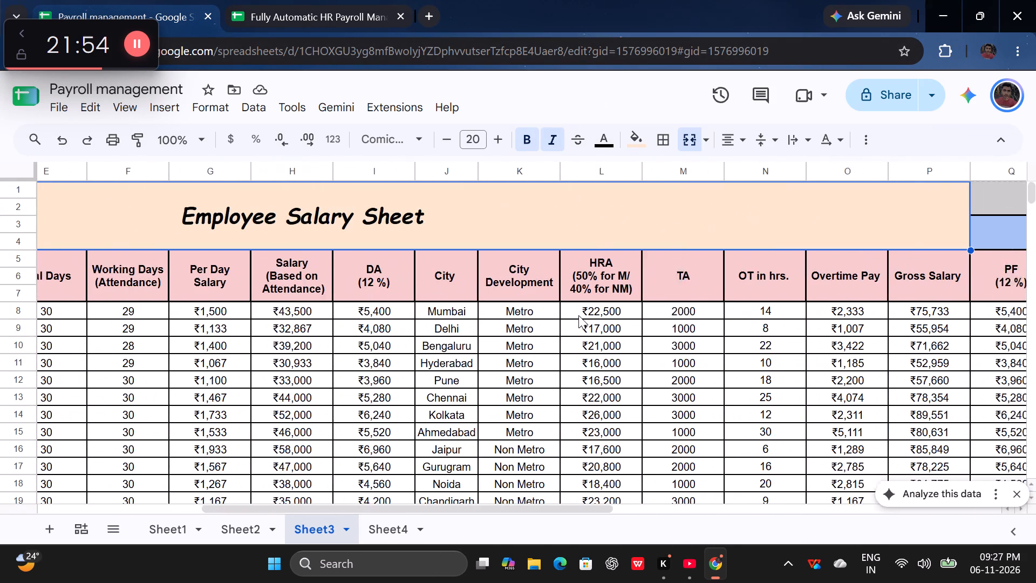
pyautogui.hscroll(-3, 578, 315)
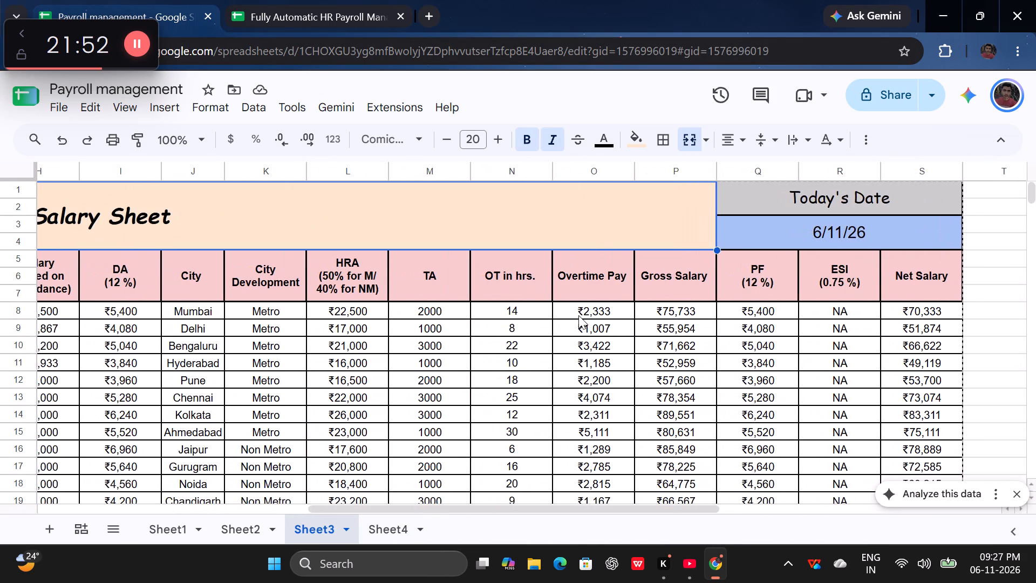
pyautogui.hscroll(-1, 578, 315)
pyautogui.hscroll(3, 578, 315)
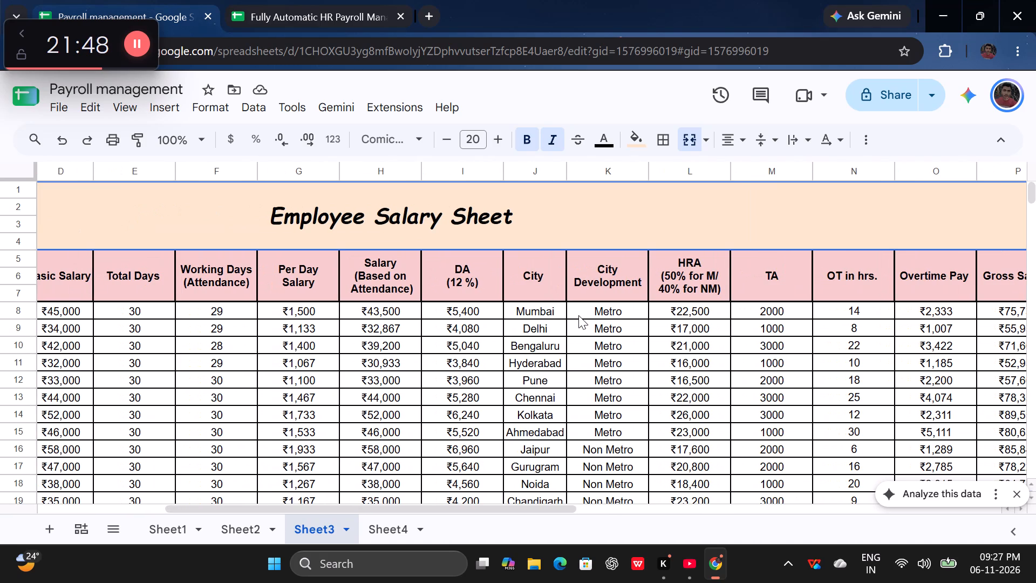
pyautogui.scroll(-1, 578, 315)
pyautogui.doubleClick(683, 284)
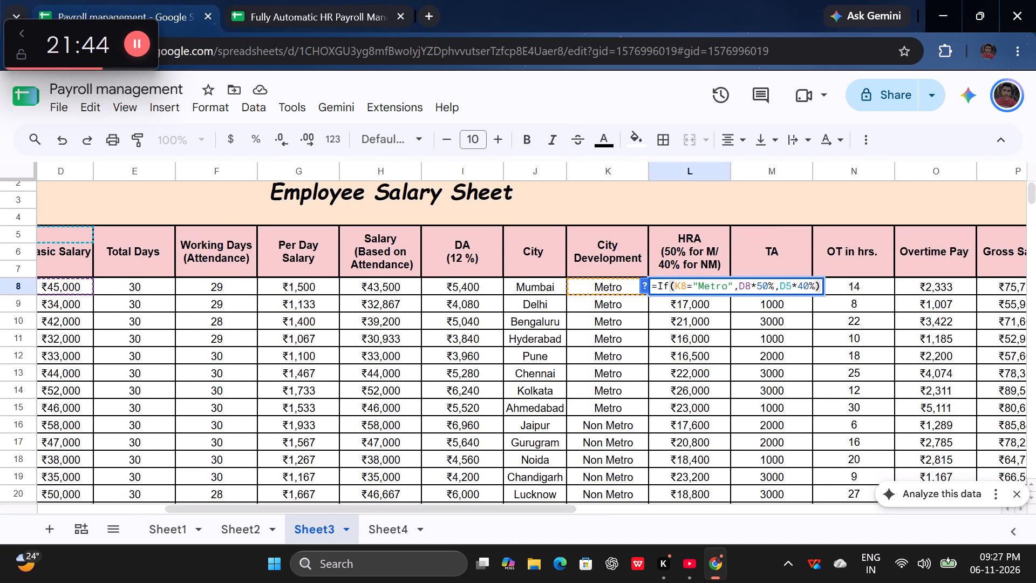
pyautogui.doubleClick(622, 282)
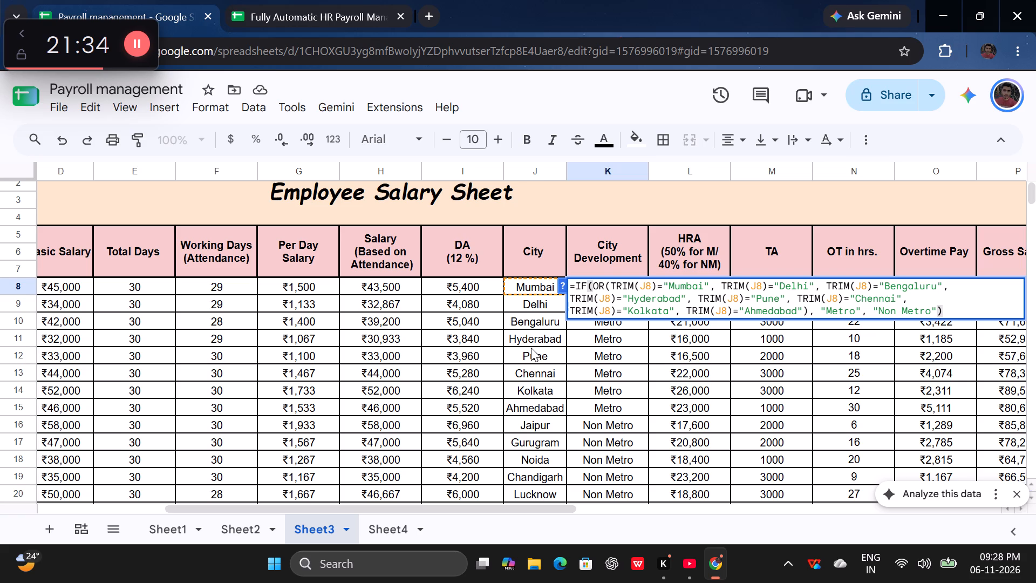
pyautogui.click(616, 355)
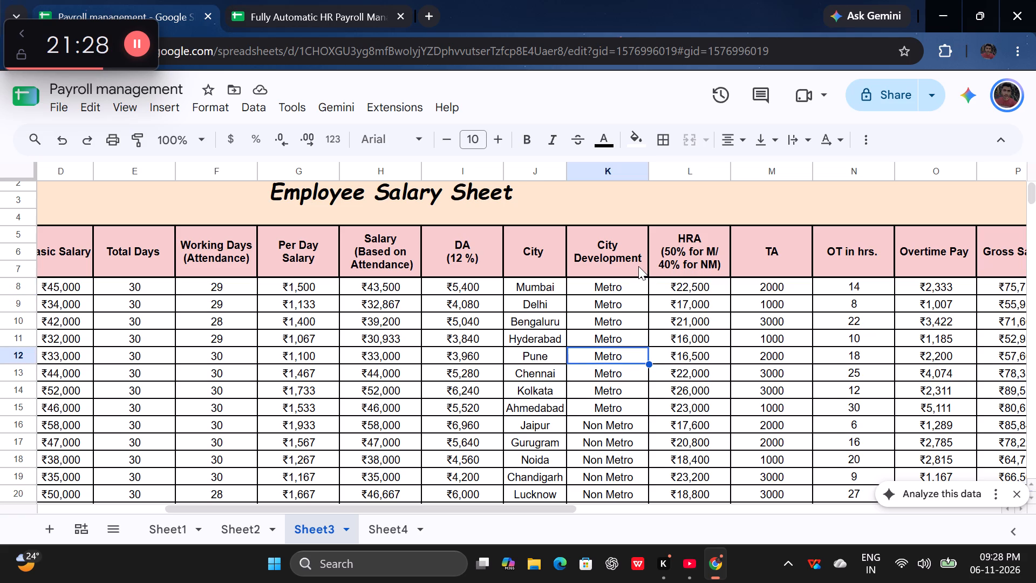
# Change the "City Development" header in column K of the Employee Salary Sheet to "City Status".
pyautogui.doubleClick(638, 266)
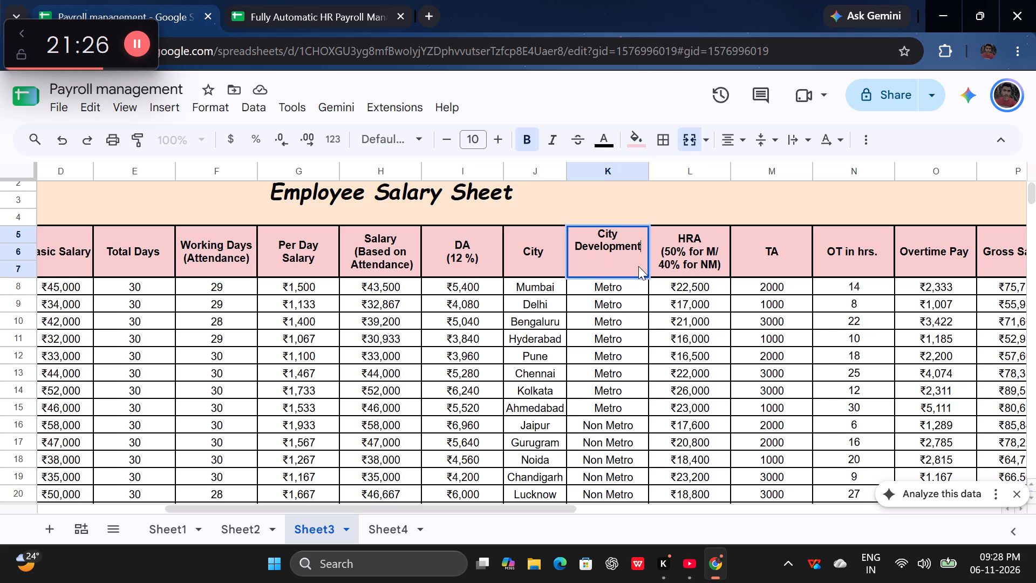
pyautogui.press('BackSpace')
pyautogui.press('BackSpace')
pyautogui.press('BackSpace')
pyautogui.press('BackSpace')
pyautogui.press('BackSpace')
pyautogui.press('BackSpace')
pyautogui.press('BackSpace')
pyautogui.press('BackSpace')
pyautogui.press('BackSpace')
pyautogui.press('BackSpace')
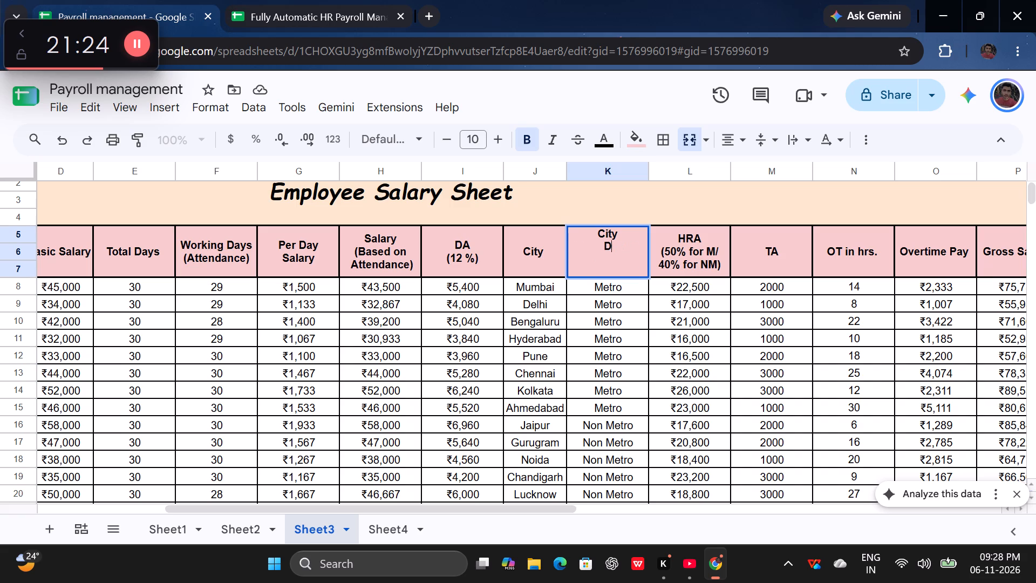
pyautogui.press('BackSpace')
pyautogui.hotkey('shift', 's')
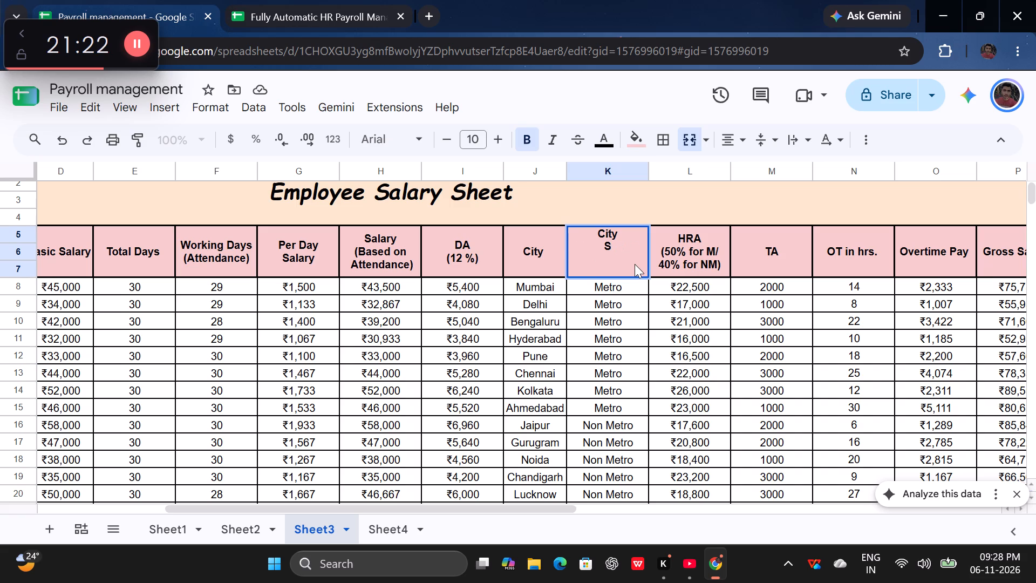
pyautogui.write('tatus')
pyautogui.press('Return')
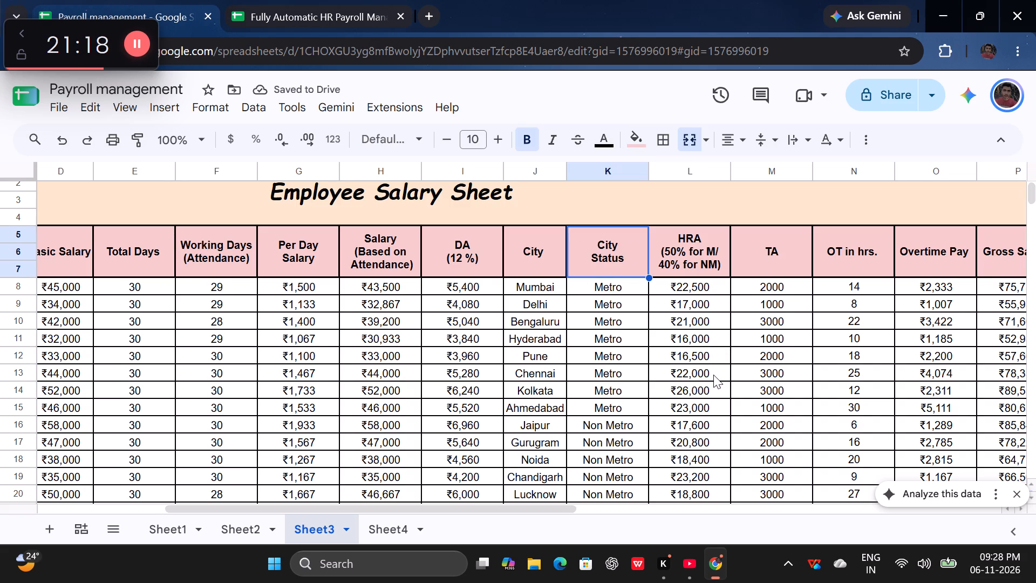
# Look over the Employee Salary Sheet's columns on Sheet3, across to Net Salary and back to the employee names.
pyautogui.hscroll(1, 713, 375)
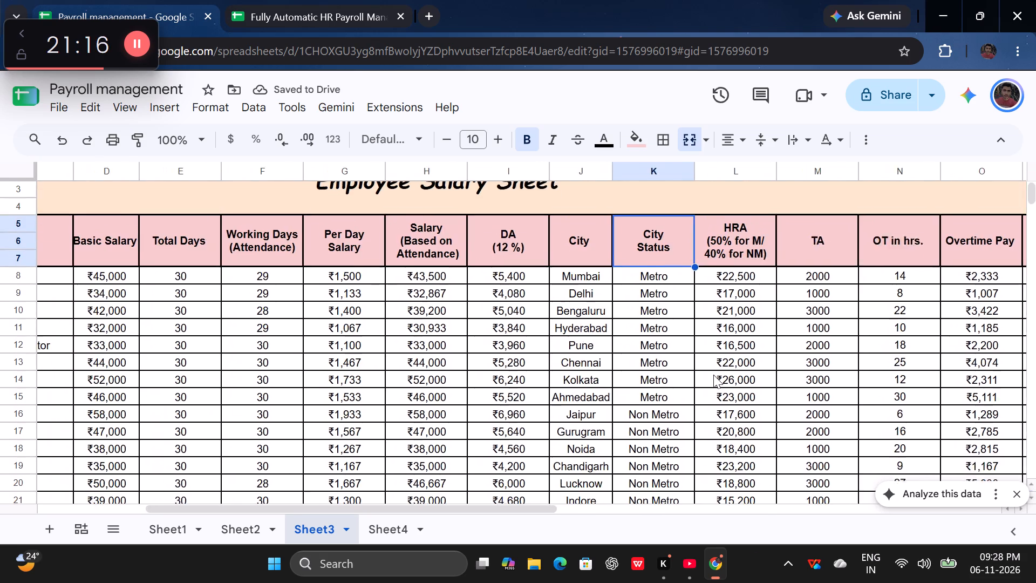
pyautogui.hscroll(1, 713, 375)
pyautogui.hscroll(-3, 713, 375)
pyautogui.scroll(1, 713, 375)
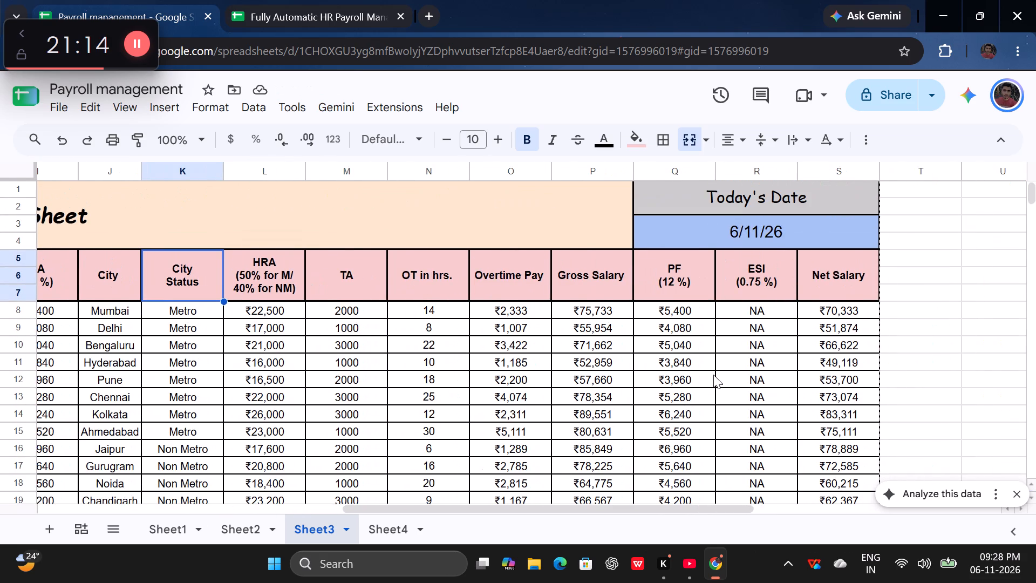
pyautogui.scroll(1, 713, 375)
pyautogui.hscroll(4, 713, 375)
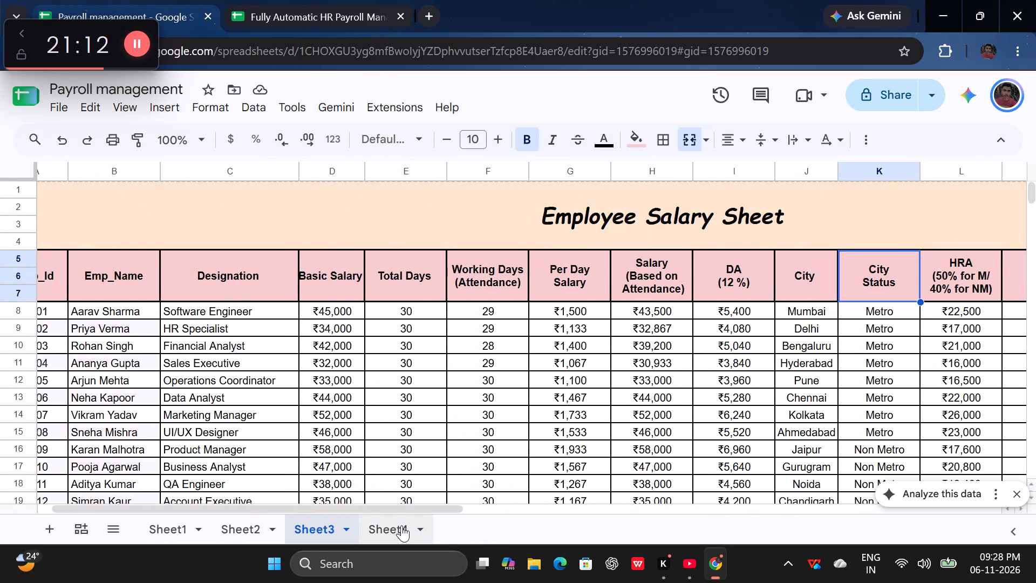
# Compare the salary slip on Sheet4 with the tutorial video's slip, checking the rows under Deductions.
pyautogui.click(401, 525)
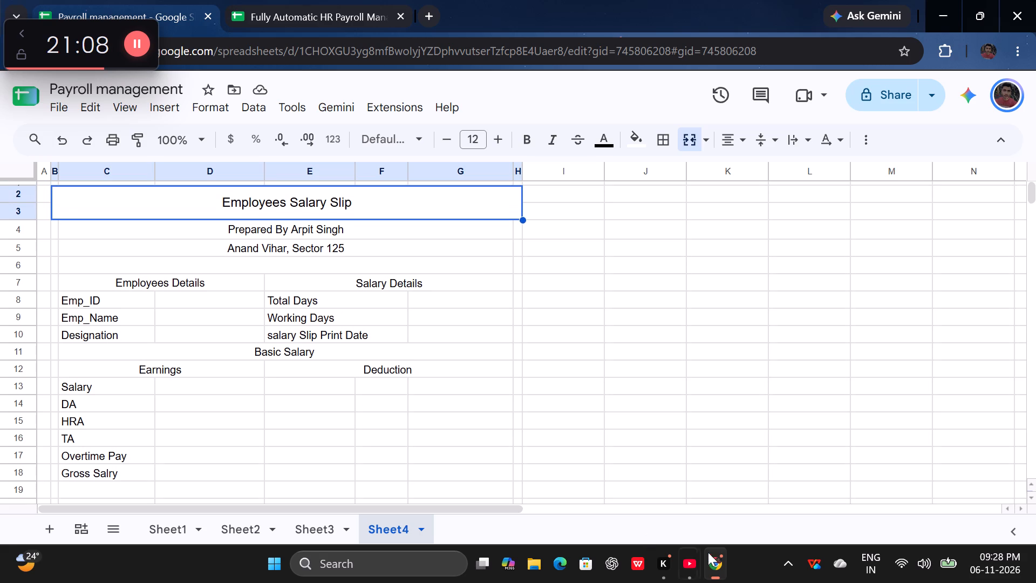
pyautogui.click(721, 562)
pyautogui.click(721, 562)
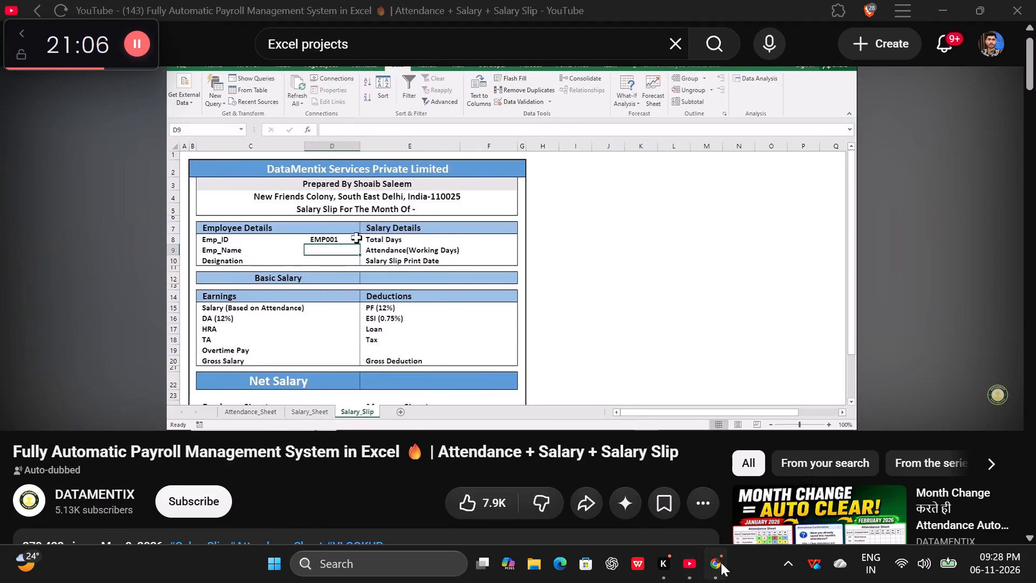
pyautogui.click(721, 562)
pyautogui.click(721, 562)
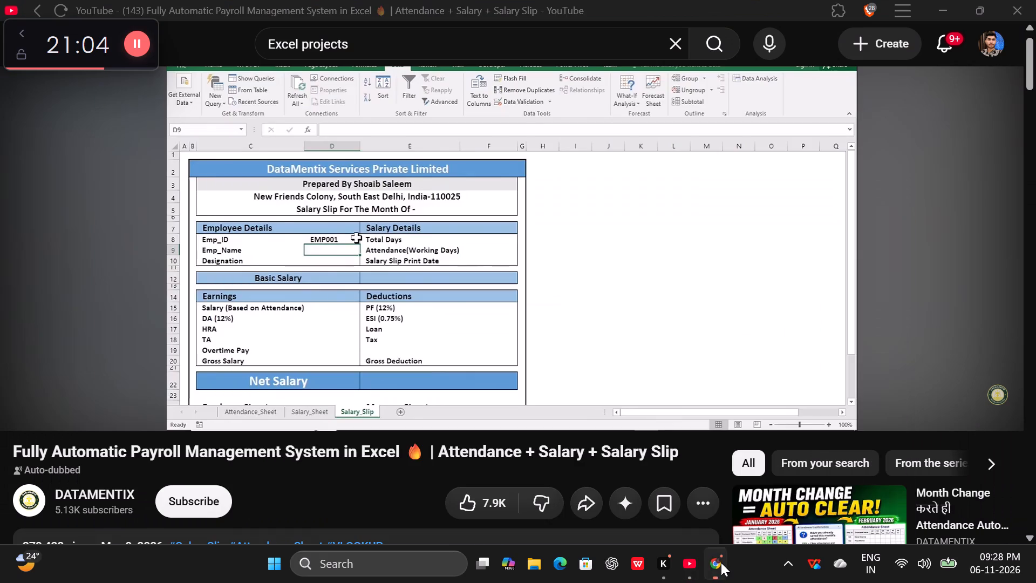
pyautogui.click(721, 562)
pyautogui.click(721, 562)
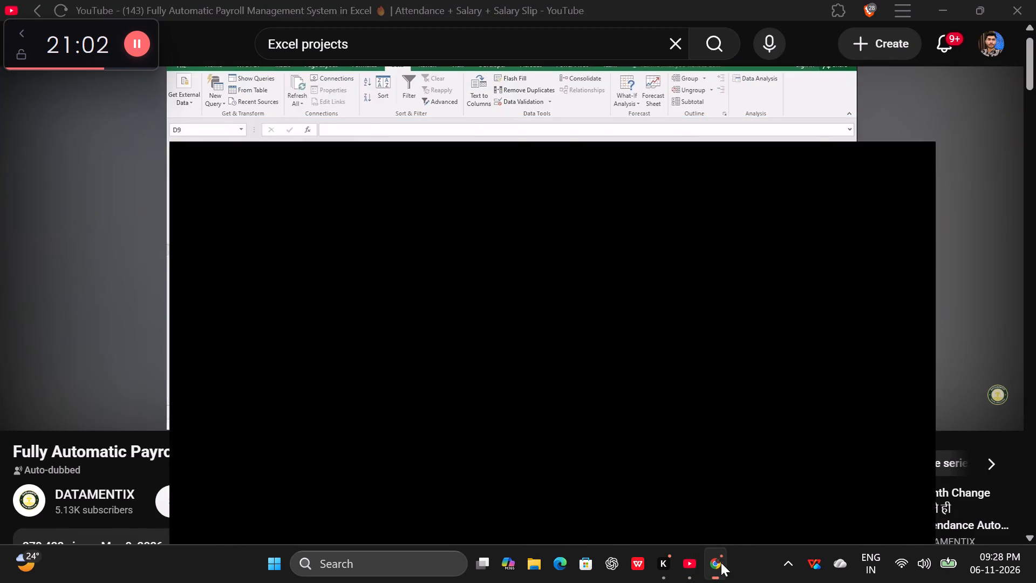
pyautogui.click(721, 562)
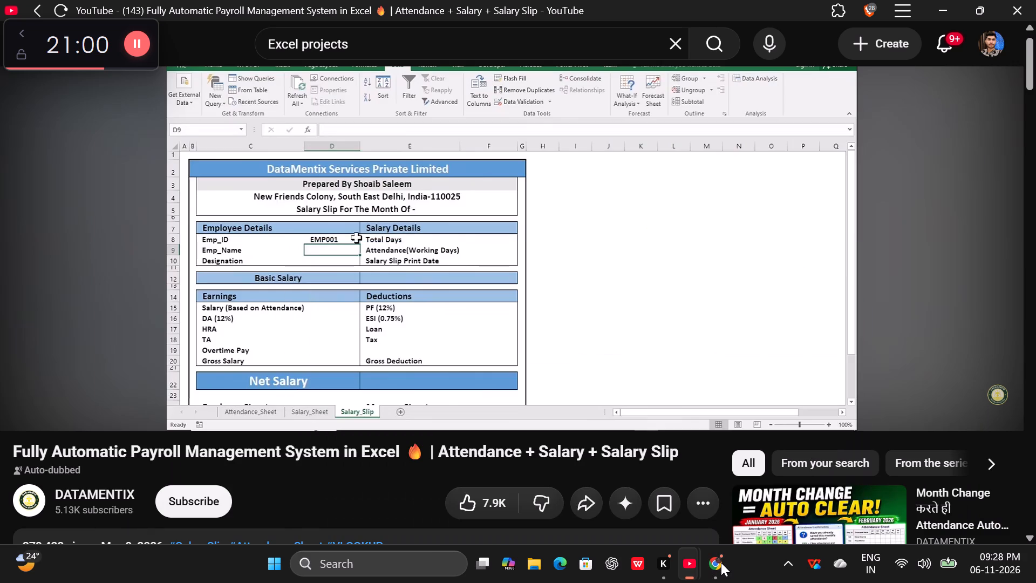
pyautogui.click(721, 562)
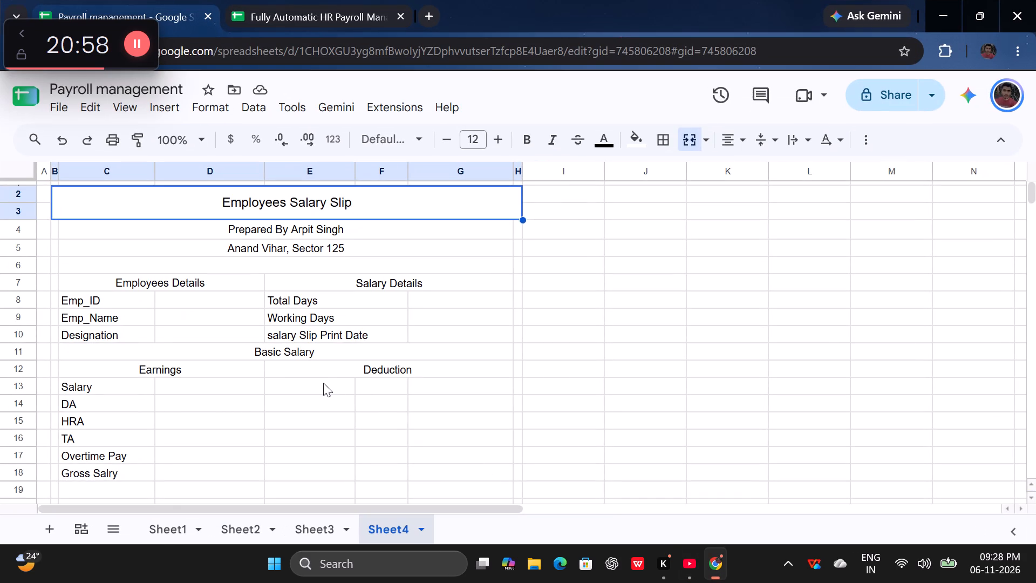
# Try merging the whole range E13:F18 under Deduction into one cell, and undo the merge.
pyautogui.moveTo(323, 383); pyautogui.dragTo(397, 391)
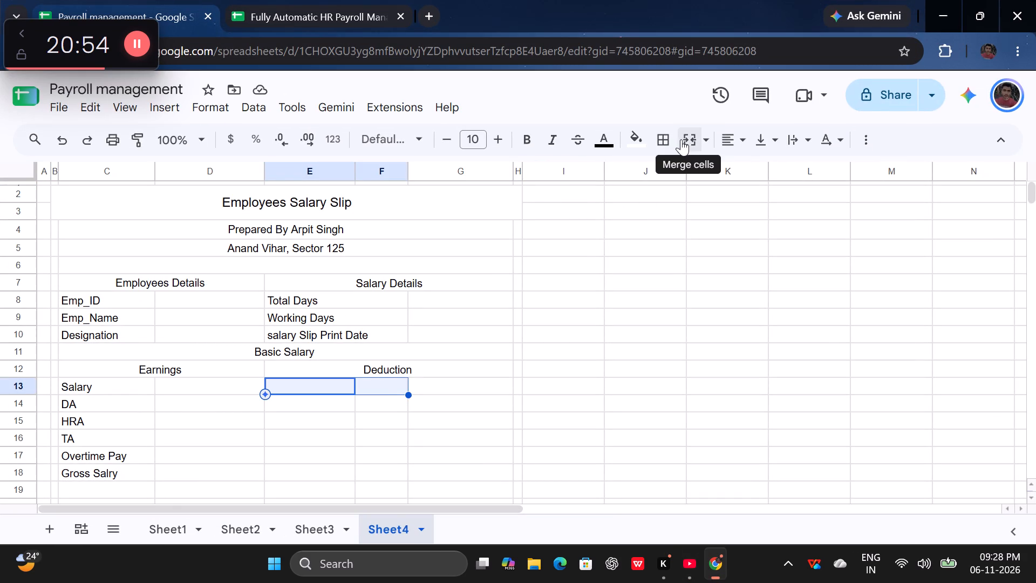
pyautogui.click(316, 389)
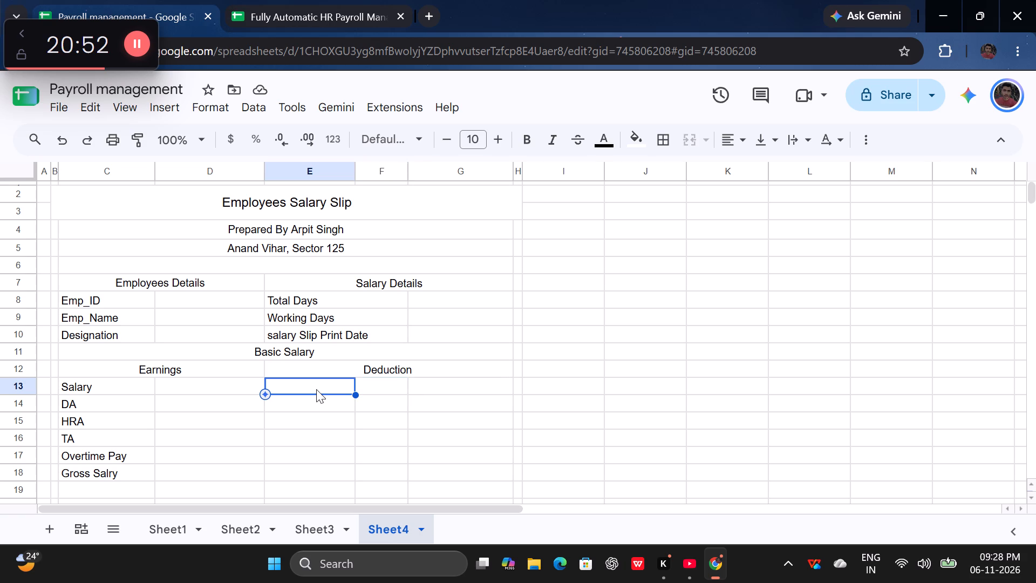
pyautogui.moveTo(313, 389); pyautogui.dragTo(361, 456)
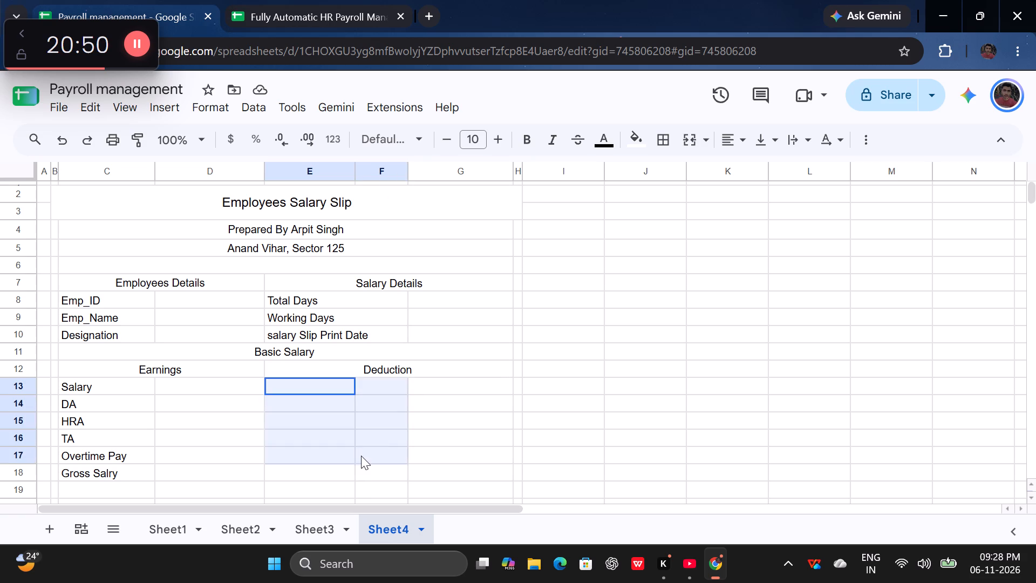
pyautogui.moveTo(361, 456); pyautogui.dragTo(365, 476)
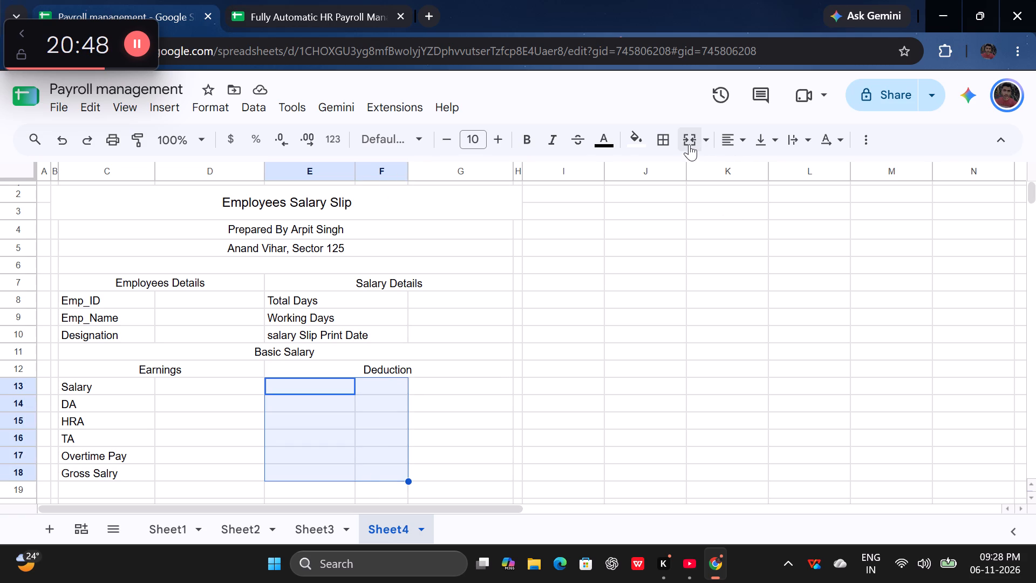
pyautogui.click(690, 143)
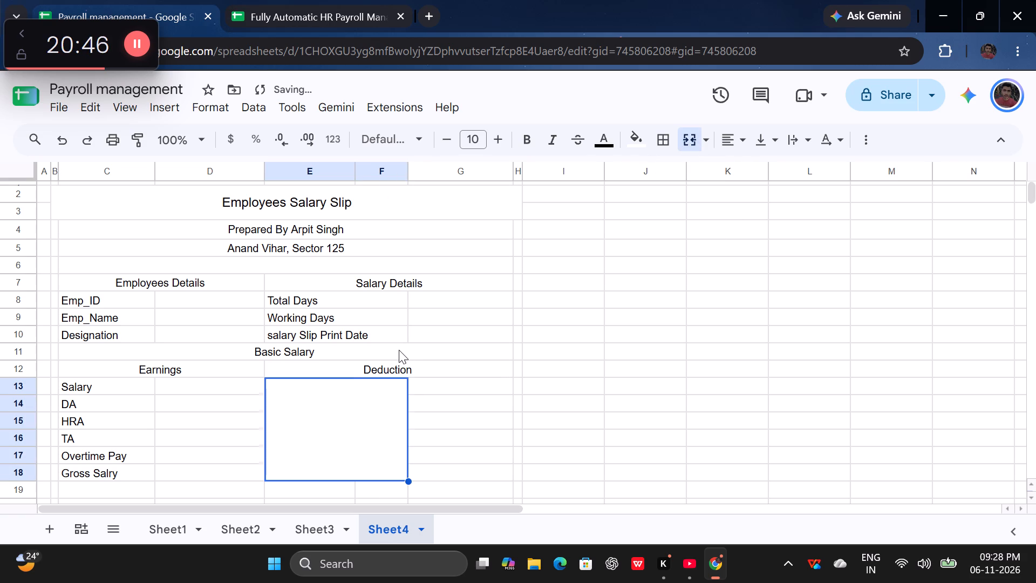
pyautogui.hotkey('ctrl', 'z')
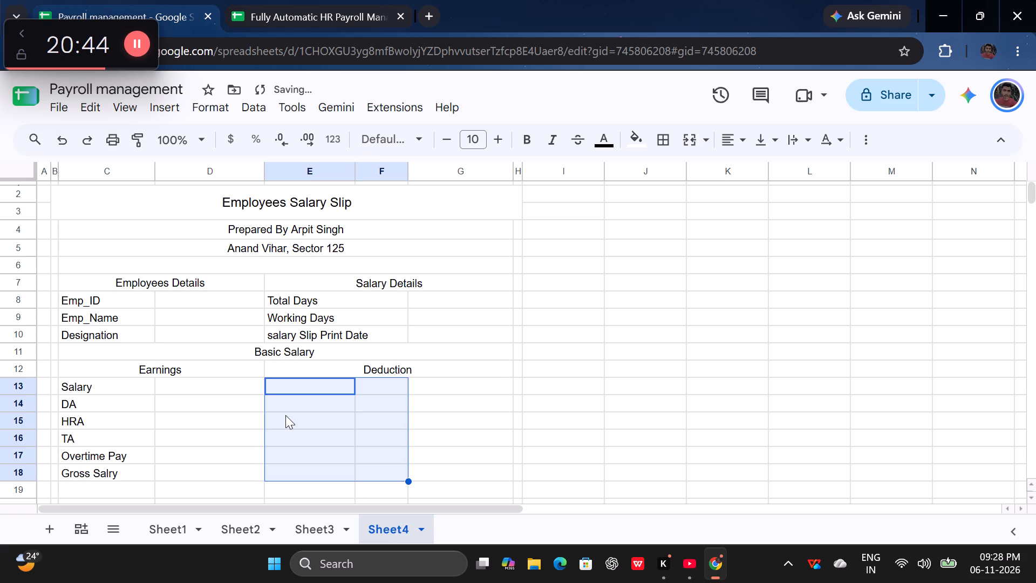
# Merge cells E13 and F13 in the first row under Deduction.
pyautogui.click(285, 415)
pyautogui.moveTo(300, 389); pyautogui.dragTo(399, 390)
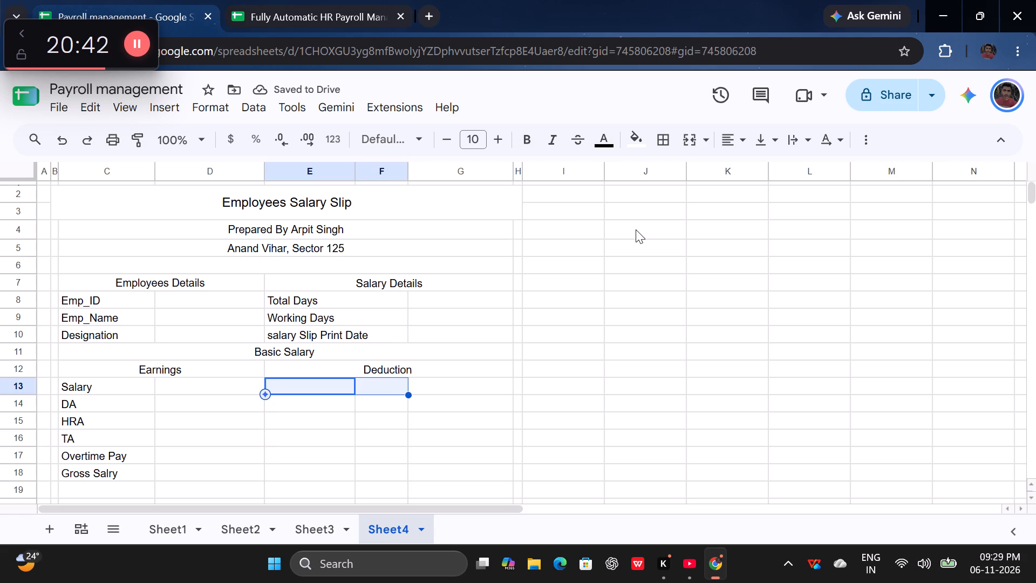
pyautogui.click(697, 140)
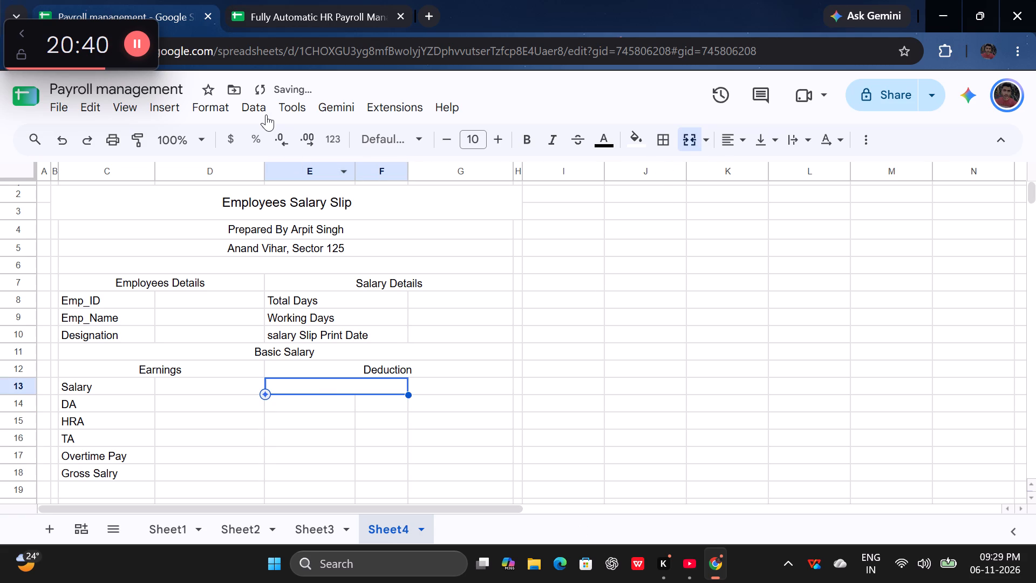
# Check the reference workbook's Deductions list and enter the label "PF(12 %)" in the merged cell E13.
pyautogui.click(302, 0)
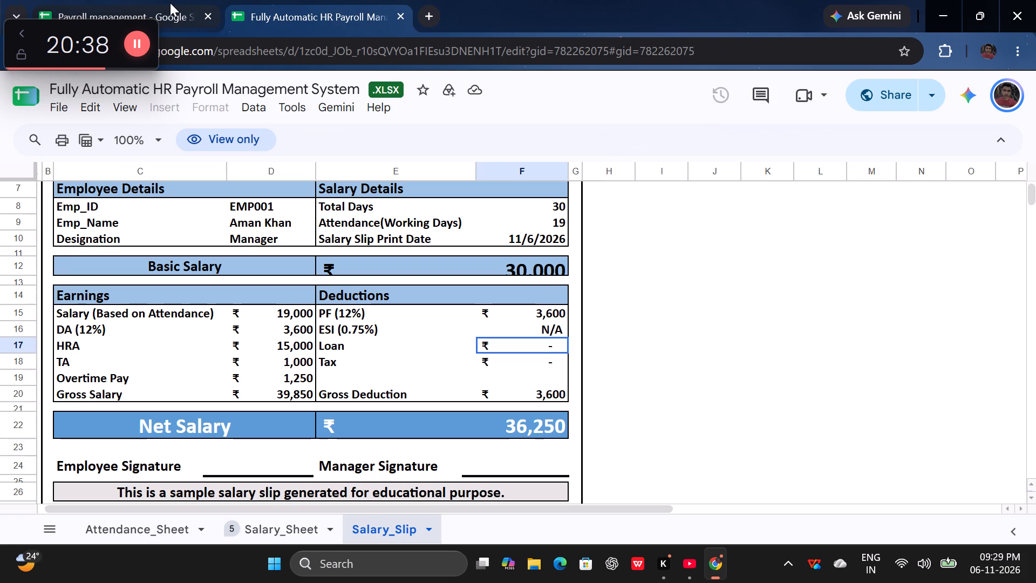
pyautogui.click(170, 3)
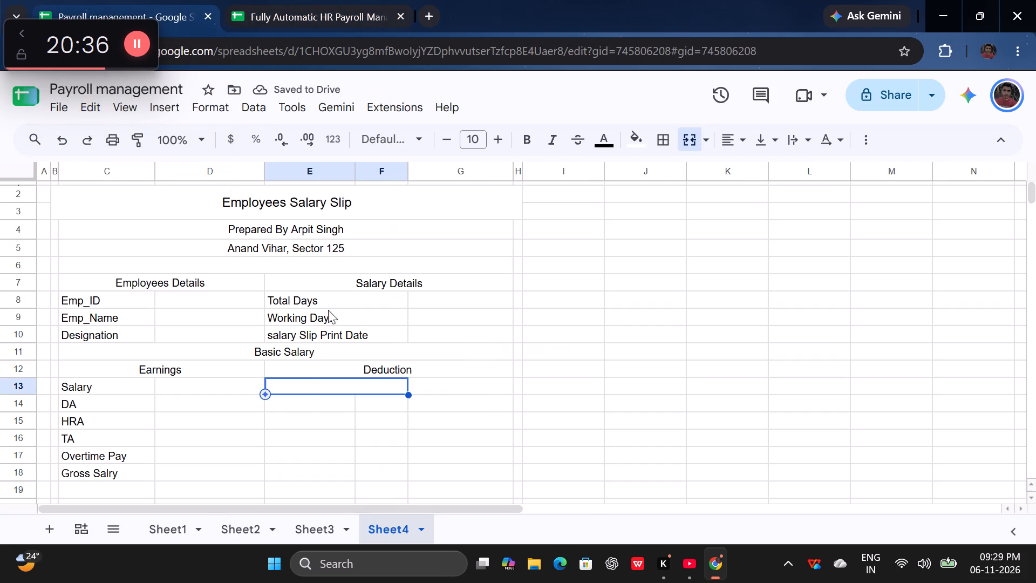
pyautogui.doubleClick(307, 385)
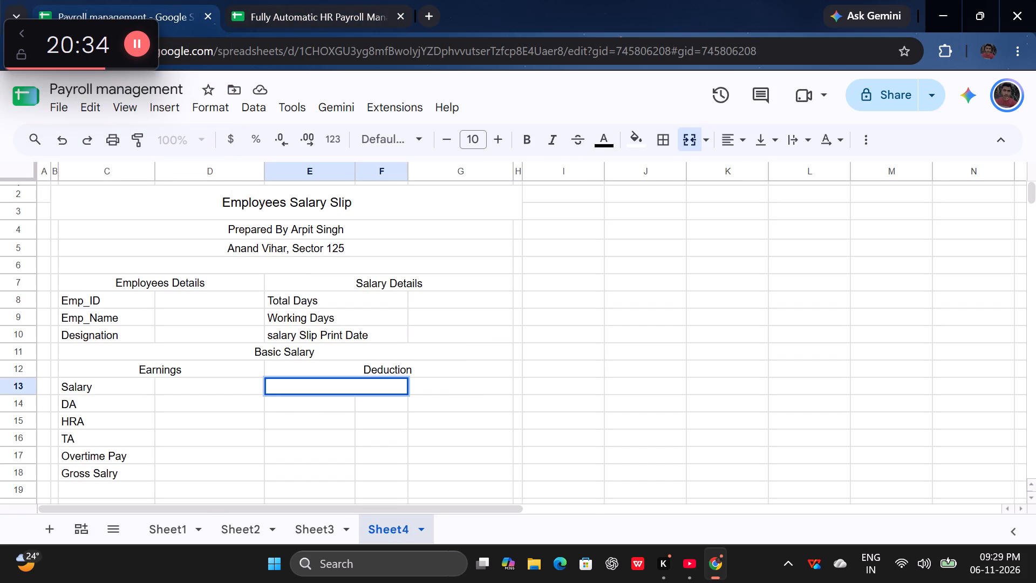
pyautogui.hotkey('shift', 'p')
pyautogui.hotkey('shift', 'f')
pyautogui.press('9')
pyautogui.press('BackSpace')
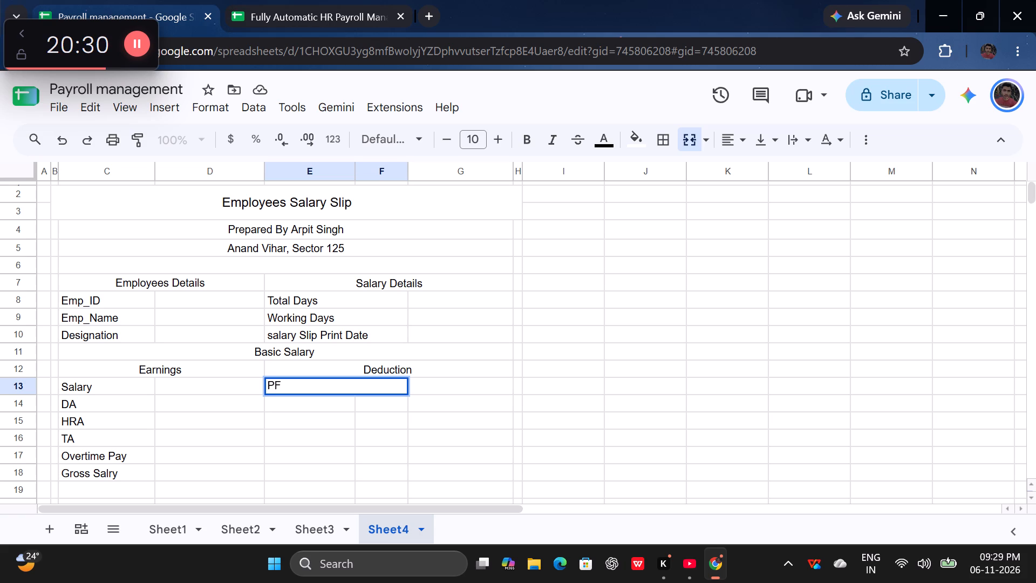
pyautogui.click(307, 0)
pyautogui.click(158, 8)
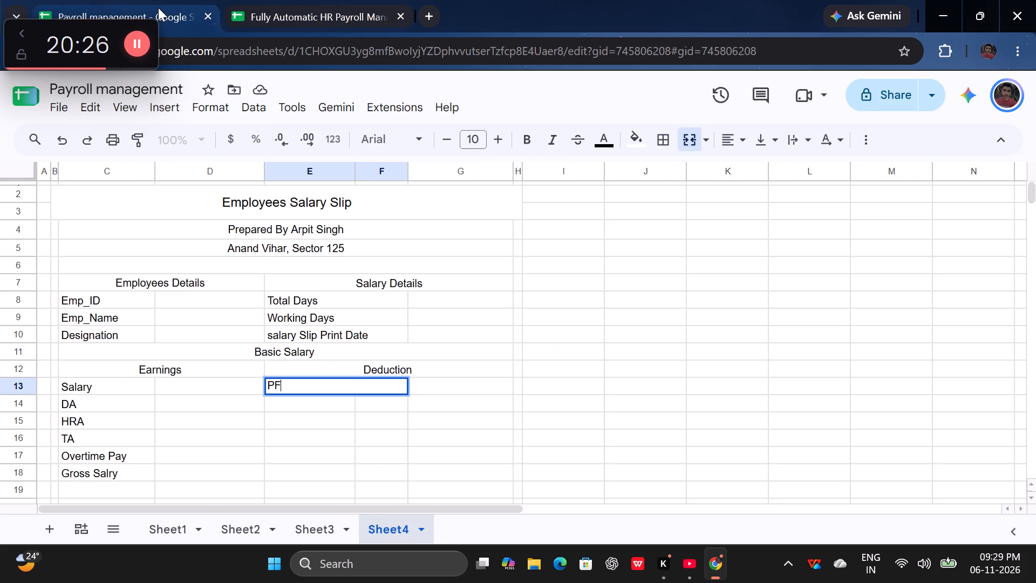
pyautogui.hotkey('shift', '(')
pyautogui.write('12')
pyautogui.press('space')
pyautogui.hotkey('shift', '%')
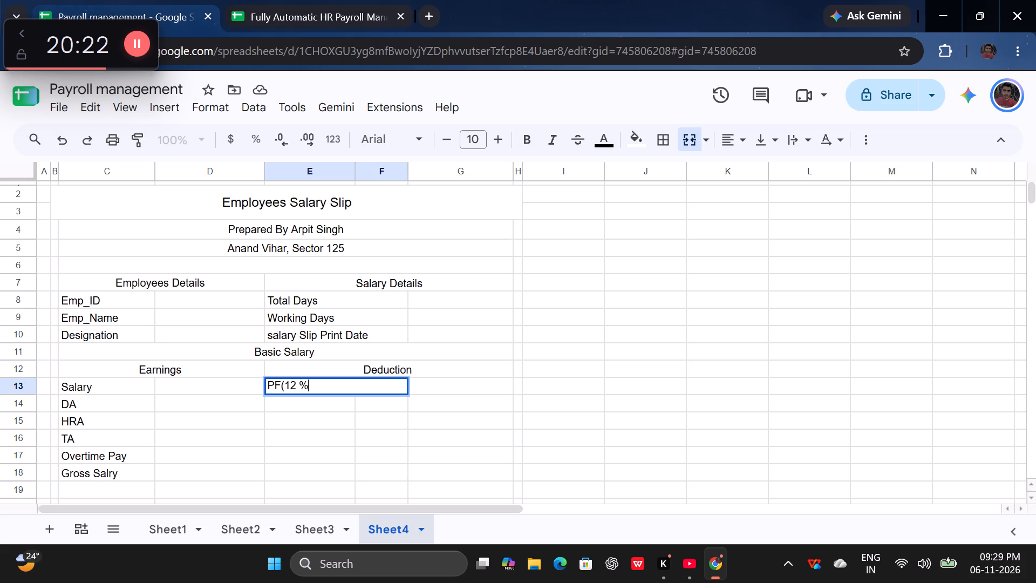
pyautogui.hotkey('shift', ')')
pyautogui.press('Return')
# Merge columns E and F separately in each of rows 14 to 18 under Deduction.
pyautogui.moveTo(311, 408); pyautogui.dragTo(365, 406)
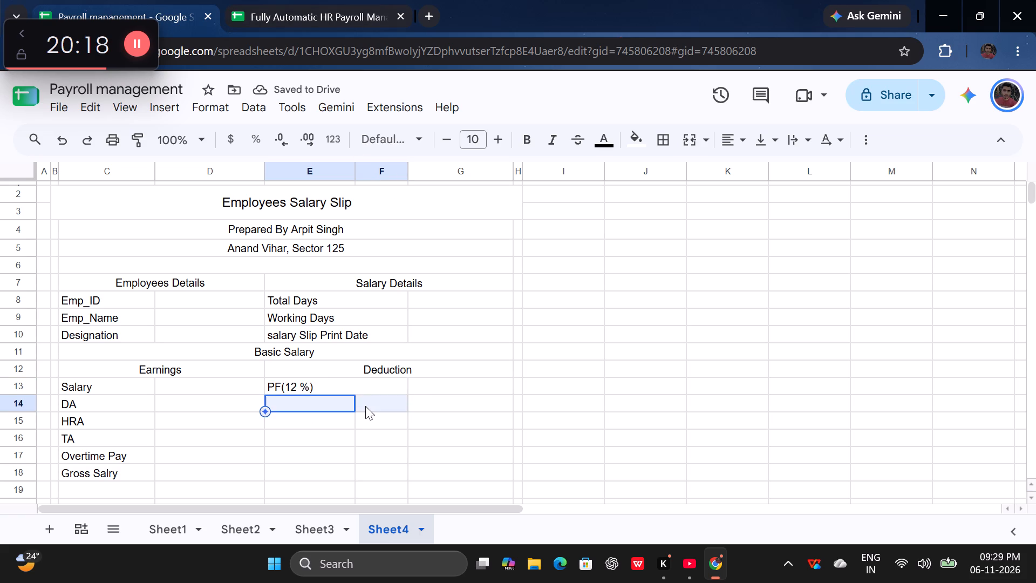
pyautogui.moveTo(365, 406); pyautogui.dragTo(369, 406)
pyautogui.click(686, 143)
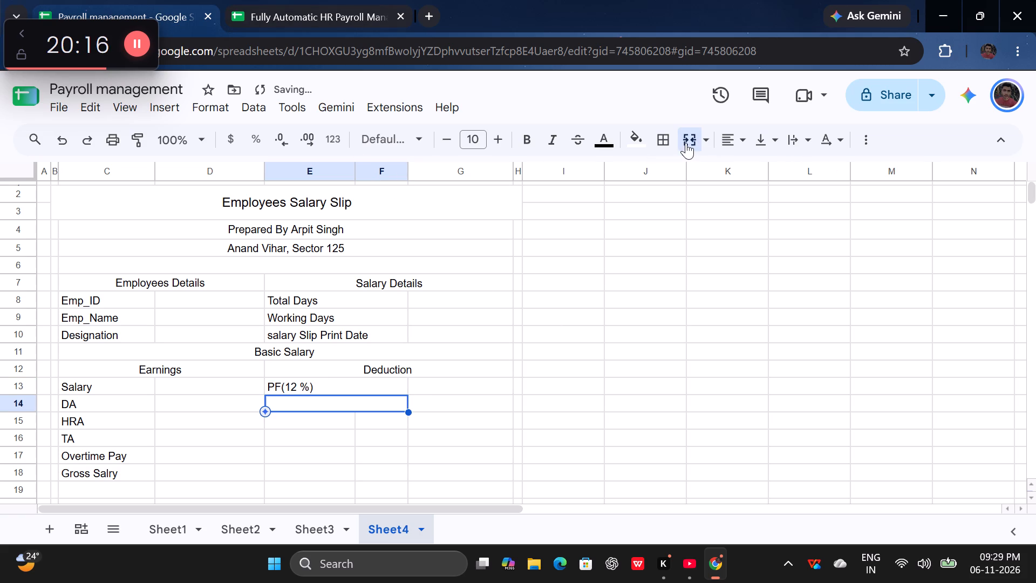
pyautogui.moveTo(318, 422); pyautogui.dragTo(376, 422)
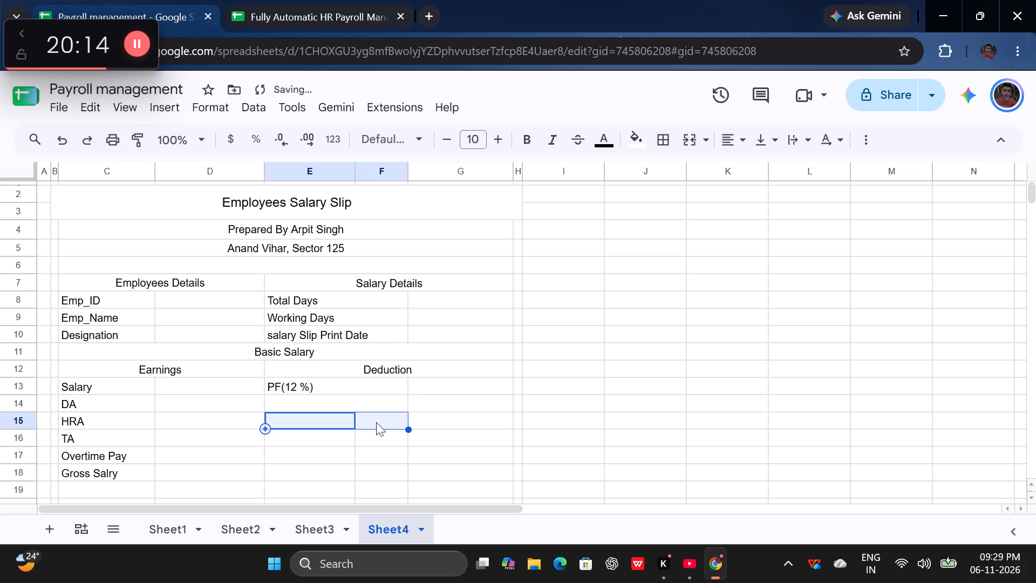
pyautogui.click(694, 133)
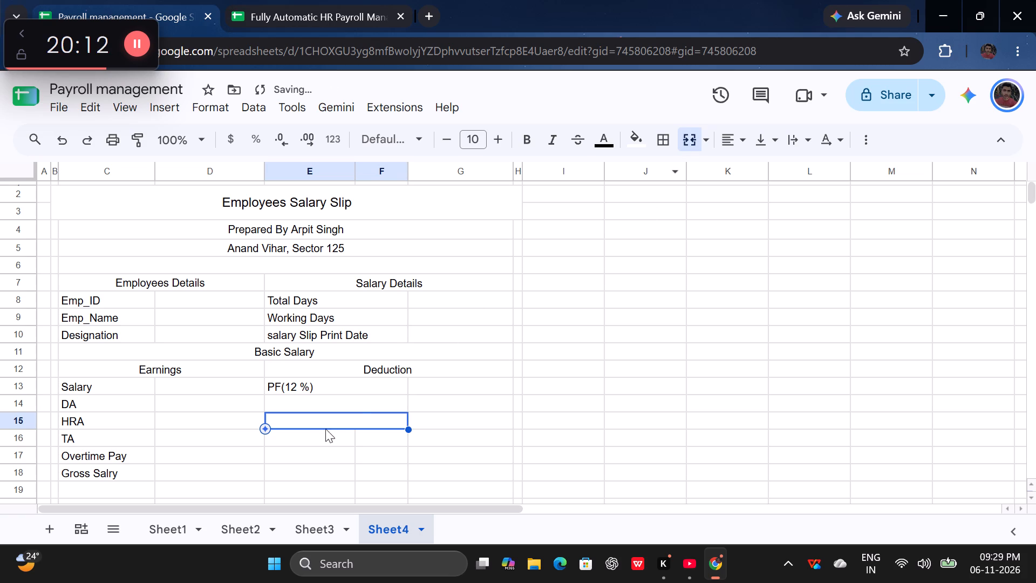
pyautogui.moveTo(317, 439); pyautogui.dragTo(363, 437)
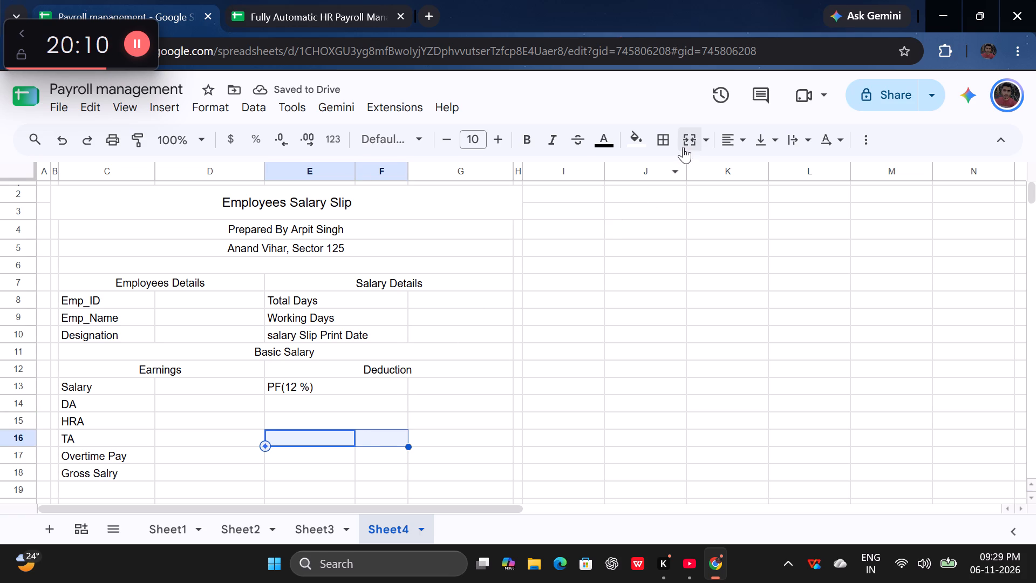
pyautogui.click(684, 145)
pyautogui.moveTo(322, 459); pyautogui.dragTo(345, 457)
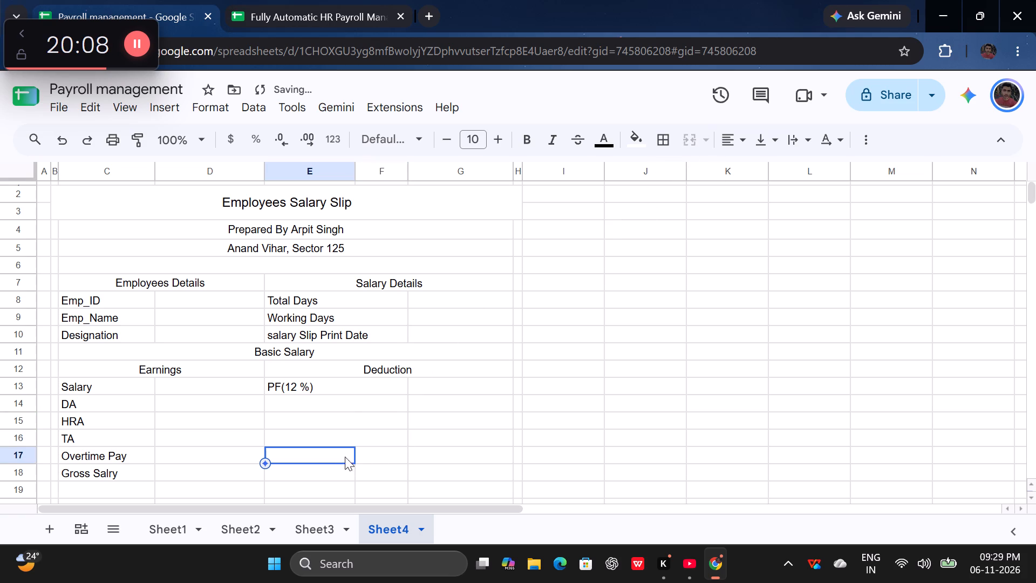
pyautogui.moveTo(345, 457); pyautogui.dragTo(383, 450)
pyautogui.click(685, 145)
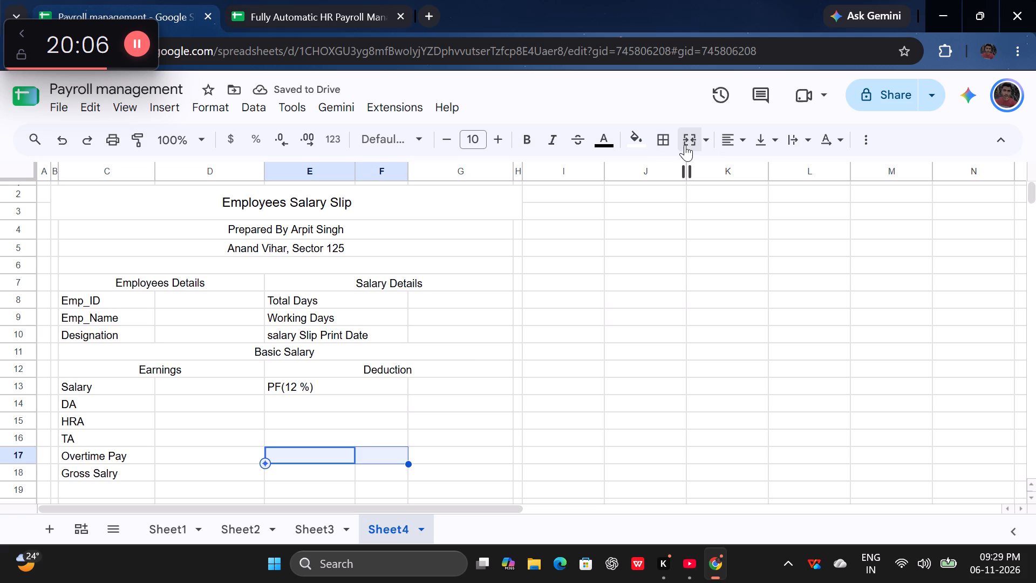
pyautogui.moveTo(305, 476); pyautogui.dragTo(362, 476)
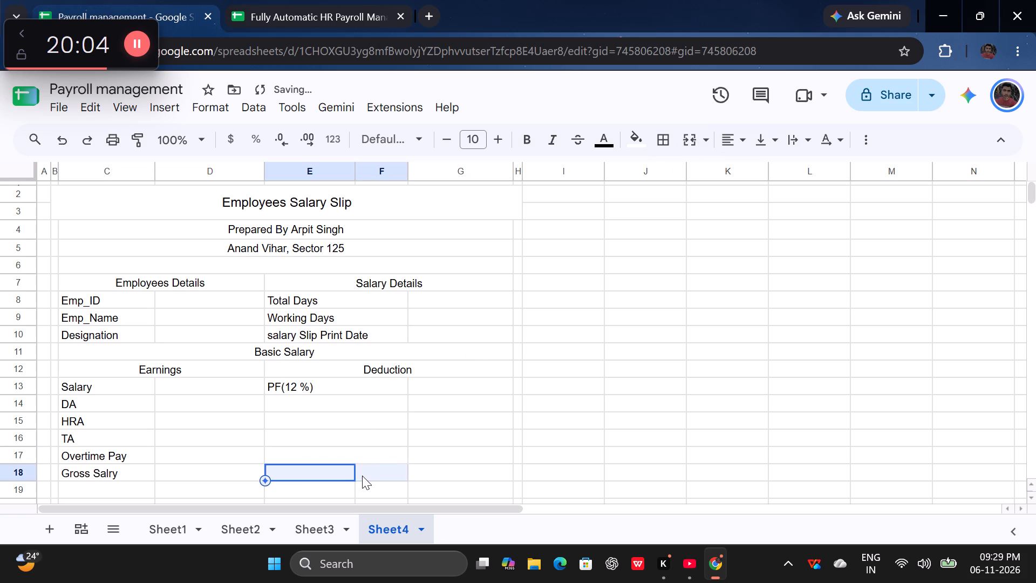
pyautogui.moveTo(362, 476); pyautogui.dragTo(367, 476)
pyautogui.click(684, 143)
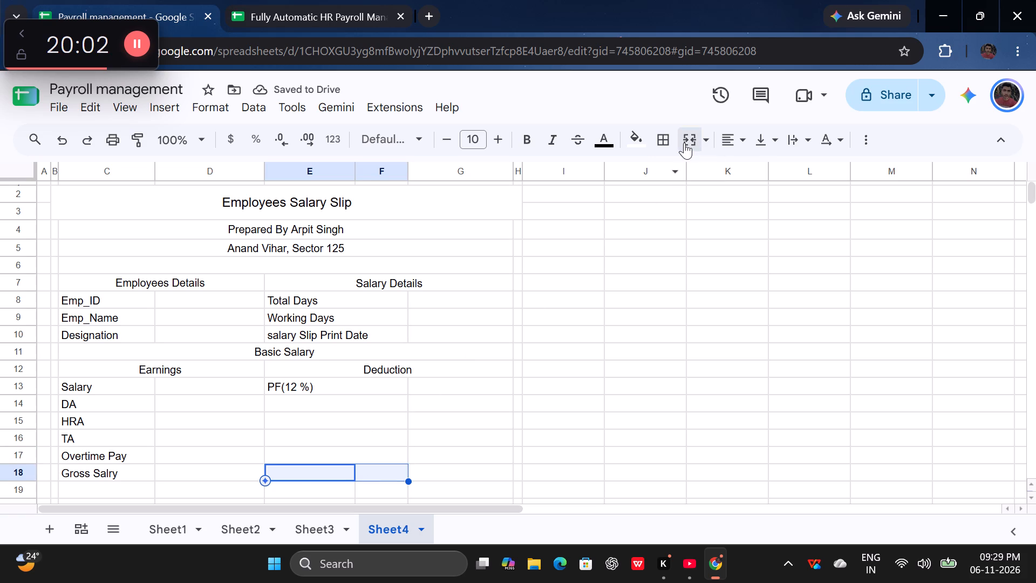
# Check the tutorial video's Deductions list and enter the label "ESI(0.75%)" in merged cell E14, below PF.
pyautogui.click(725, 562)
pyautogui.click(725, 562)
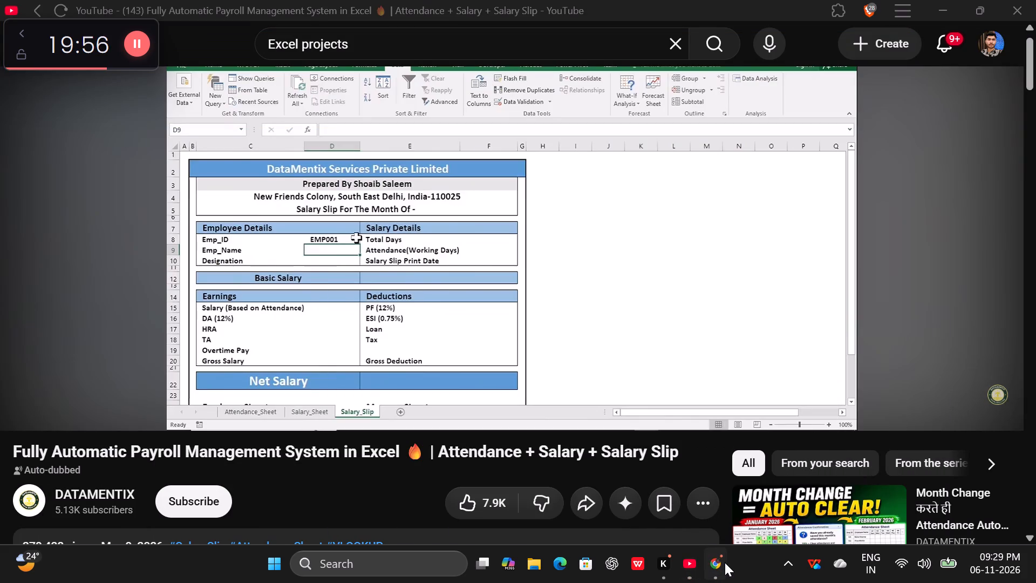
pyautogui.click(316, 403)
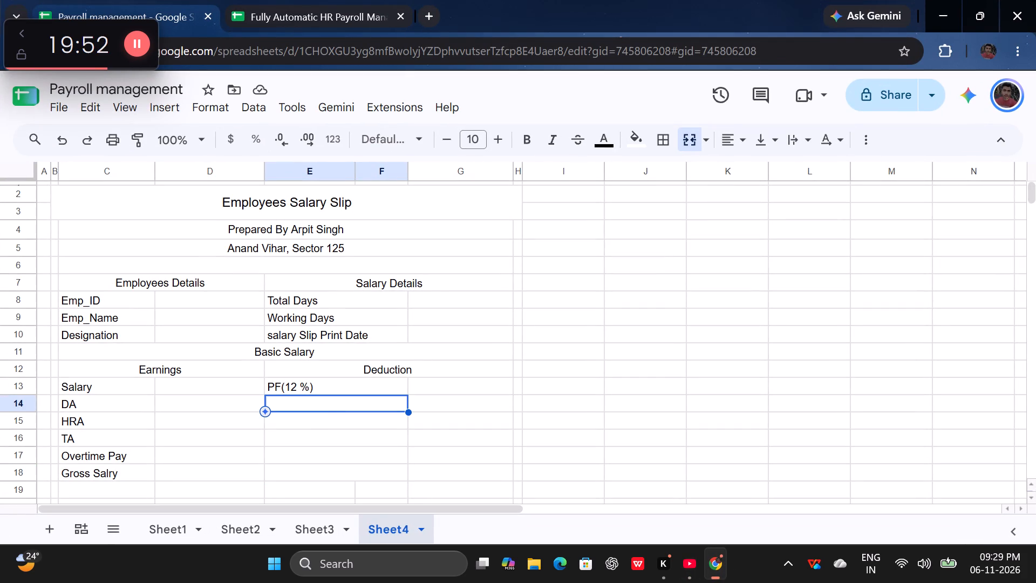
pyautogui.click(715, 572)
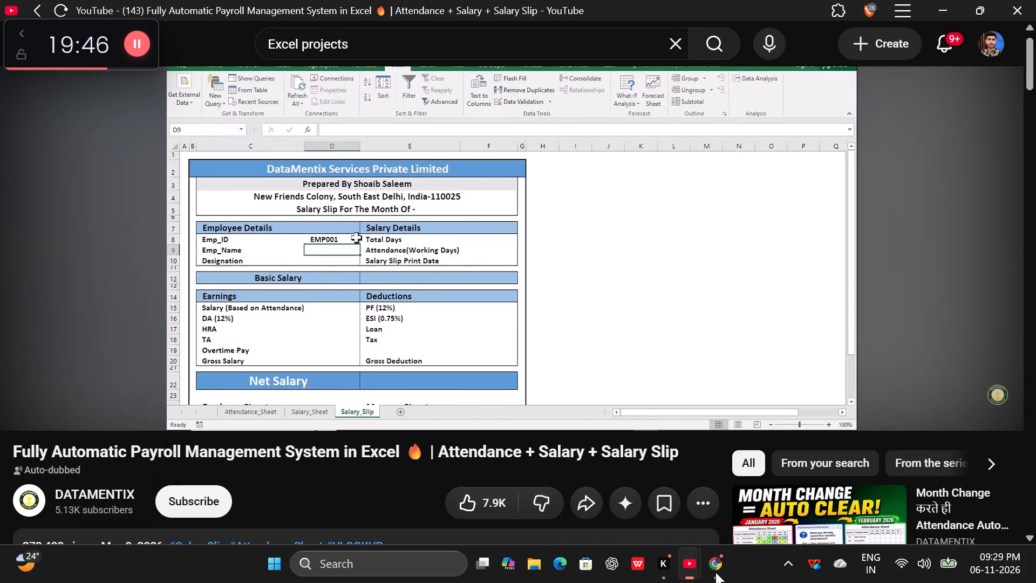
pyautogui.click(715, 572)
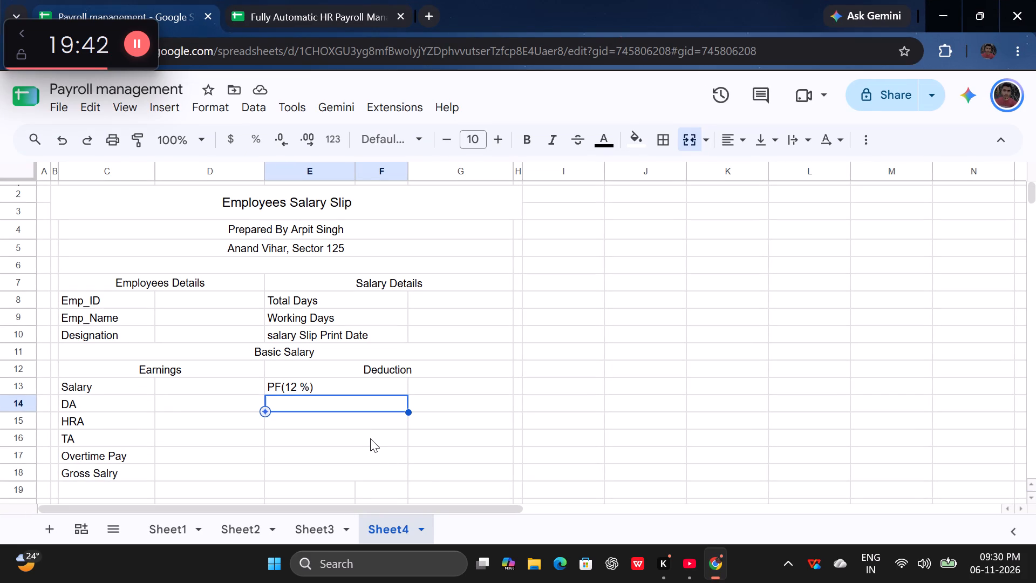
pyautogui.hotkey('shift', 'e')
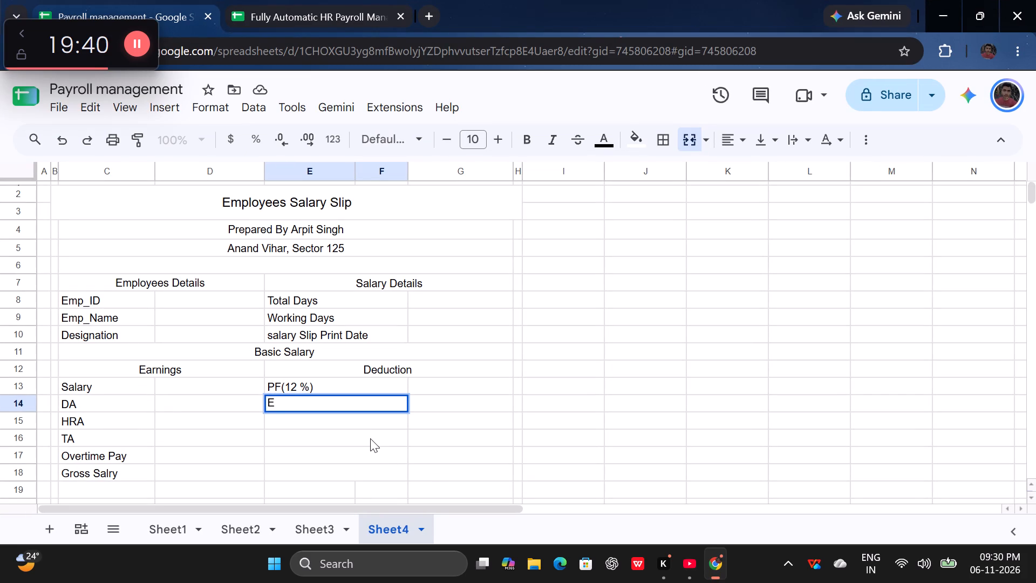
pyautogui.write('SI')
pyautogui.press('Return')
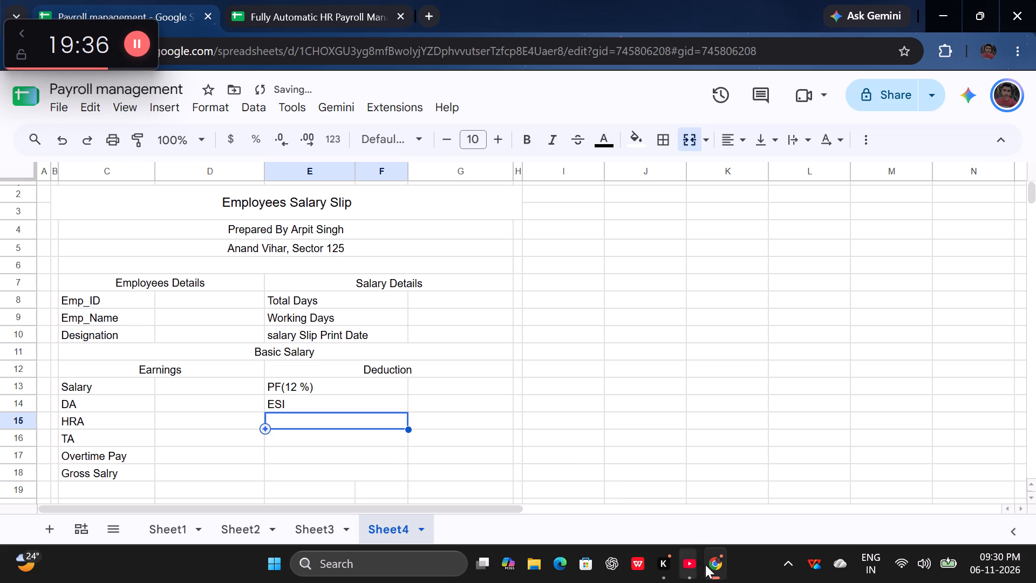
pyautogui.click(712, 566)
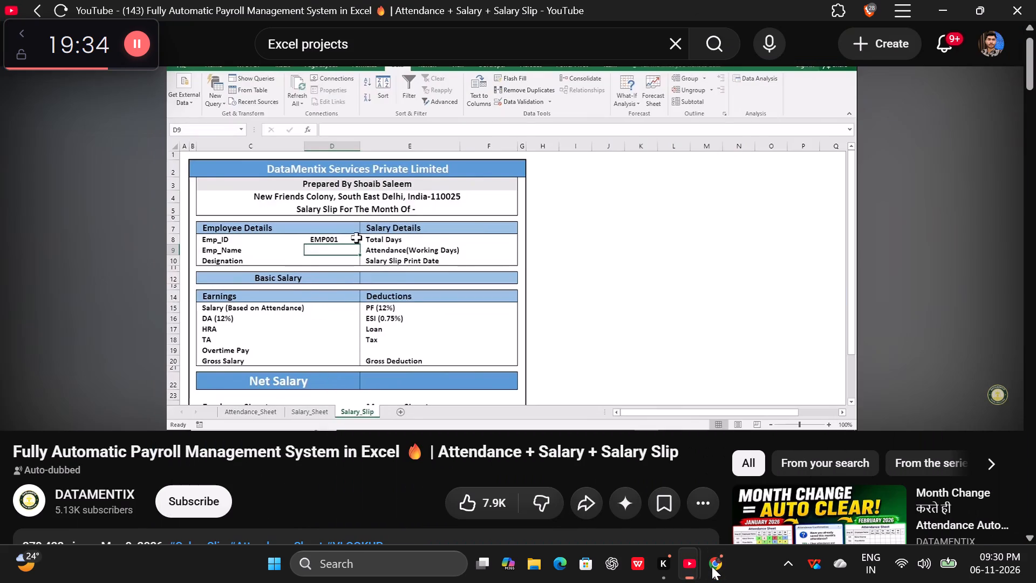
pyautogui.click(712, 566)
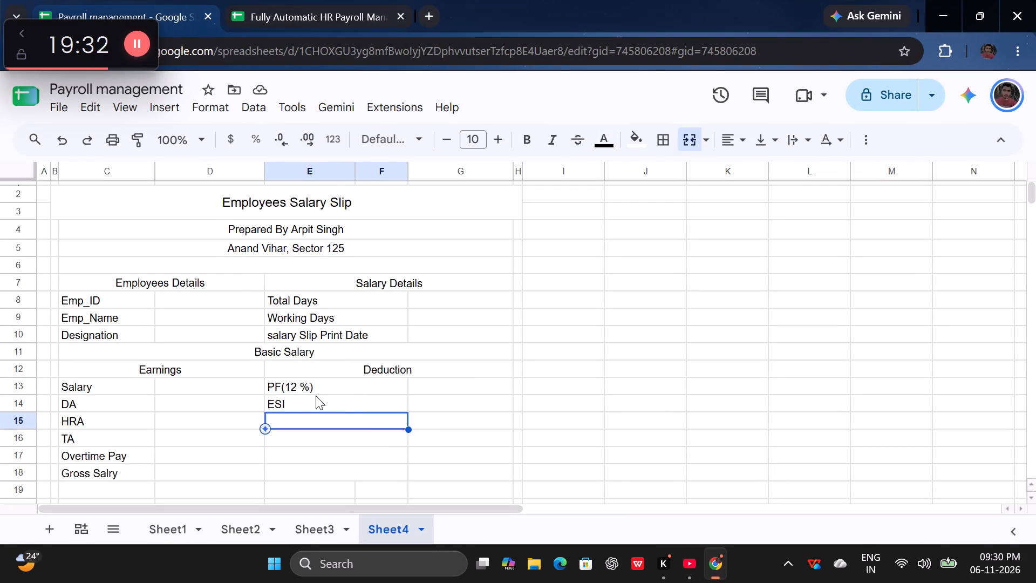
pyautogui.doubleClick(305, 398)
pyautogui.write('(0.')
pyautogui.write('75')
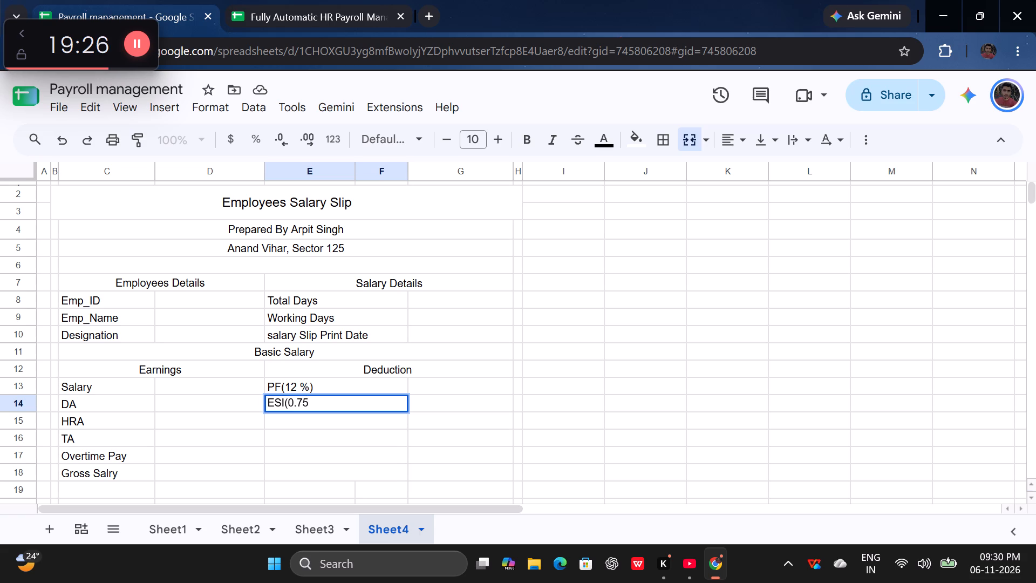
pyautogui.hotkey('shift', '%')
pyautogui.hotkey('shift', ')')
pyautogui.press('Return')
# Check the tutorial video's Deductions list and enter the label "Loan" in merged cell E15.
pyautogui.click(712, 559)
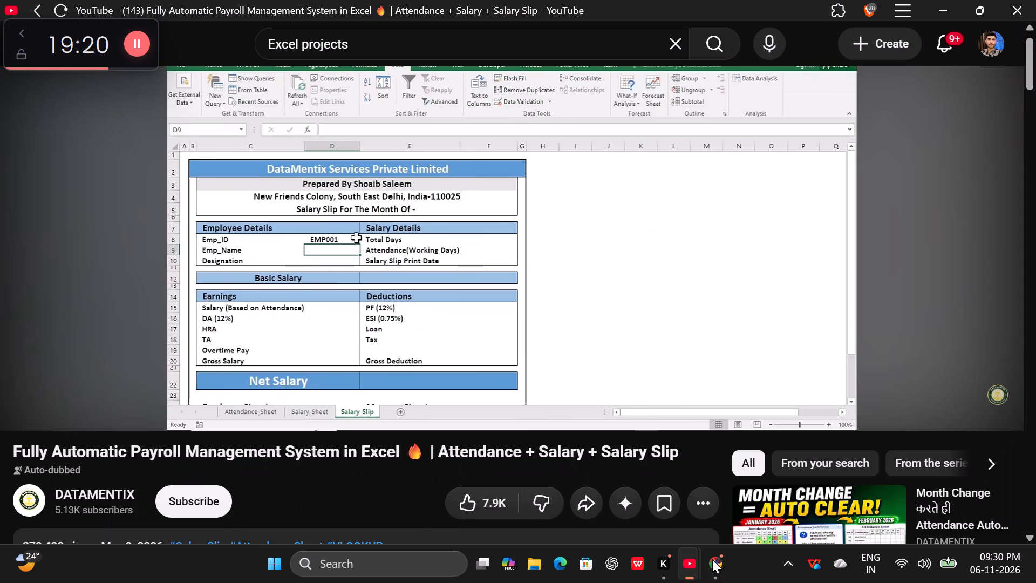
pyautogui.click(712, 559)
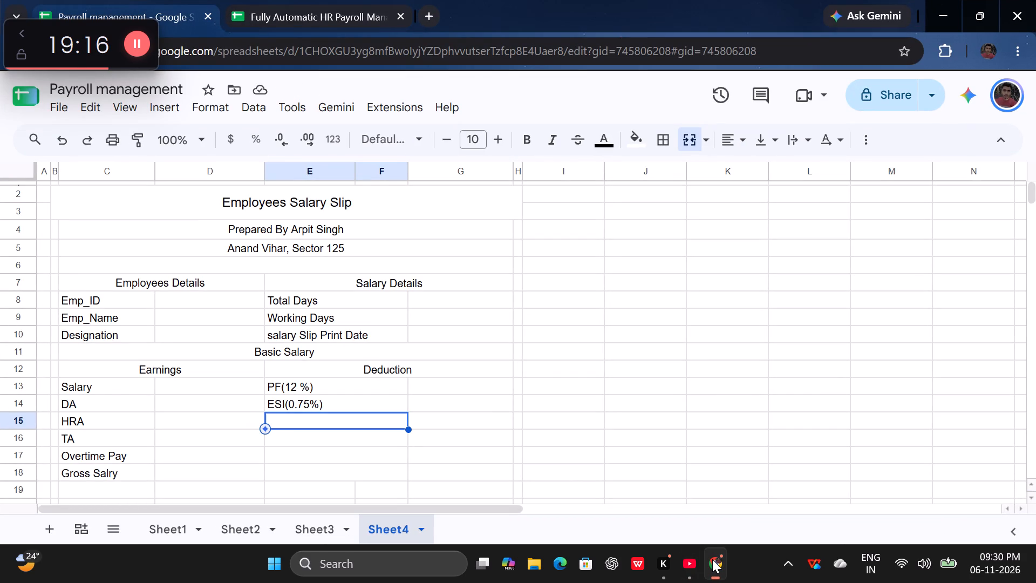
pyautogui.click(712, 559)
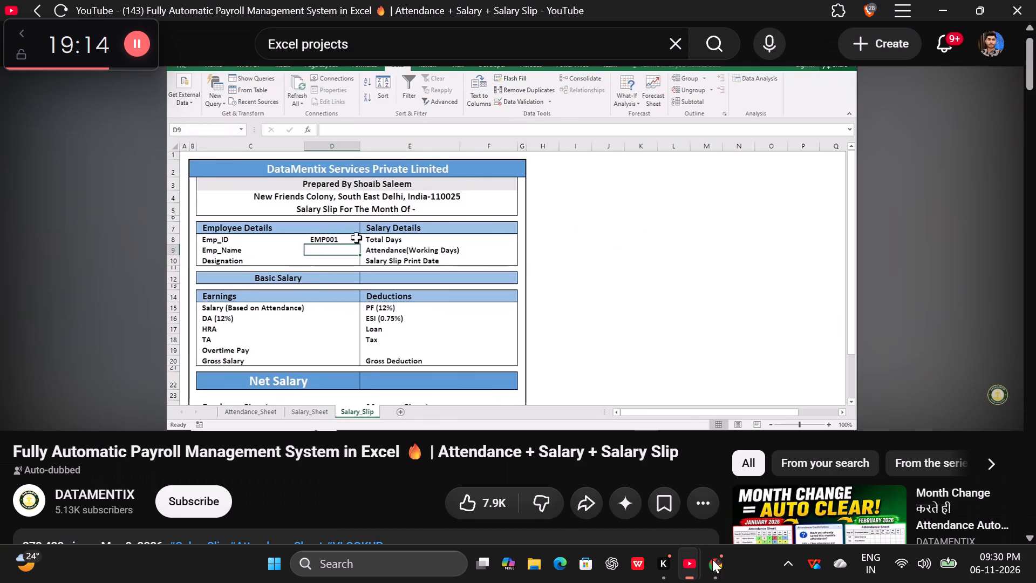
pyautogui.click(712, 559)
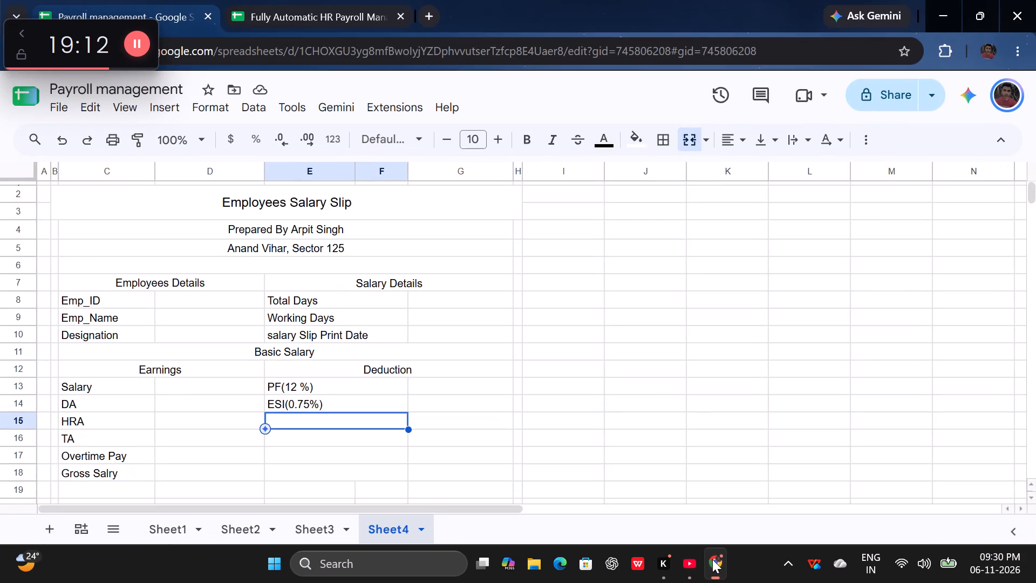
pyautogui.click(712, 559)
pyautogui.click(712, 559)
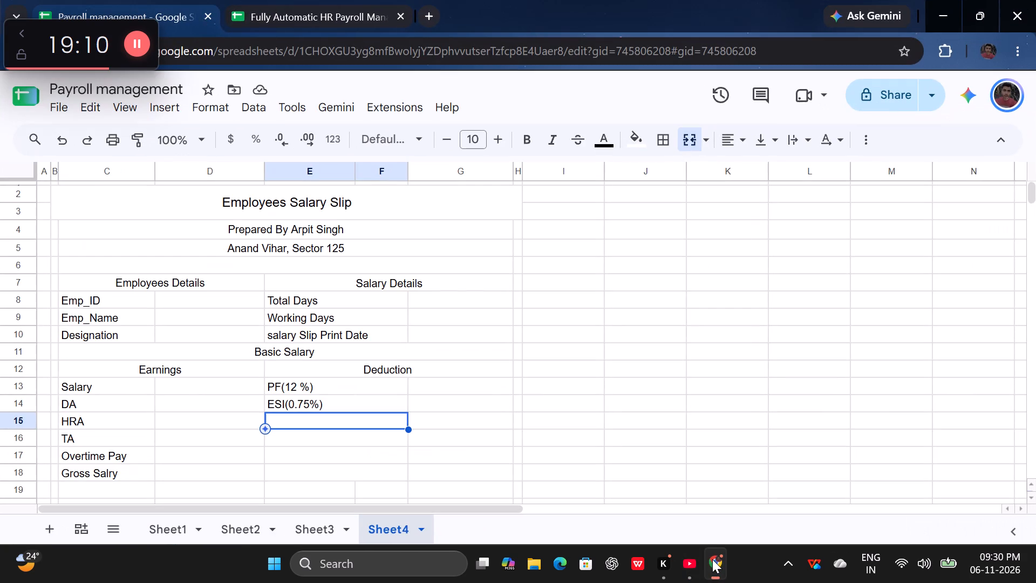
pyautogui.write('LO')
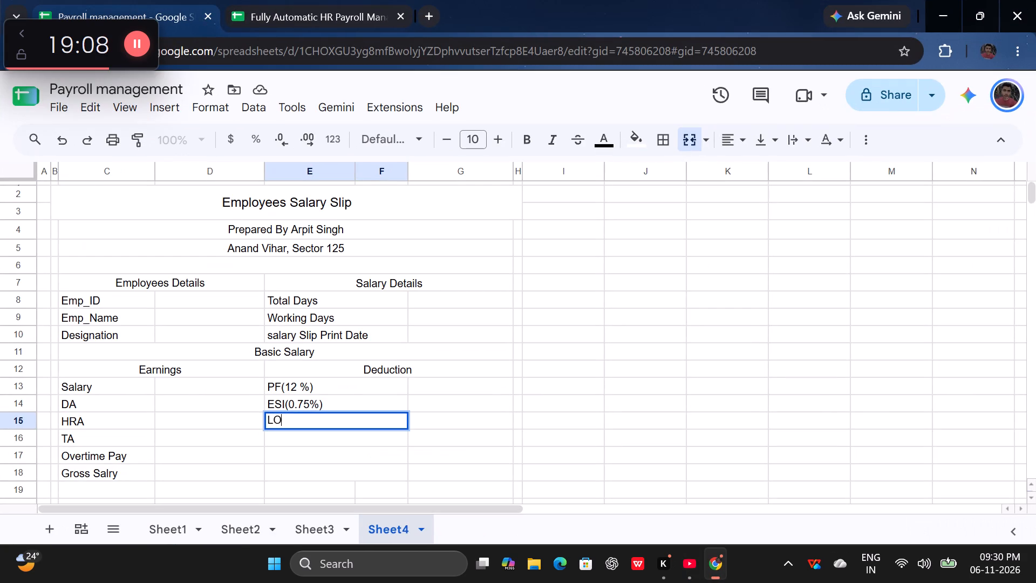
pyautogui.press('BackSpace')
pyautogui.hotkey('shift', 'o')
pyautogui.press('BackSpace')
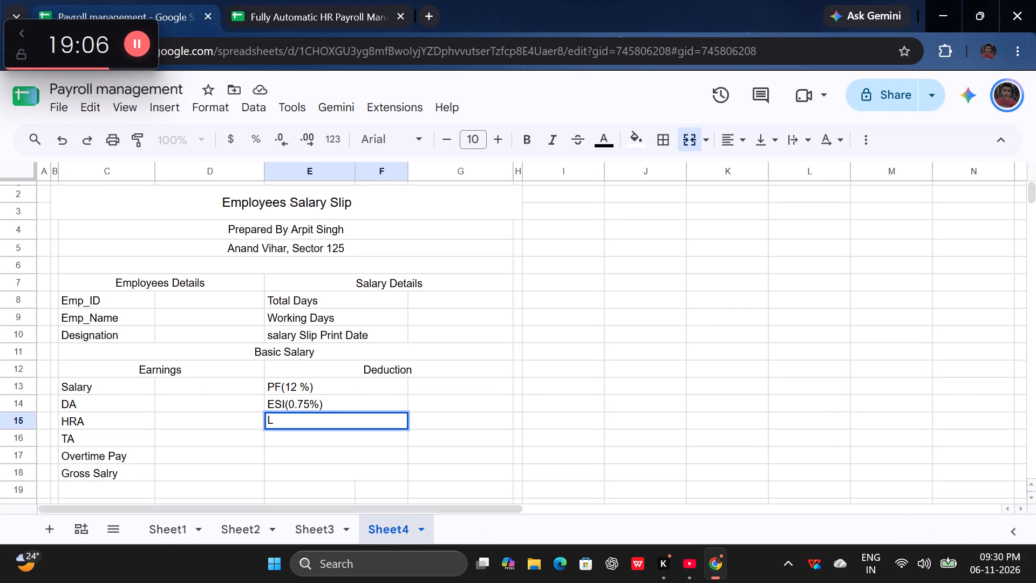
pyautogui.write('oan')
pyautogui.press('Return')
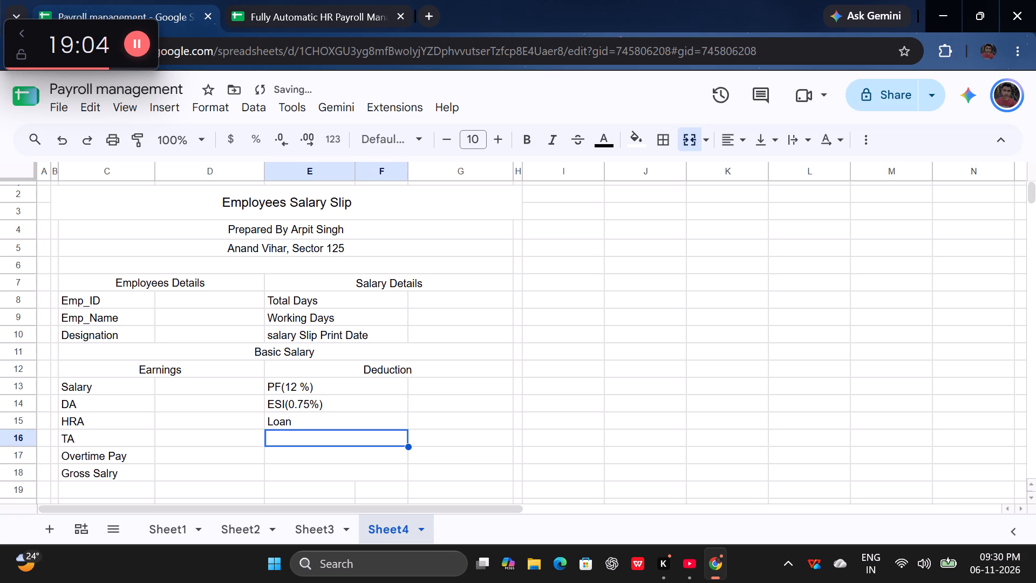
# Check the tutorial video's Deductions list and enter the label "Tax" in merged cell E16.
pyautogui.click(710, 571)
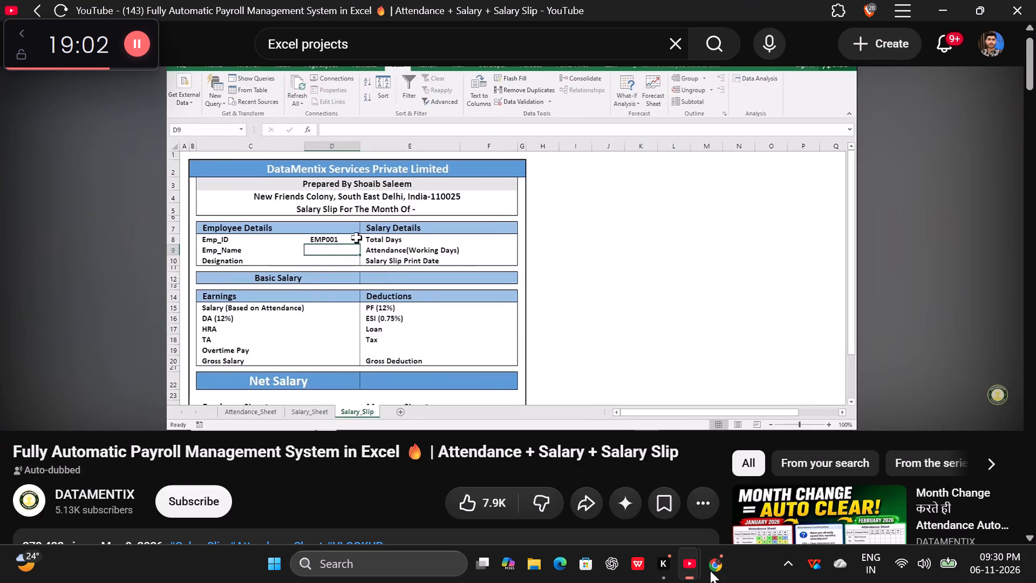
pyautogui.click(710, 571)
pyautogui.hotkey('shift', 'r')
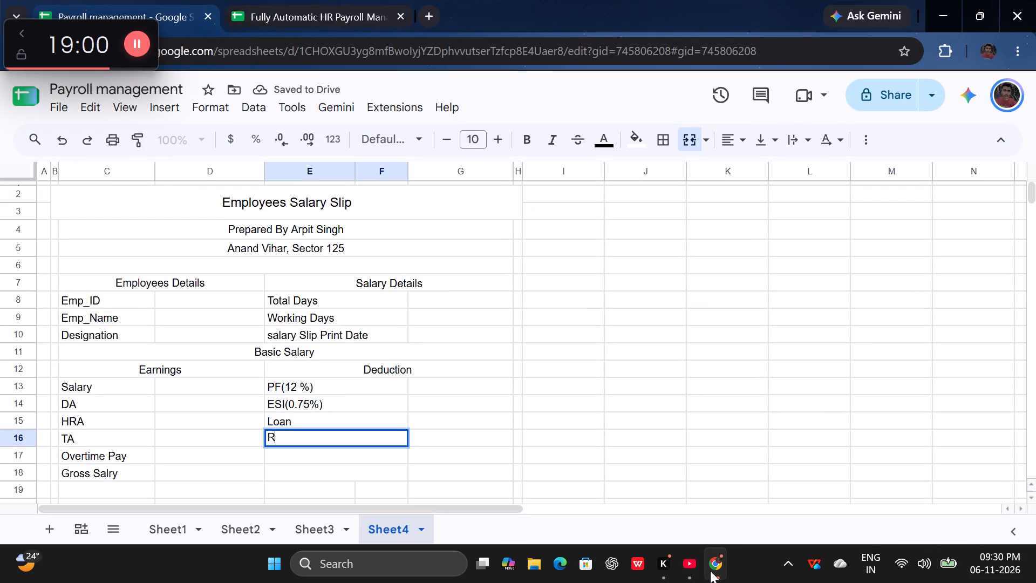
pyautogui.press('BackSpace')
pyautogui.write('Tax')
pyautogui.press('Return')
# Following the tutorial video, leave row 17 blank under Deduction and enter the label "Gross Deduction" in merged cell E18.
pyautogui.click(710, 571)
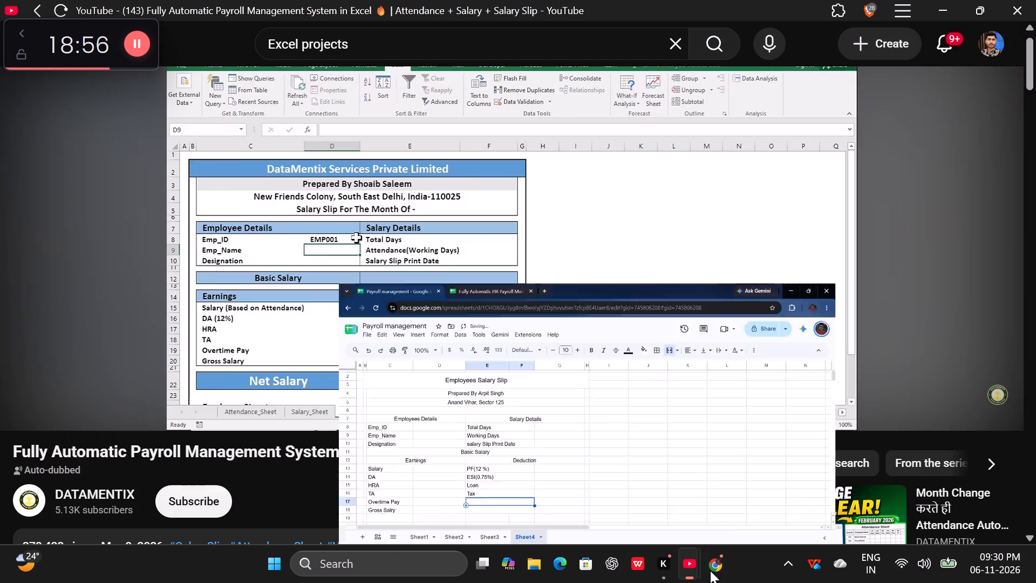
pyautogui.click(710, 571)
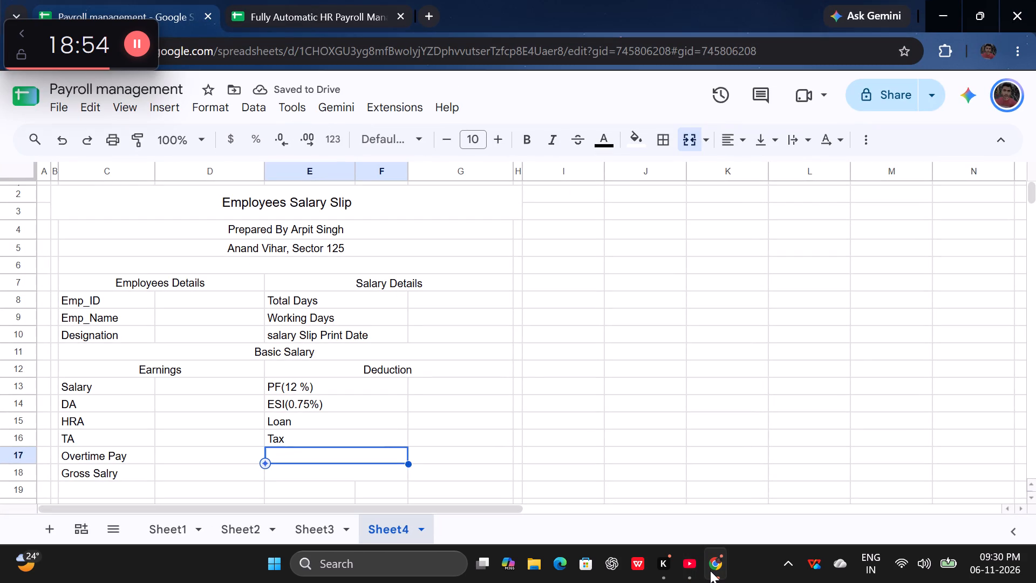
pyautogui.press('Return')
pyautogui.press('Return')
pyautogui.write('Gross Deduction')
pyautogui.press('Return')
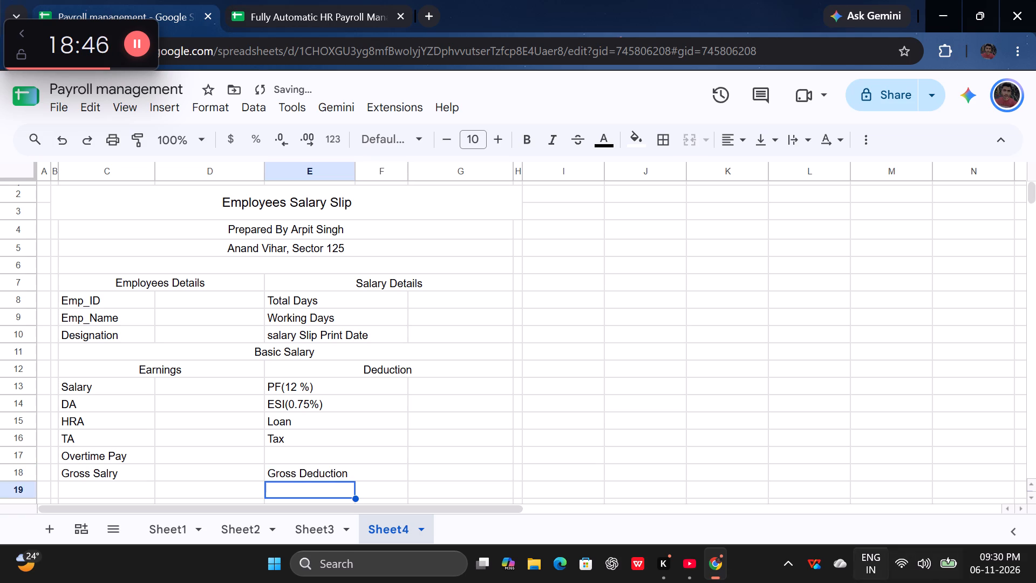
# Compare the slip layout and labels on Sheet4 with the tutorial video's Salary_Slip, from the employee details to the gross rows.
pyautogui.click(712, 565)
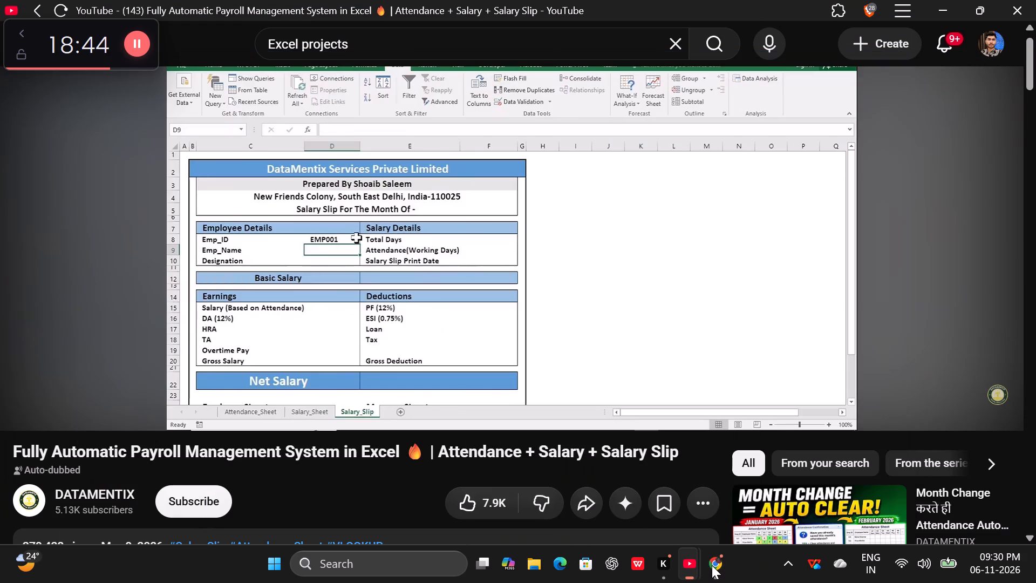
pyautogui.click(712, 565)
pyautogui.click(712, 565)
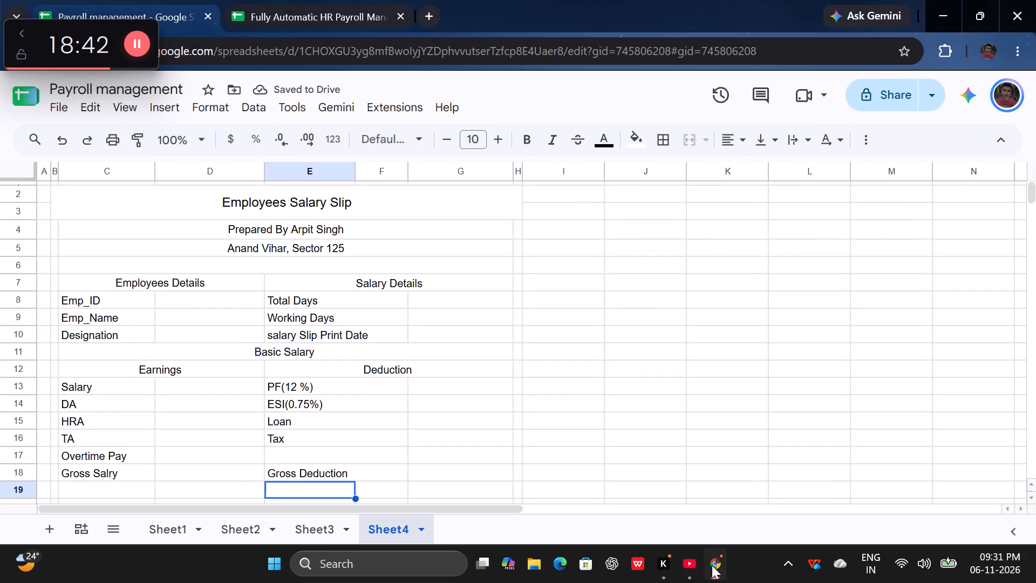
pyautogui.click(712, 565)
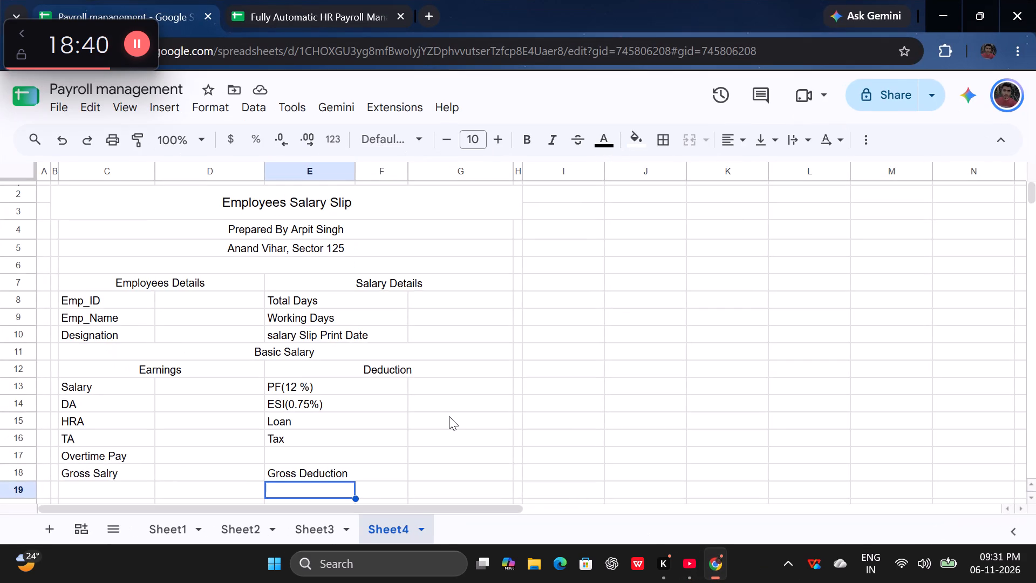
pyautogui.scroll(-1, 449, 416)
pyautogui.click(431, 330)
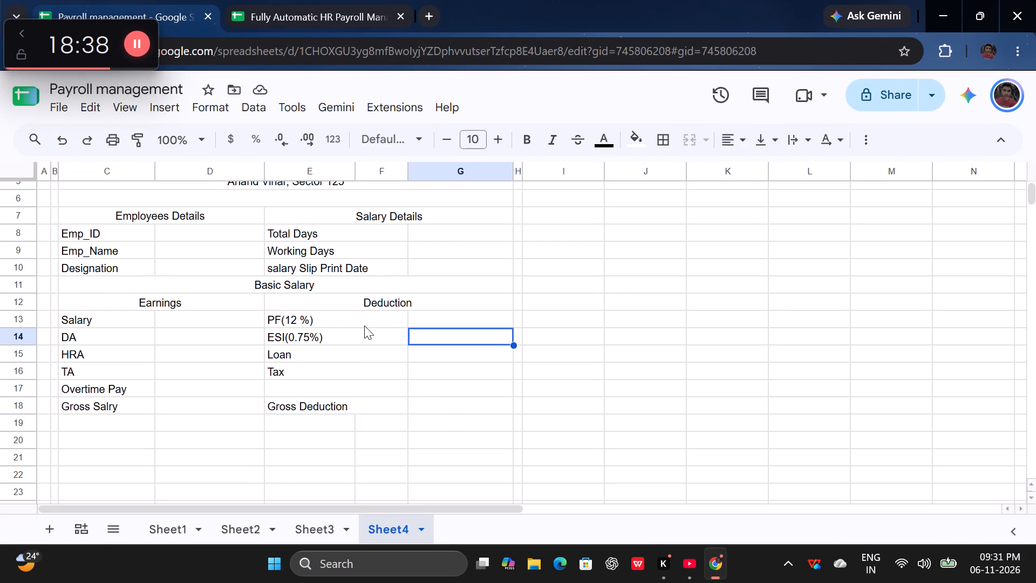
pyautogui.click(364, 326)
pyautogui.scroll(2, 242, 326)
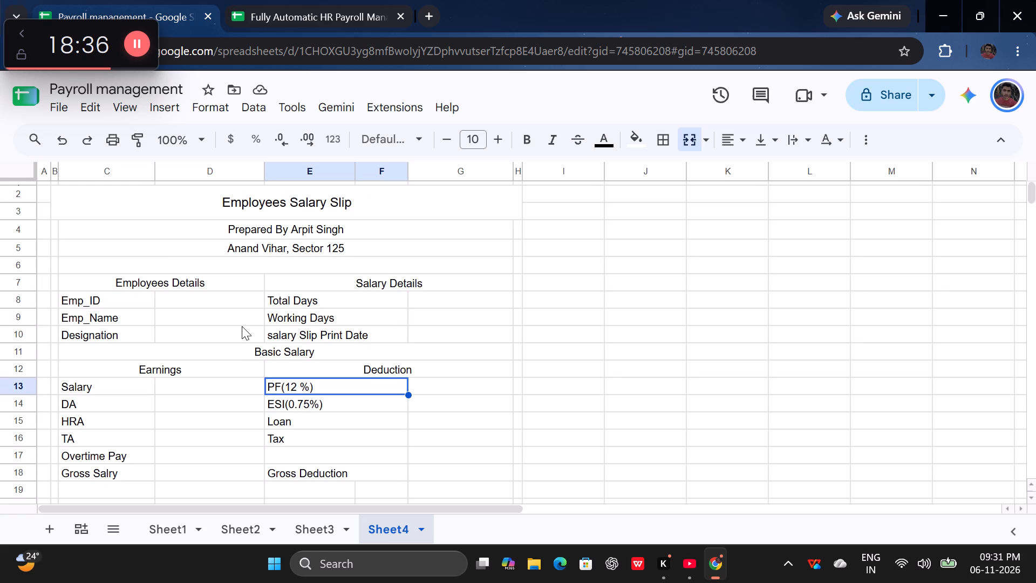
pyautogui.scroll(-2, 242, 326)
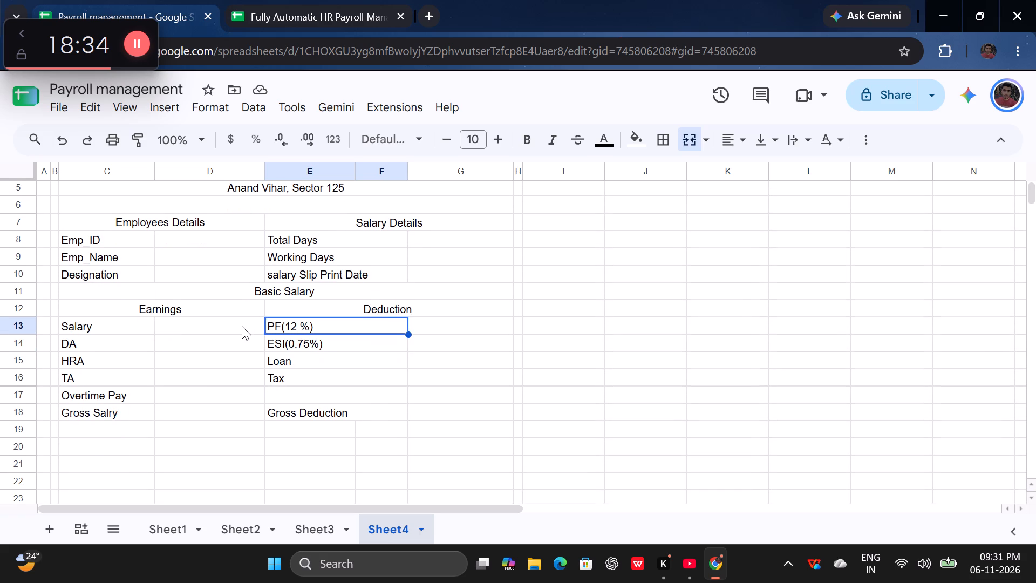
pyautogui.scroll(-1, 242, 326)
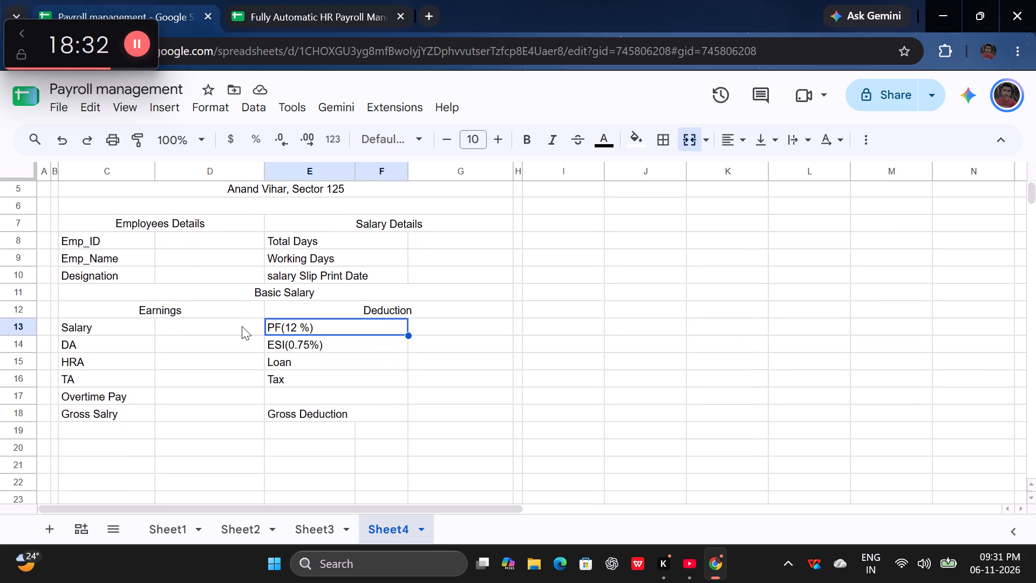
pyautogui.scroll(-4, 242, 326)
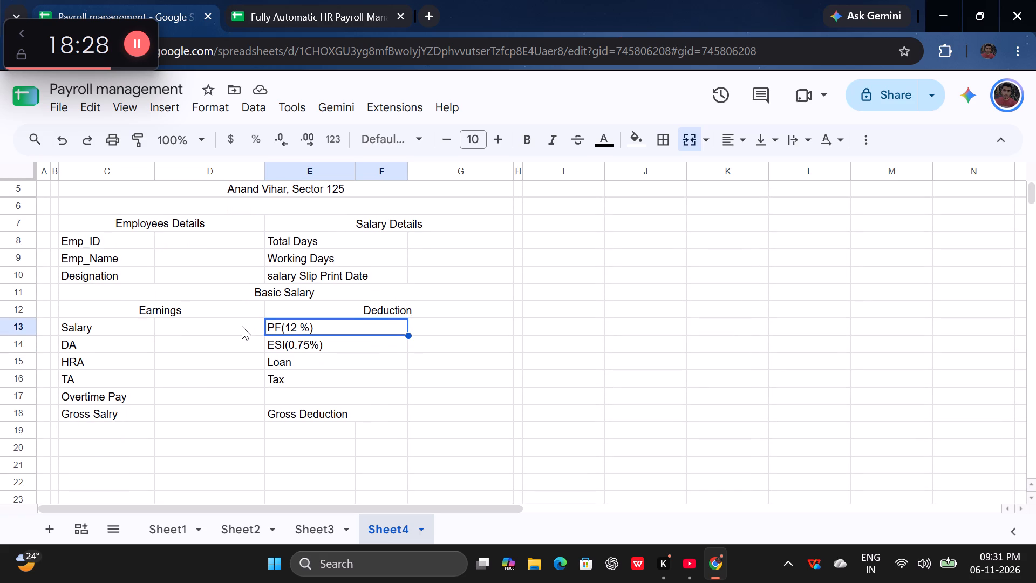
pyautogui.scroll(-3, 242, 326)
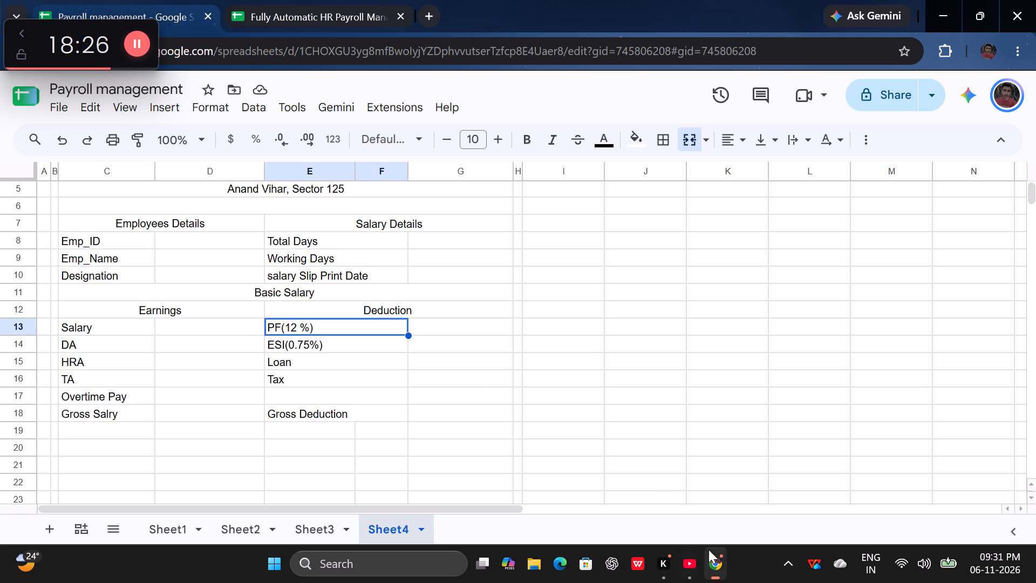
pyautogui.click(715, 560)
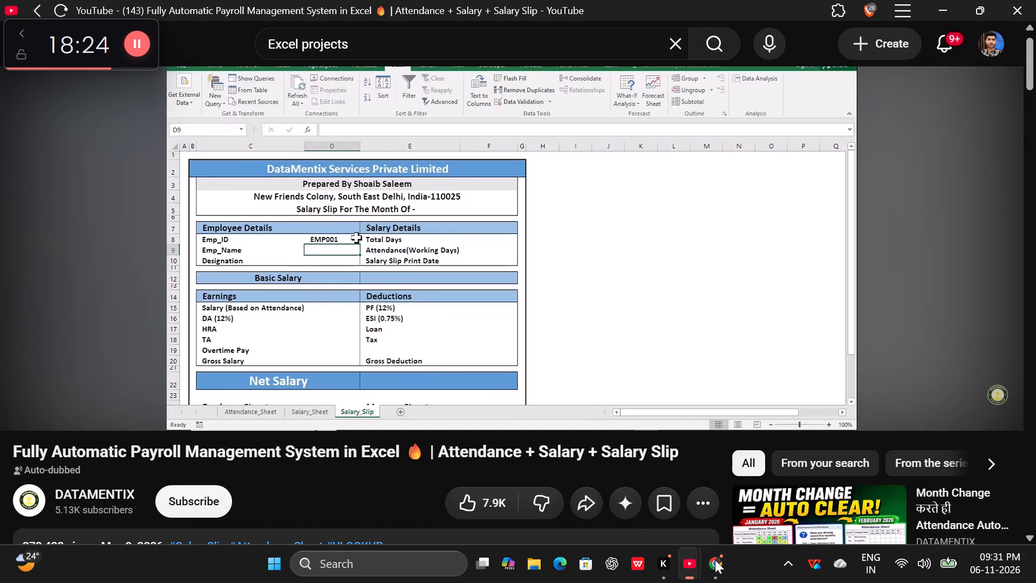
pyautogui.click(715, 560)
pyautogui.click(715, 560)
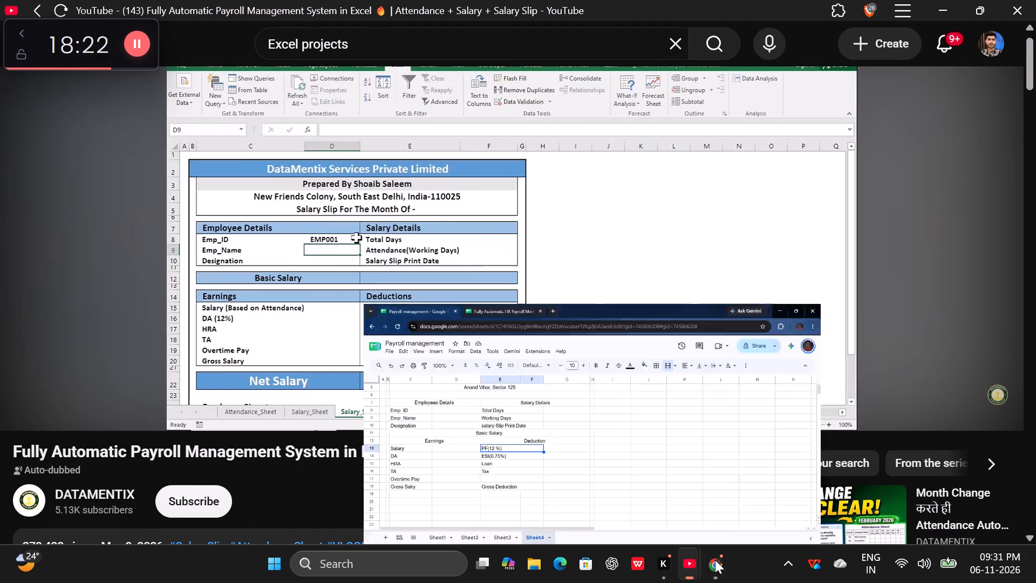
pyautogui.click(715, 560)
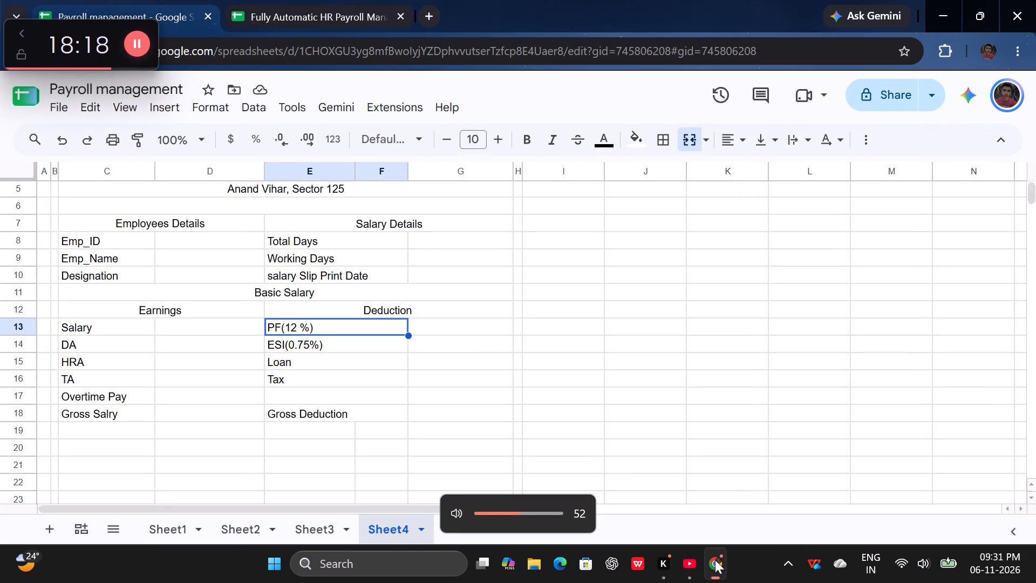
pyautogui.click(715, 560)
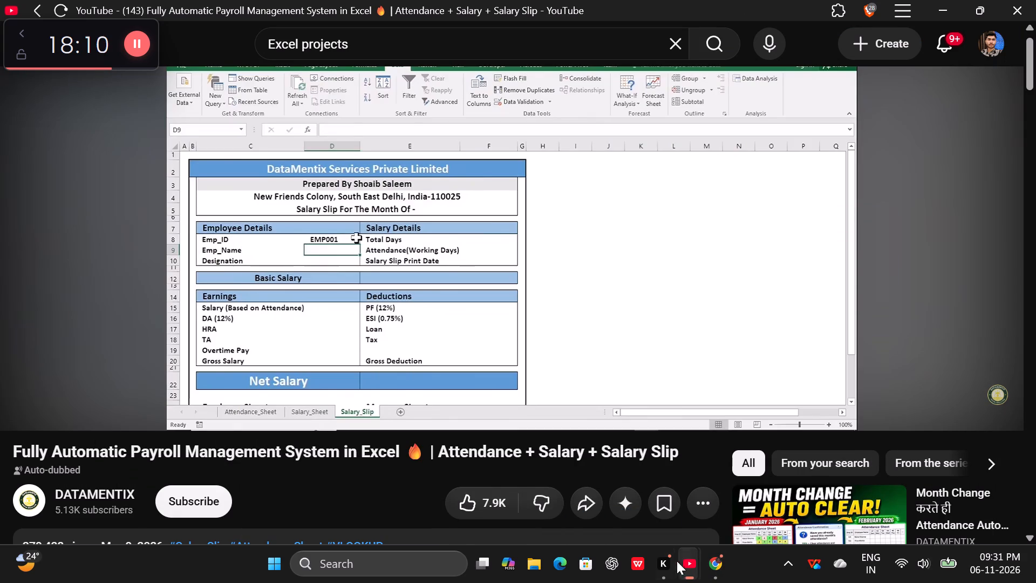
pyautogui.click(692, 560)
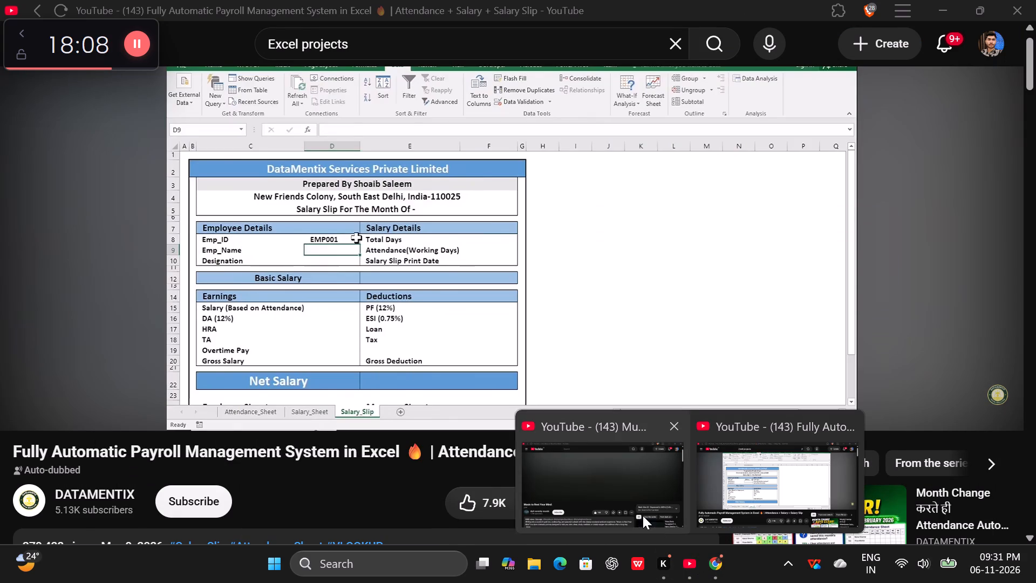
pyautogui.click(718, 559)
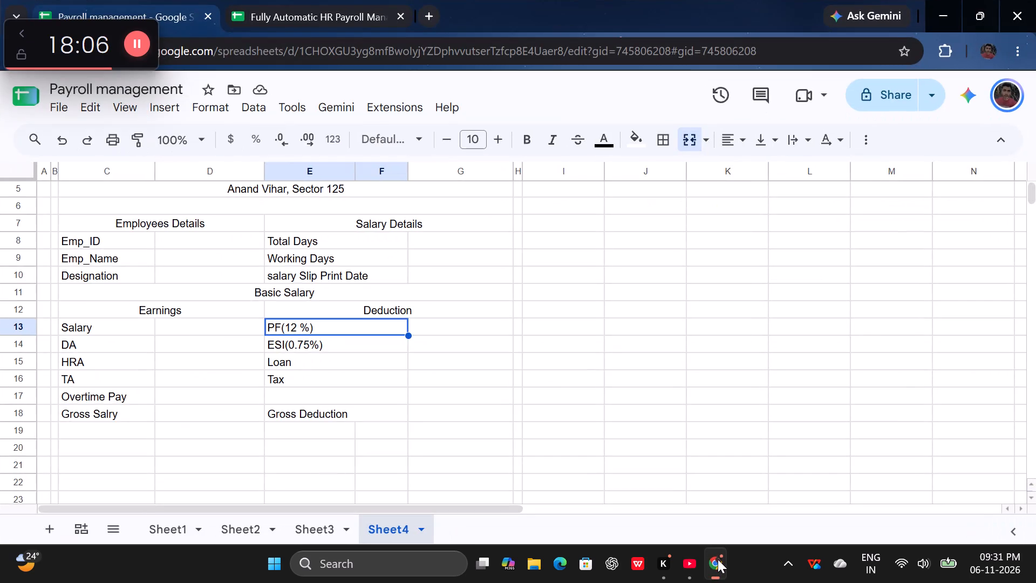
pyautogui.click(718, 559)
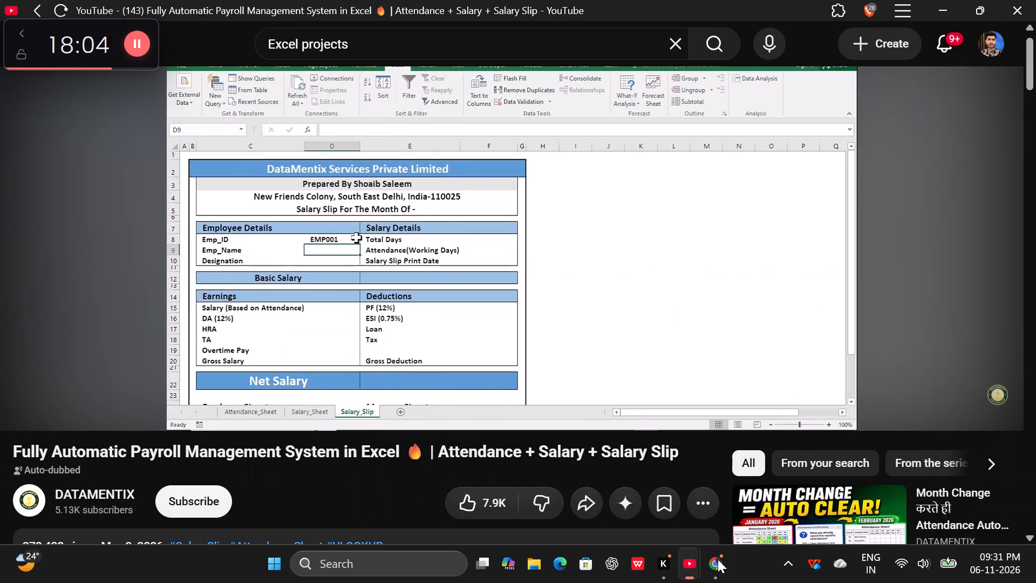
pyautogui.click(718, 559)
pyautogui.click(718, 559)
pyautogui.click(718, 559)
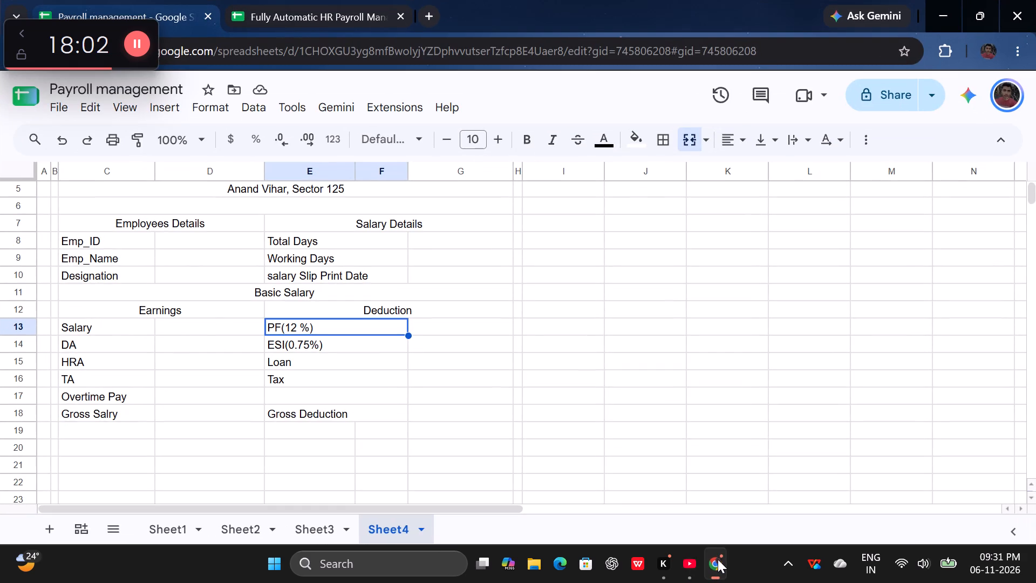
pyautogui.click(718, 559)
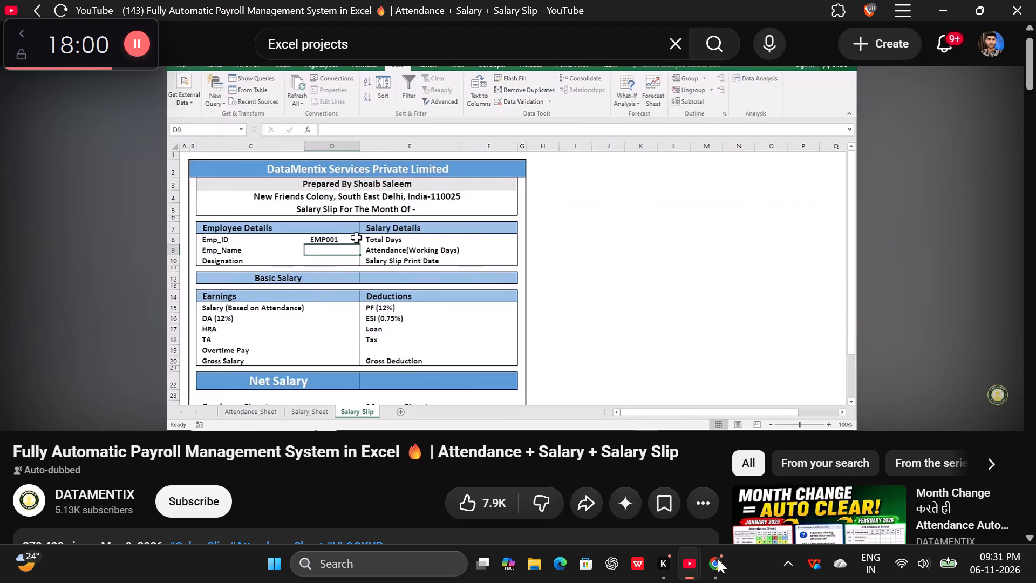
pyautogui.click(718, 559)
pyautogui.click(723, 579)
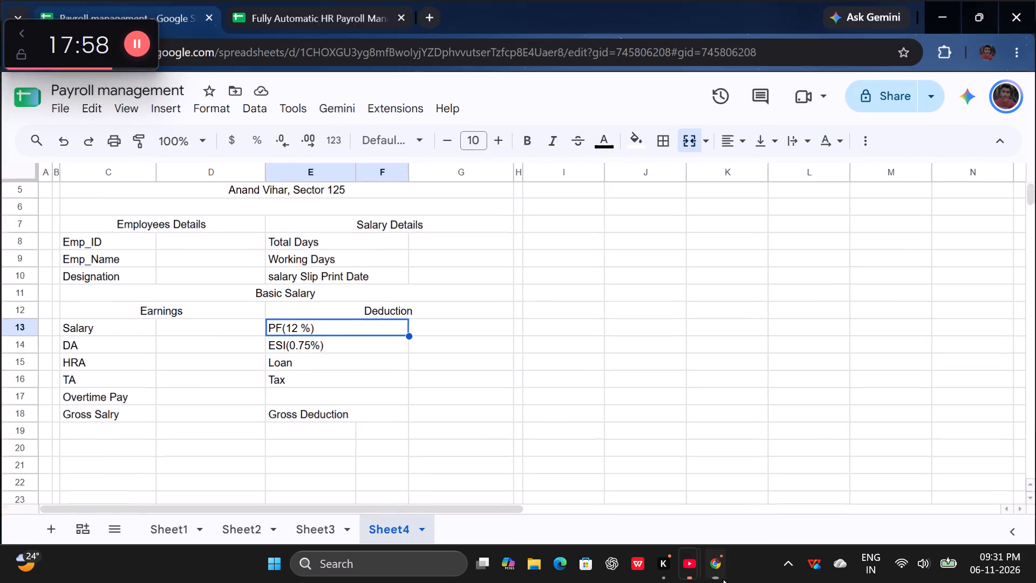
# Watch how the tutorial video fills the slip's Emp_Name field with a VLOOKUP on the Emp_ID, around 30:33 to 31:12.
pyautogui.click(503, 331)
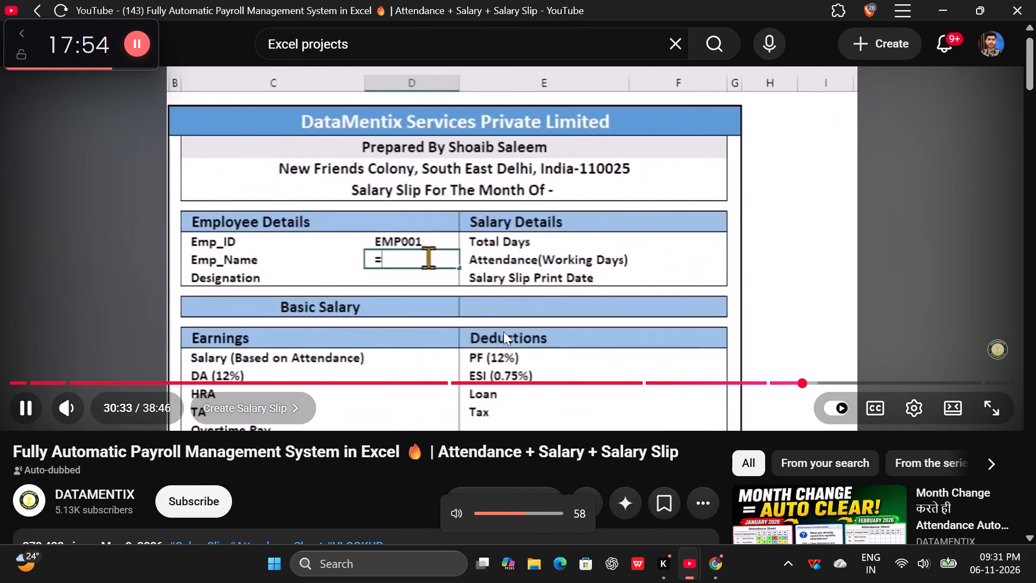
pyautogui.press('Right')
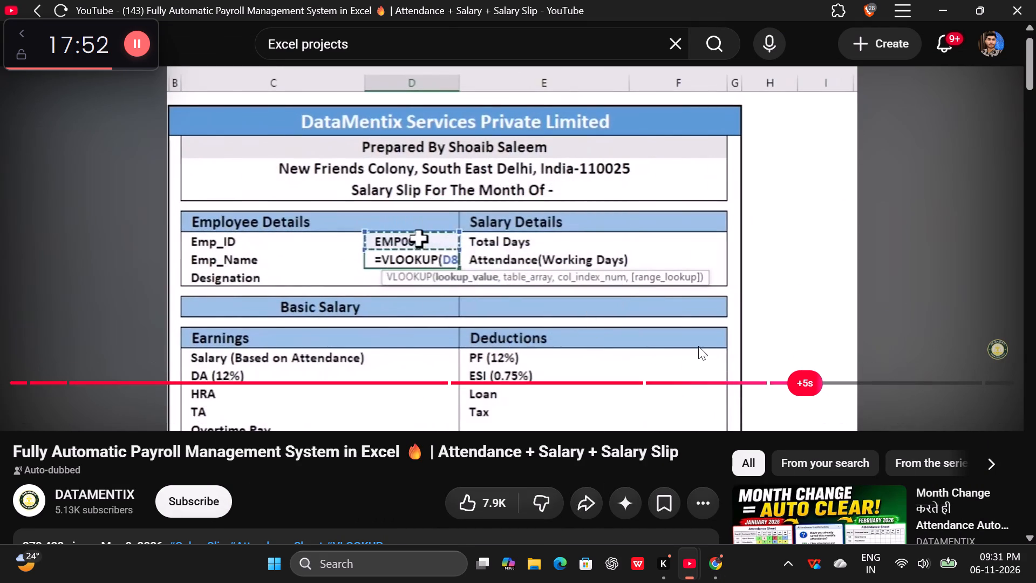
pyautogui.click(698, 346)
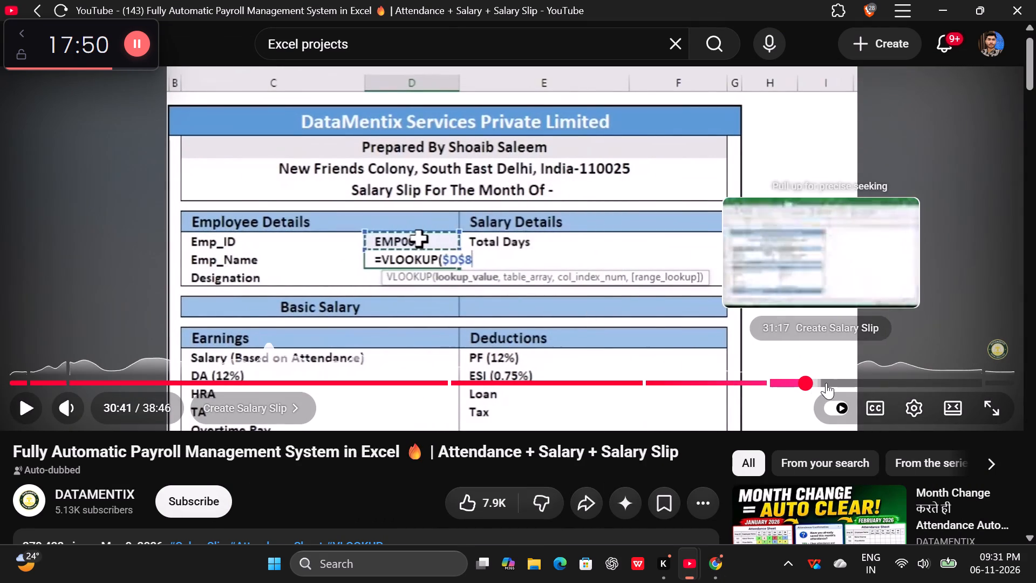
pyautogui.click(819, 381)
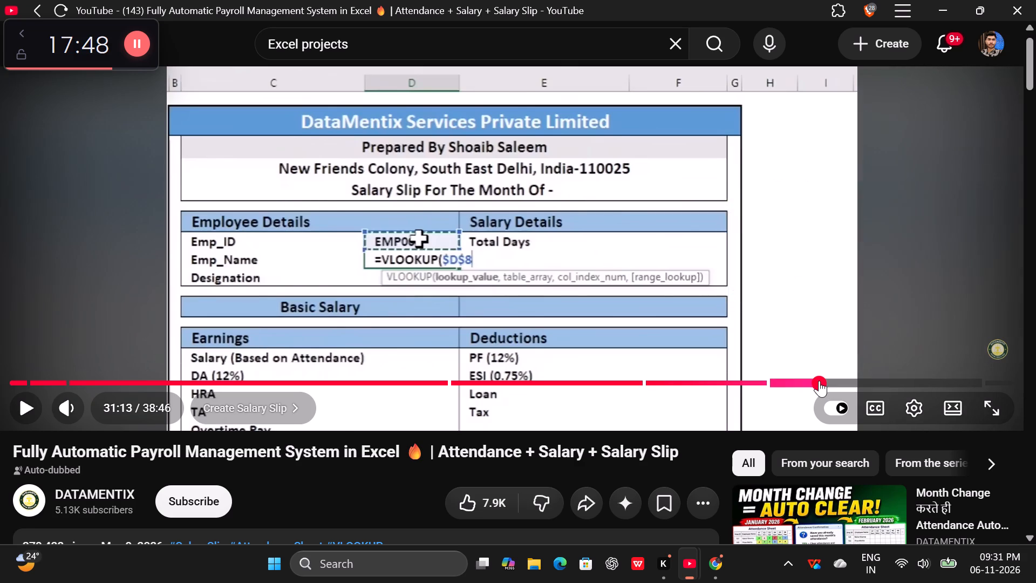
pyautogui.click(831, 381)
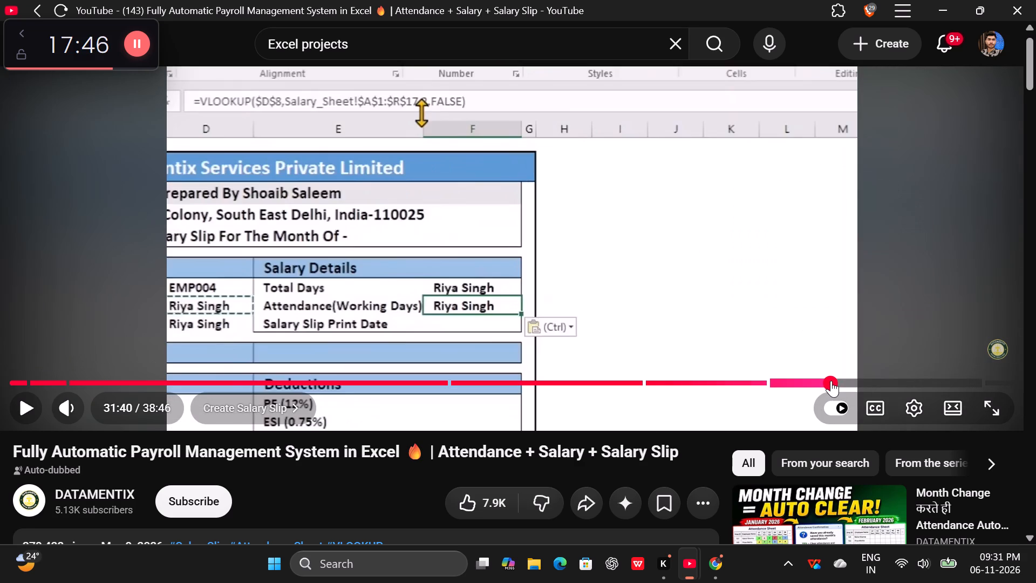
pyautogui.click(817, 378)
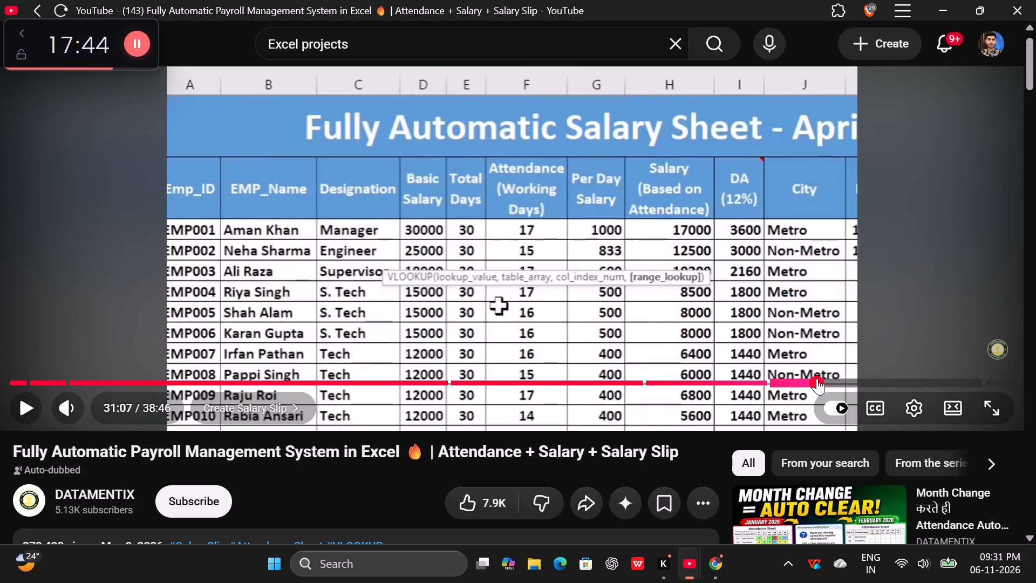
pyautogui.click(741, 317)
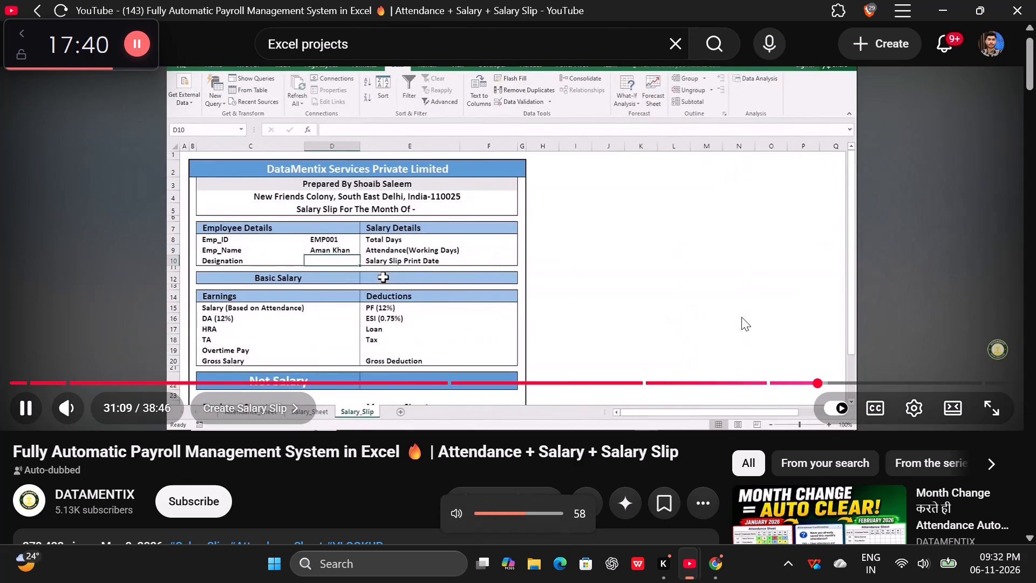
pyautogui.click(650, 270)
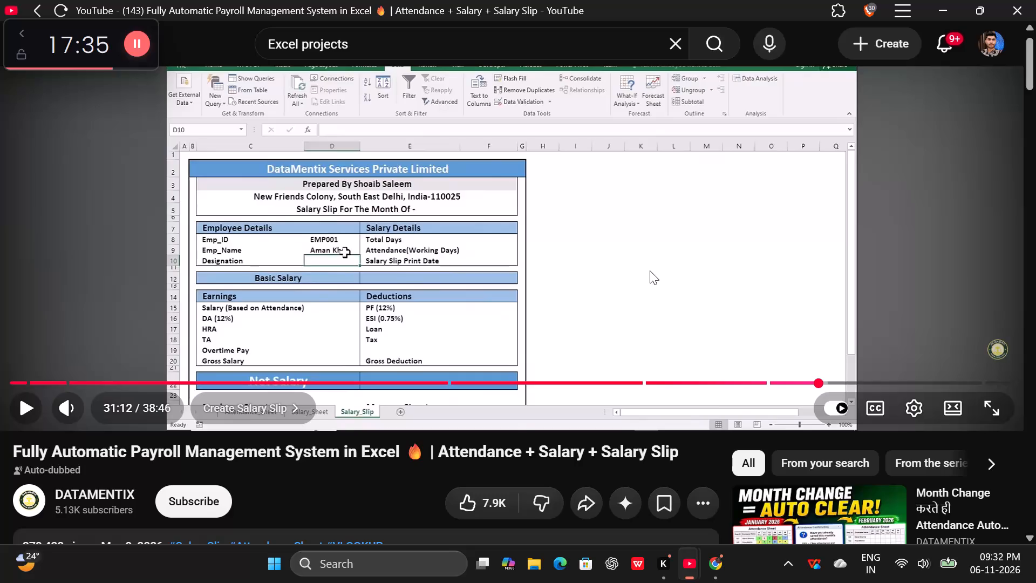
# Continue the tutorial video from 31:12 to study how the lookup formula is reused for Designation, Total Days and Attendance.
pyautogui.click(540, 290)
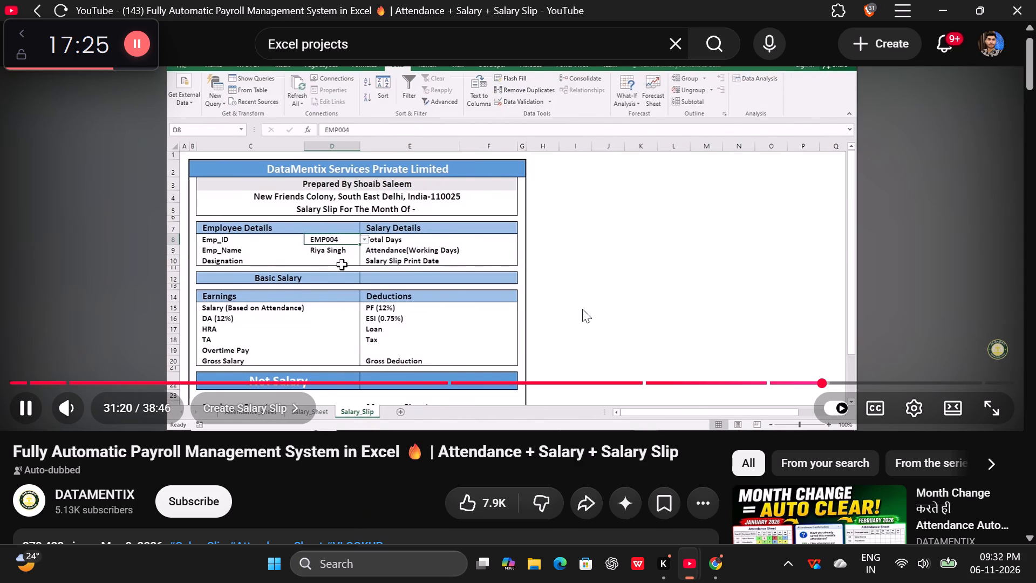
pyautogui.press('Right')
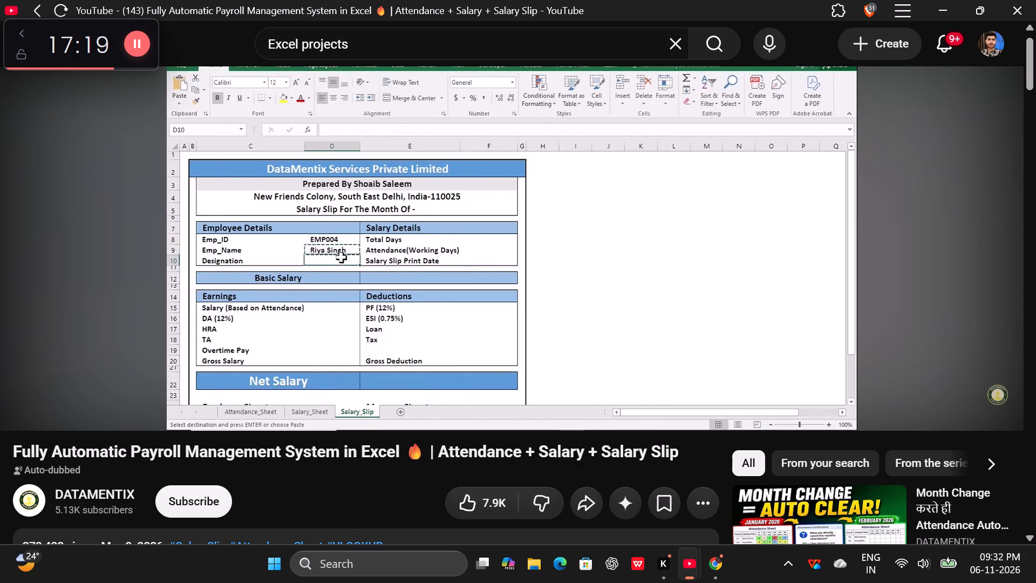
pyautogui.press('Right')
pyautogui.press('Right')
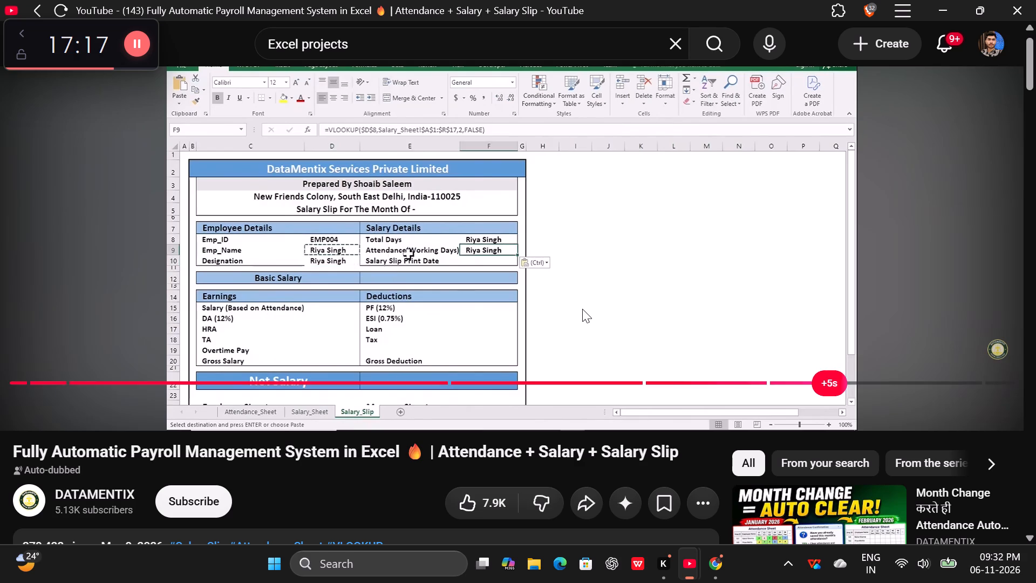
pyautogui.press('Right')
pyautogui.press('Left')
pyautogui.press('Right')
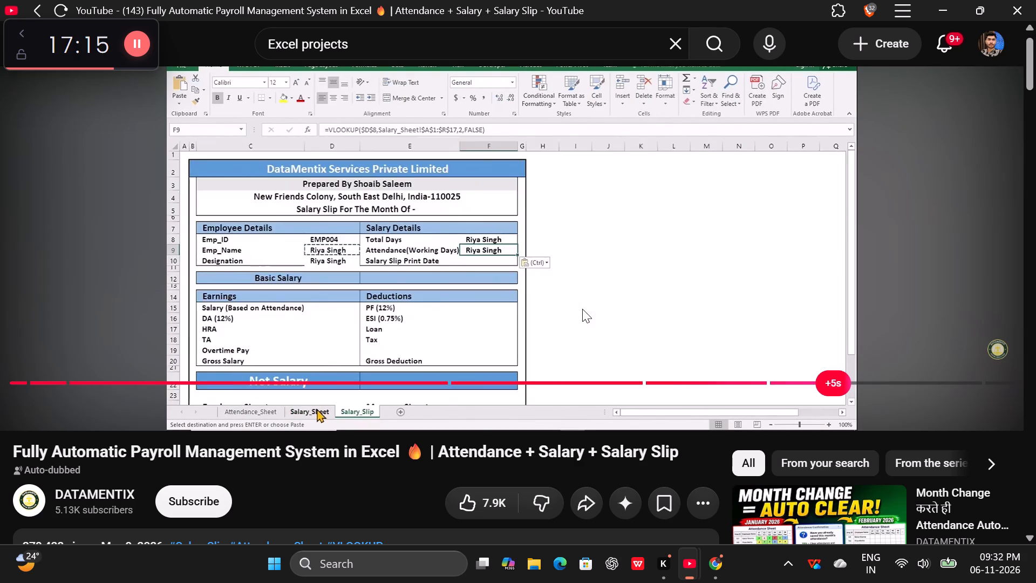
pyautogui.press('Right')
pyautogui.press('Right')
pyautogui.click(582, 309)
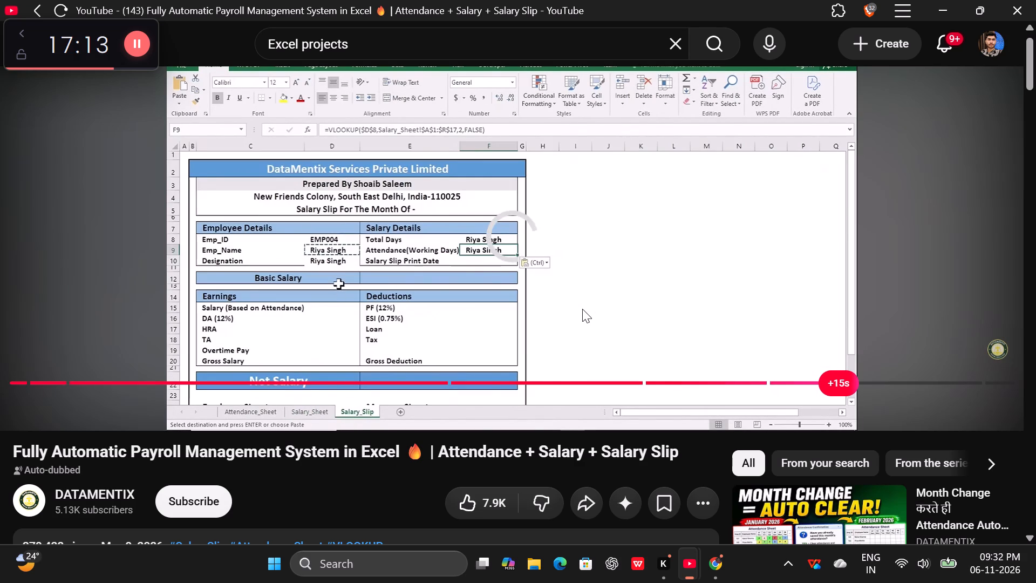
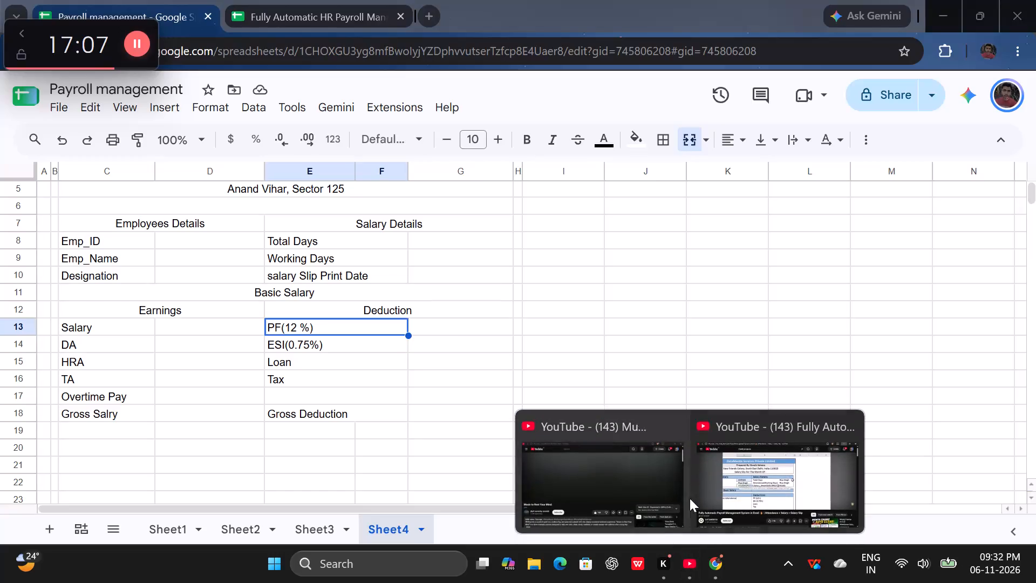
# Examine the rows below Gross Salary on the Salary_Slip sheet of the reference Fully Automatic HR Payroll Management System workbook.
pyautogui.click(629, 486)
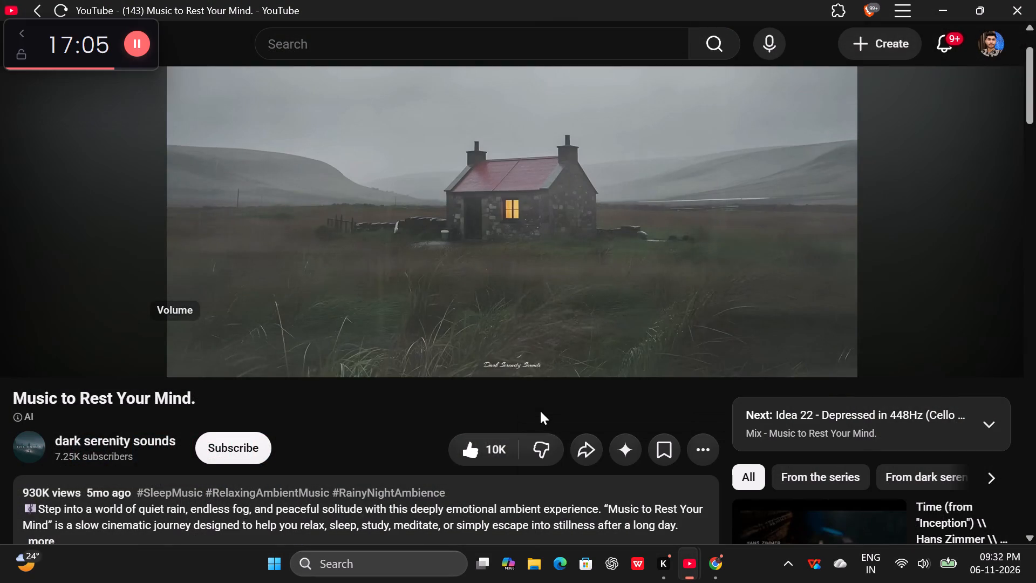
pyautogui.click(805, 491)
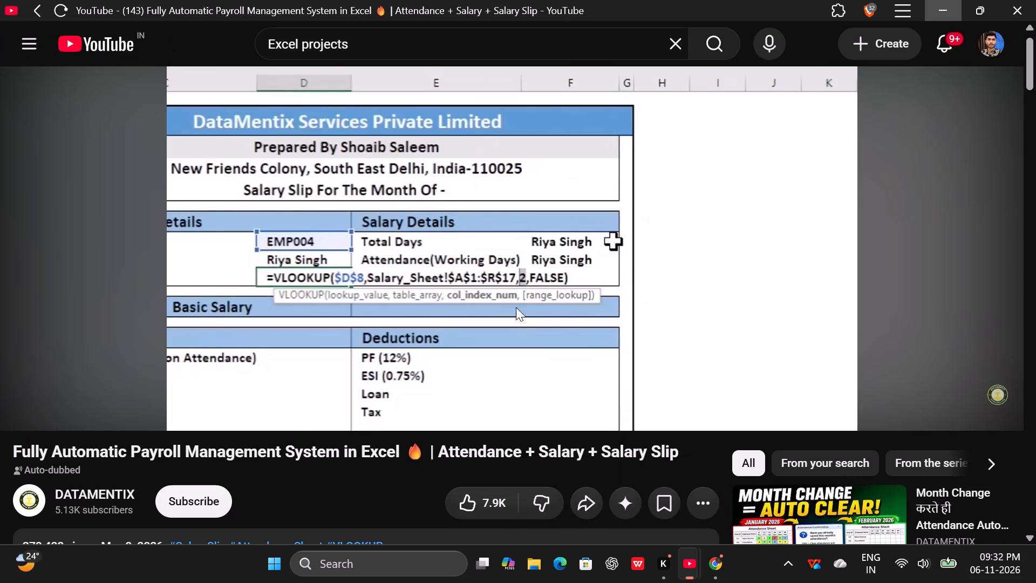
pyautogui.click(950, 8)
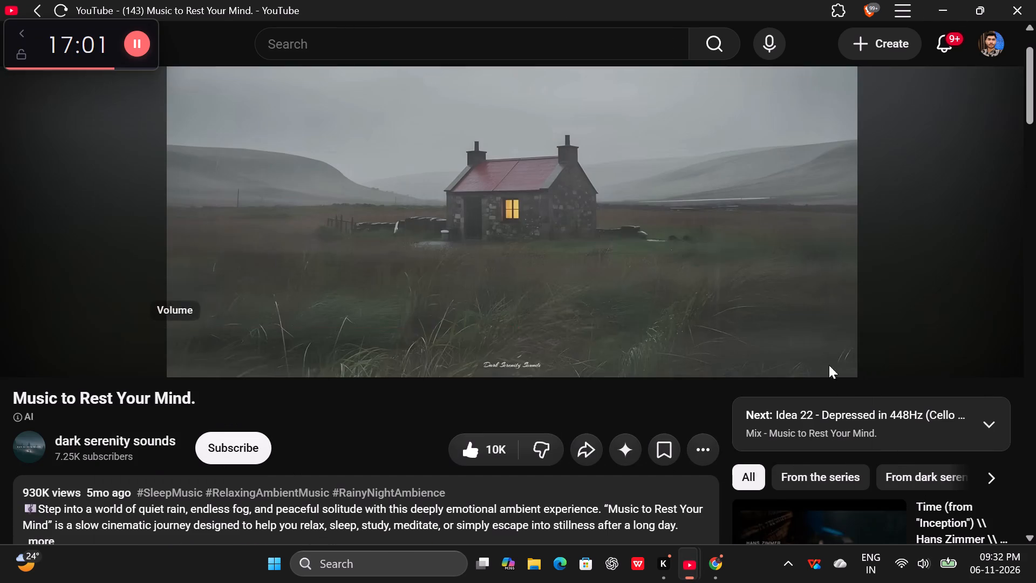
pyautogui.click(722, 579)
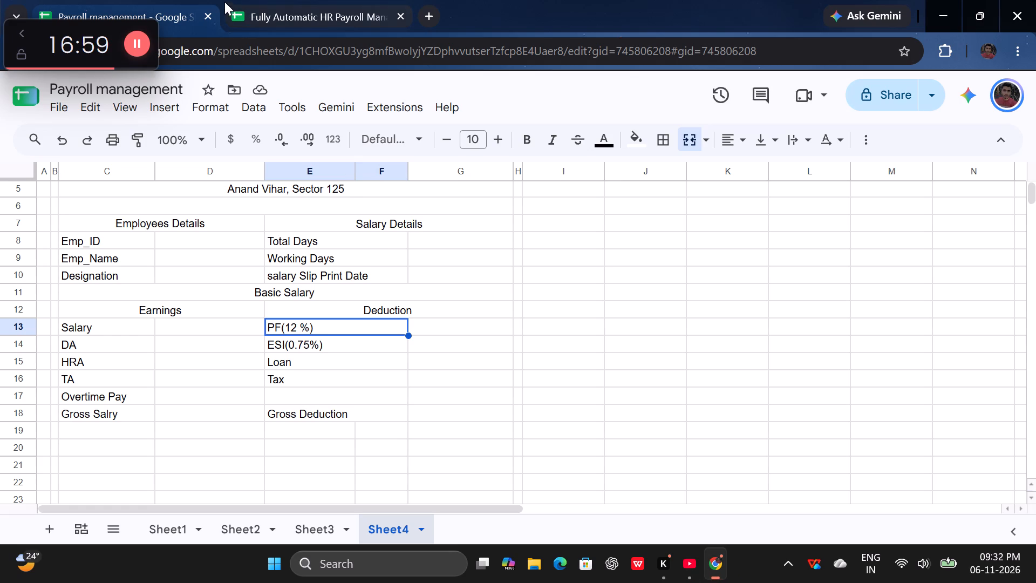
pyautogui.click(263, 0)
pyautogui.scroll(-1, 298, 261)
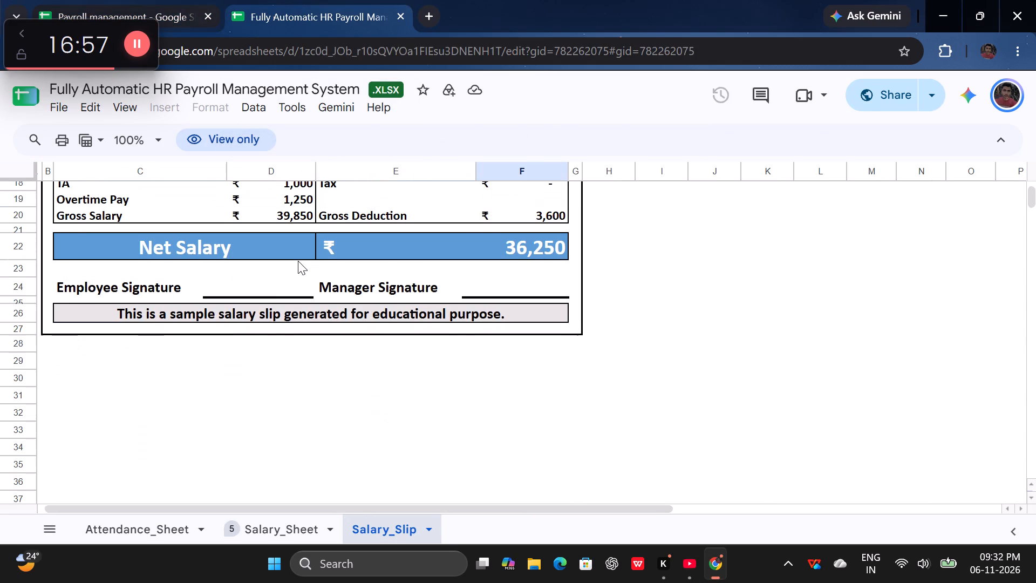
pyautogui.scroll(-1, 298, 261)
pyautogui.scroll(1, 298, 261)
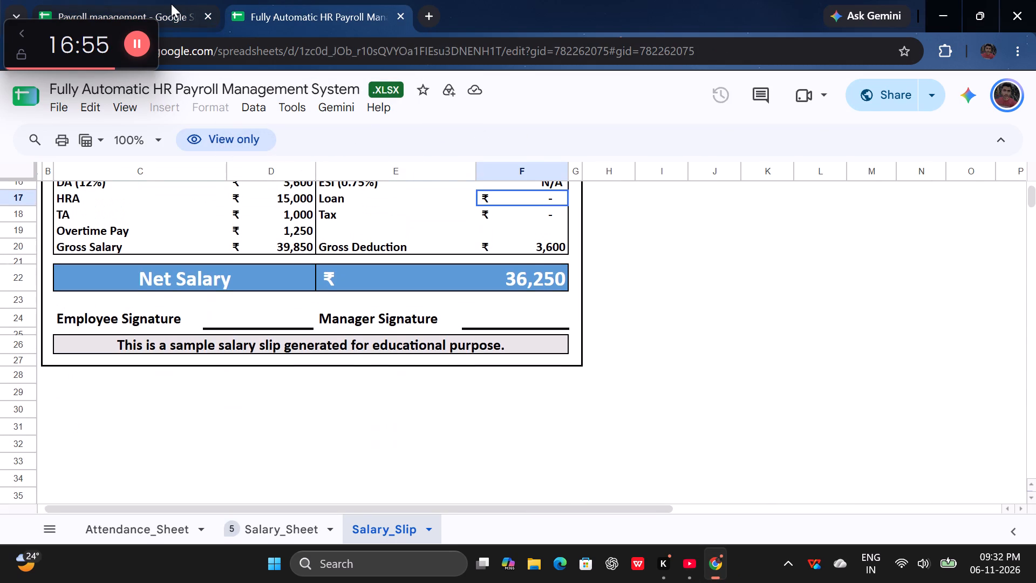
# Back in Payroll management, merge cells C19:D20 below the gross salary row on Sheet4 and enter the label "Net Salary".
pyautogui.click(174, 4)
pyautogui.scroll(-1, 300, 306)
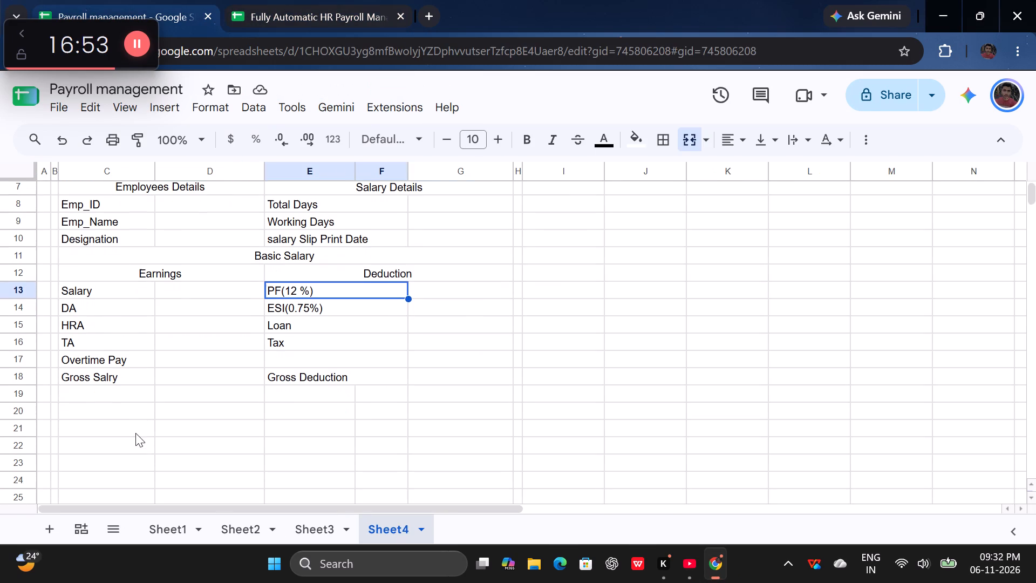
pyautogui.moveTo(114, 390); pyautogui.dragTo(187, 399)
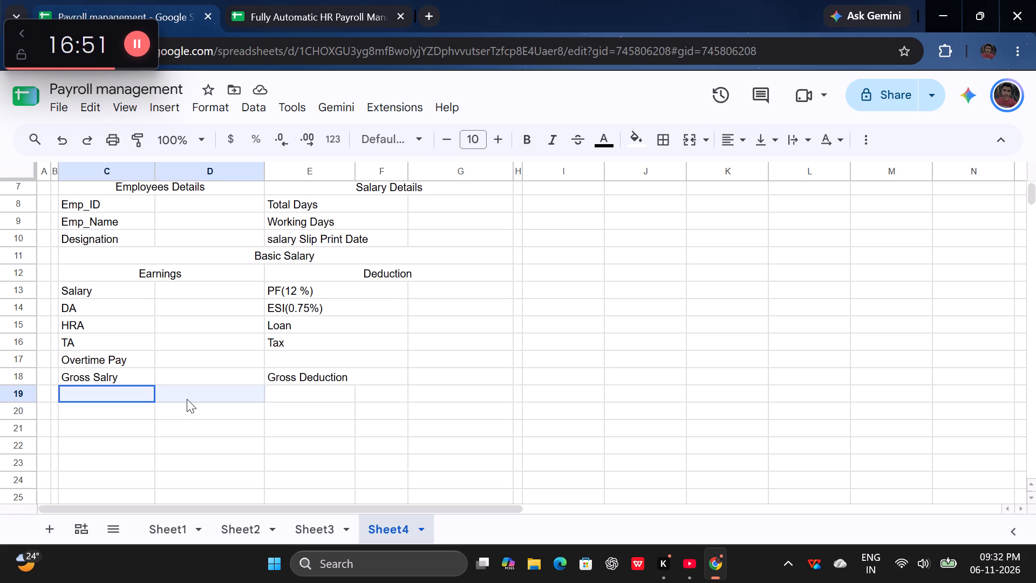
pyautogui.moveTo(187, 399); pyautogui.dragTo(185, 408)
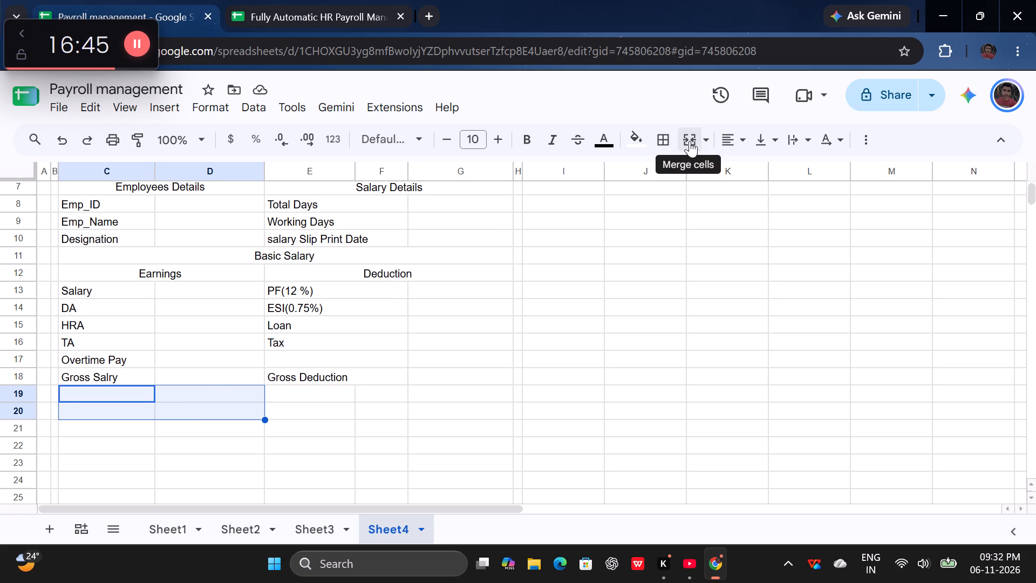
pyautogui.click(690, 141)
pyautogui.doubleClick(112, 403)
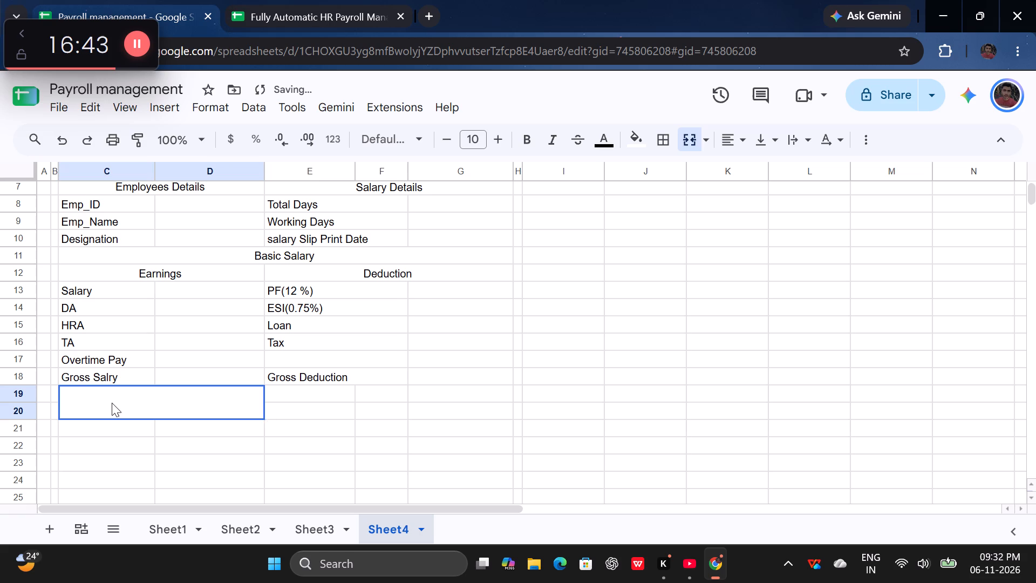
pyautogui.hotkey('shift', 'n')
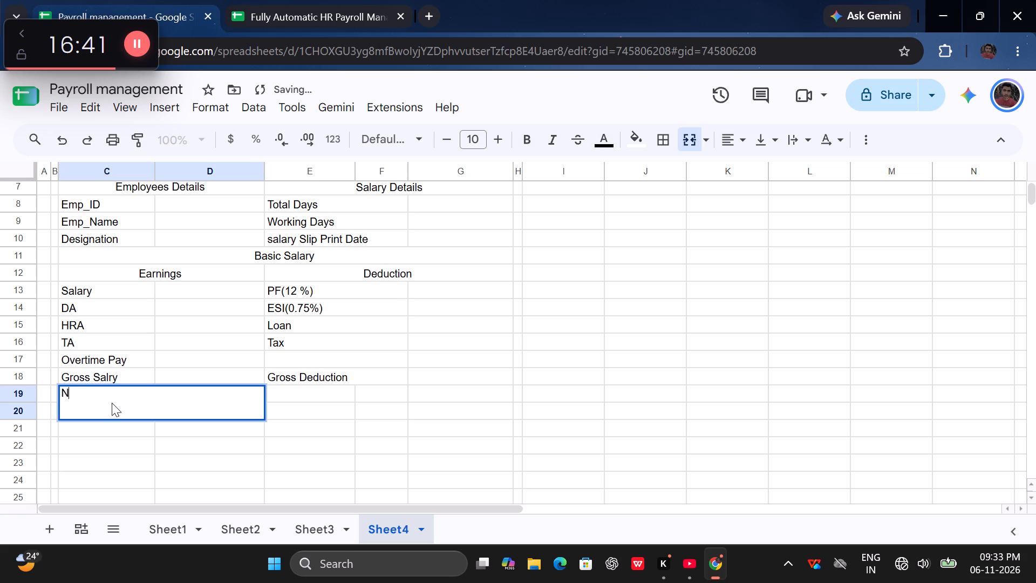
pyautogui.write('et Salary')
pyautogui.press('space')
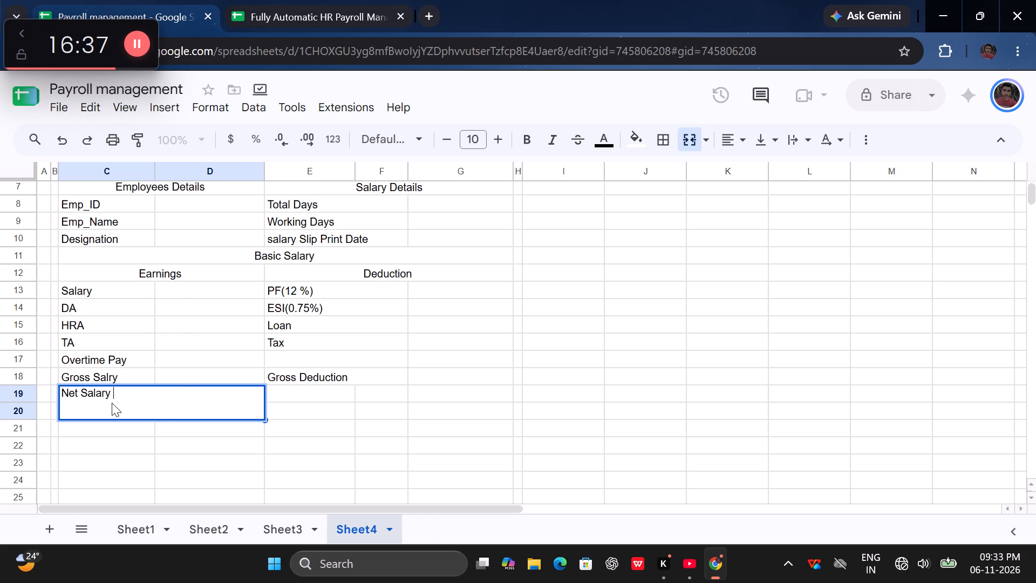
pyautogui.press('Return')
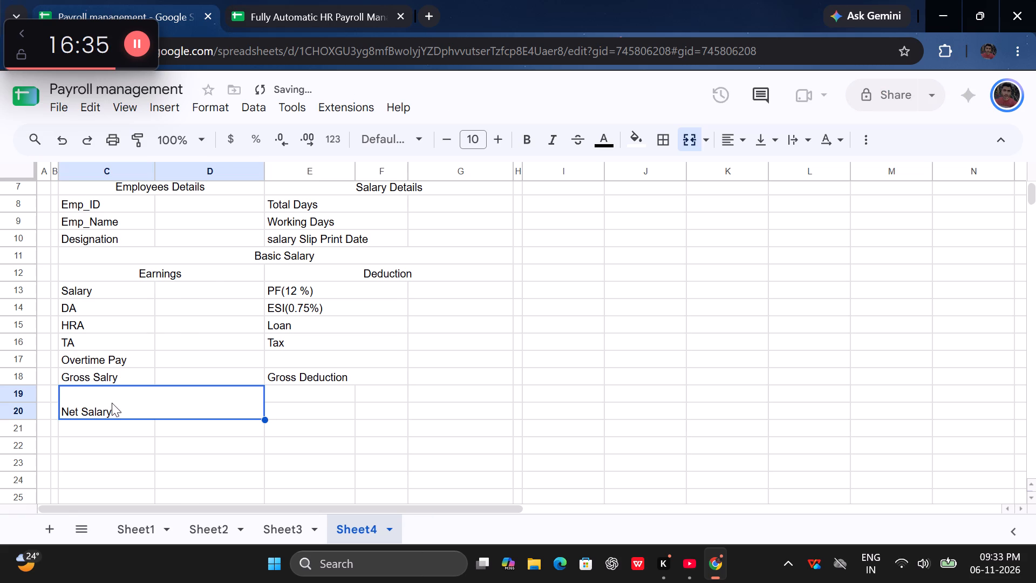
# Merge cells E19:G20 beside the Net Salary label into one blank cell for the amount.
pyautogui.moveTo(333, 397); pyautogui.dragTo(350, 402)
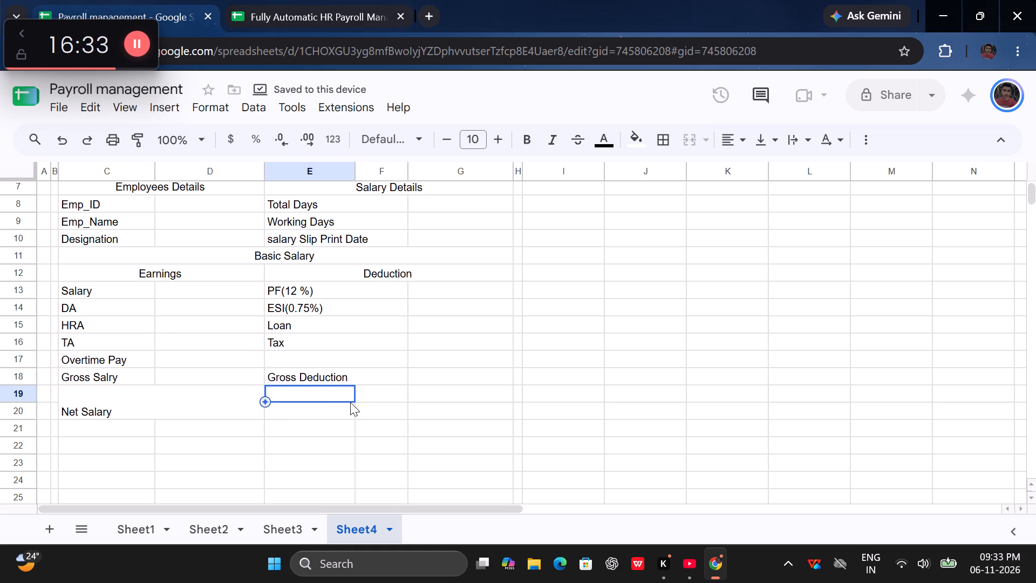
pyautogui.moveTo(350, 402); pyautogui.dragTo(461, 406)
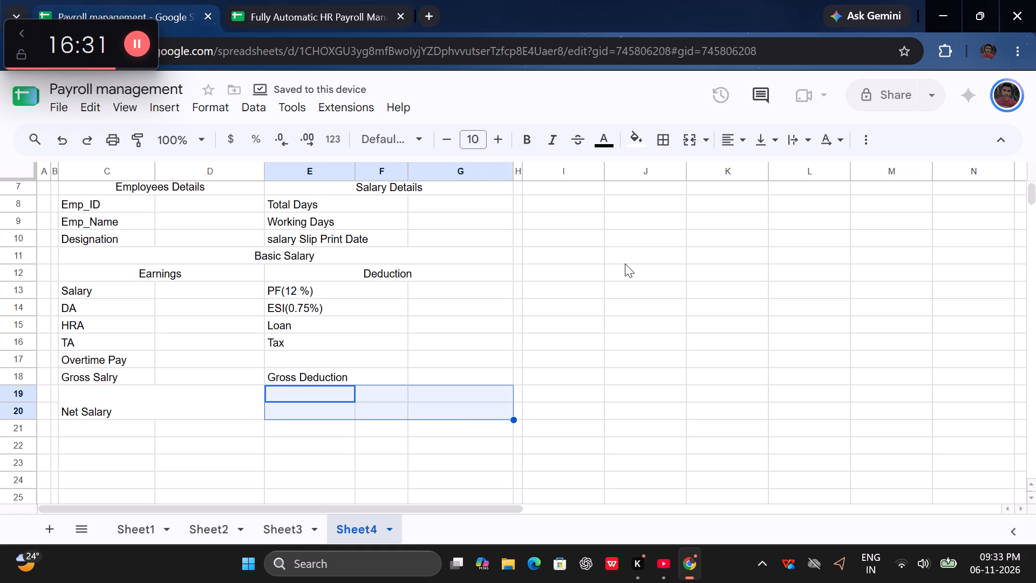
pyautogui.click(688, 143)
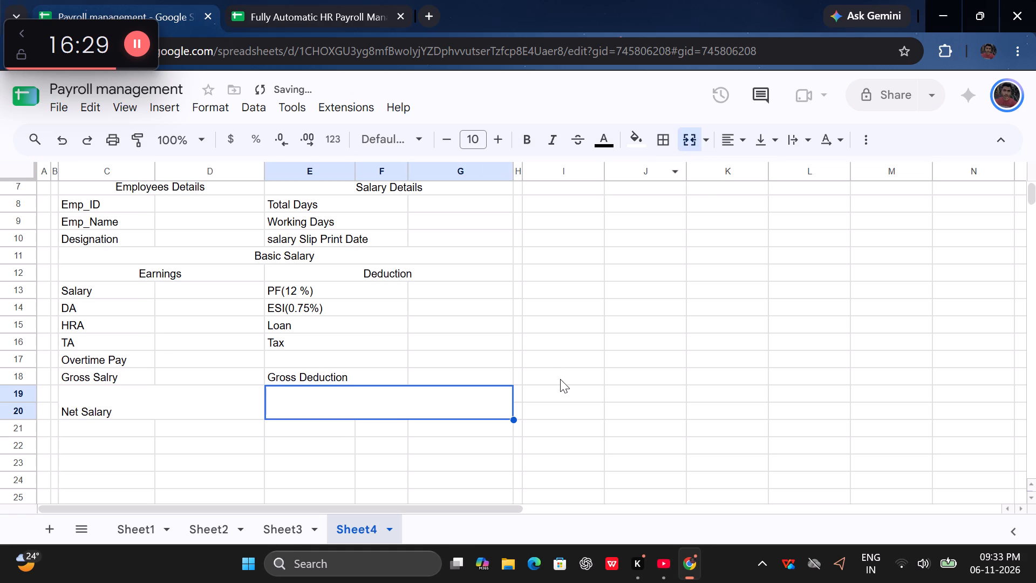
pyautogui.click(560, 379)
# Centre the "Net Salary" label horizontally and vertically in its merged cell.
pyautogui.scroll(-1, 250, 408)
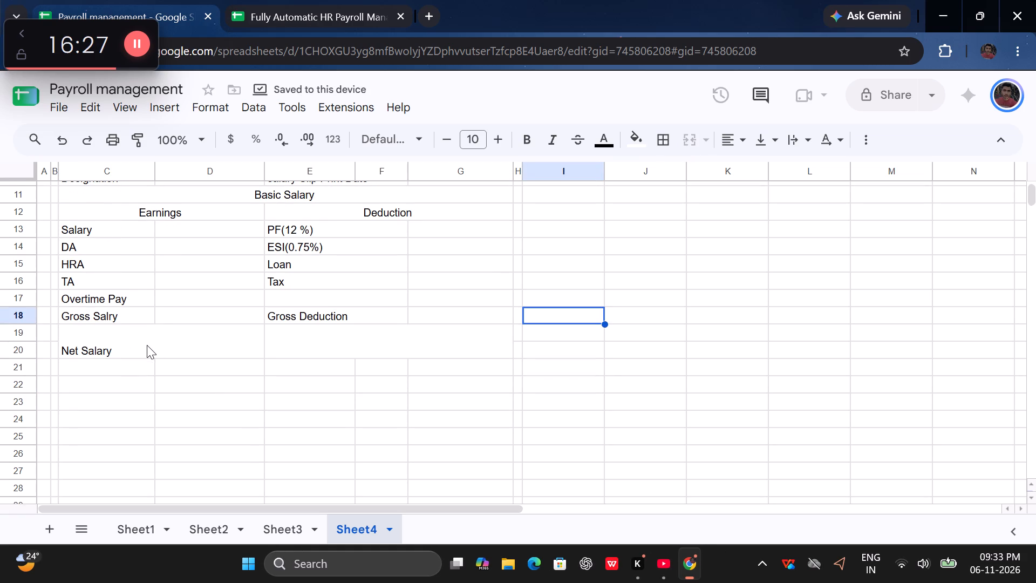
pyautogui.doubleClick(147, 345)
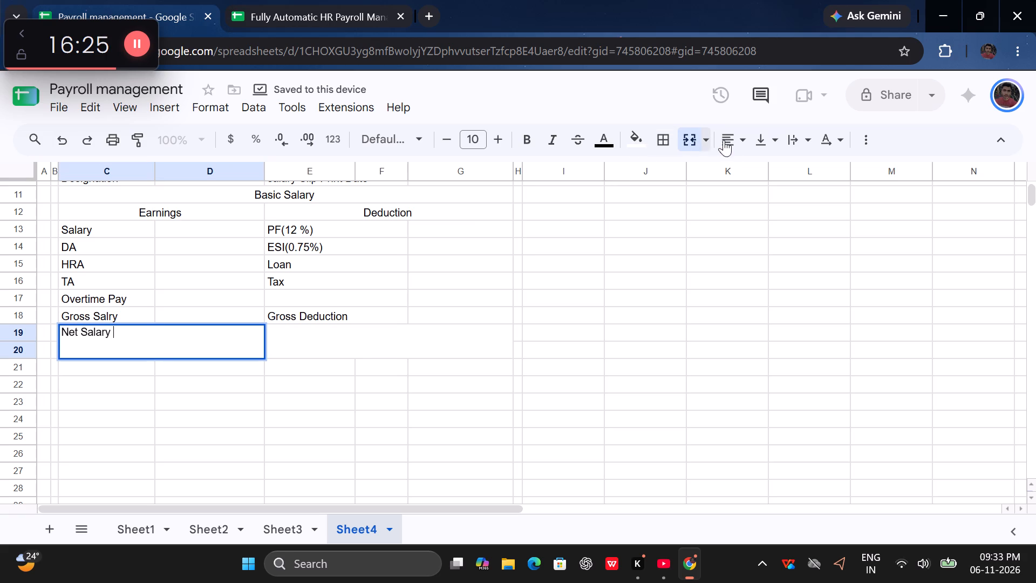
pyautogui.click(742, 141)
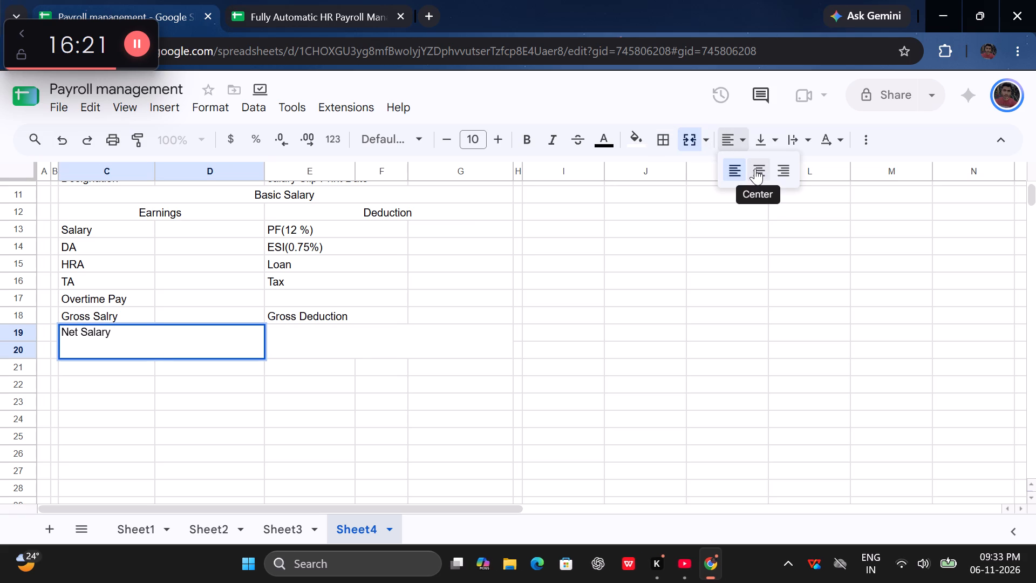
pyautogui.click(755, 168)
pyautogui.click(772, 138)
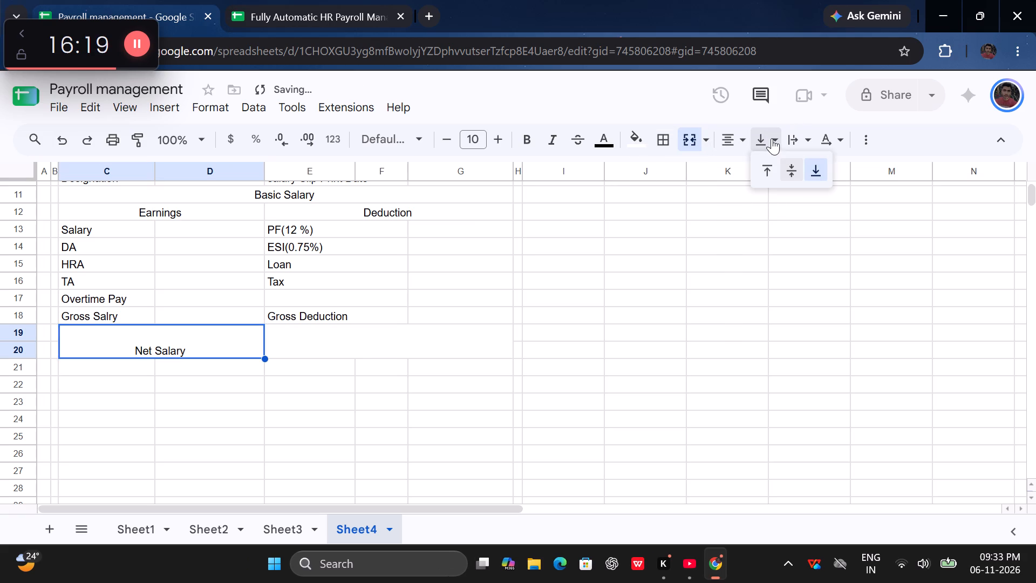
pyautogui.click(796, 175)
pyautogui.click(316, 347)
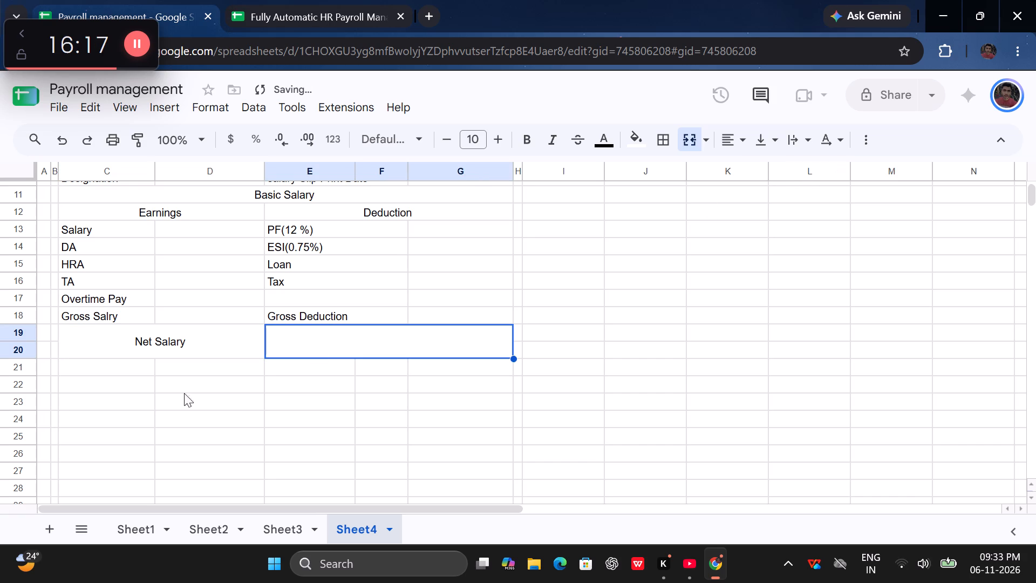
# Review the Sheet4 slip layout from the title to the Net Salary row and check it against the tutorial video's slip.
pyautogui.scroll(1, 118, 373)
pyautogui.hscroll(1, 118, 373)
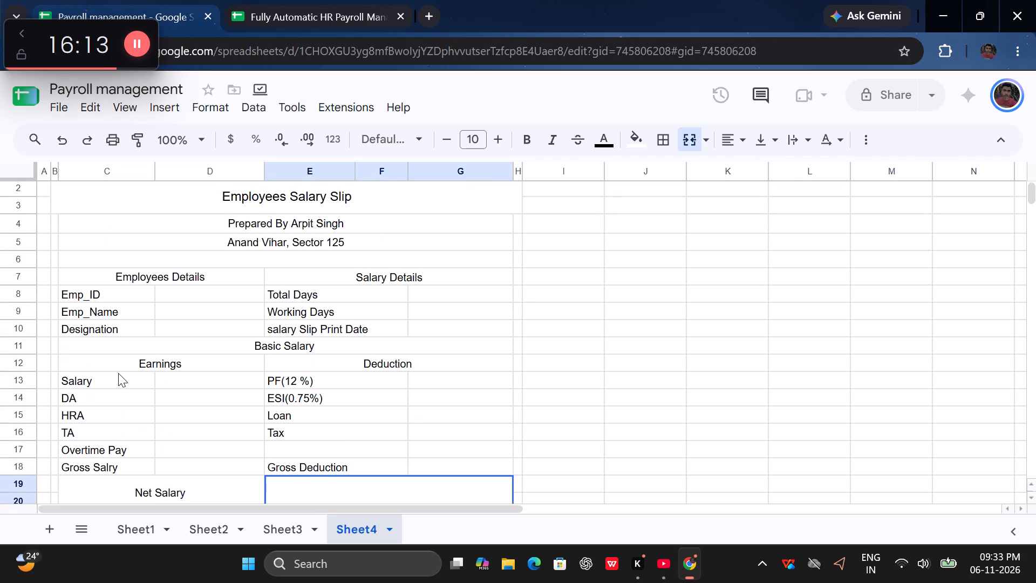
pyautogui.scroll(2, 118, 373)
pyautogui.scroll(-1, 118, 373)
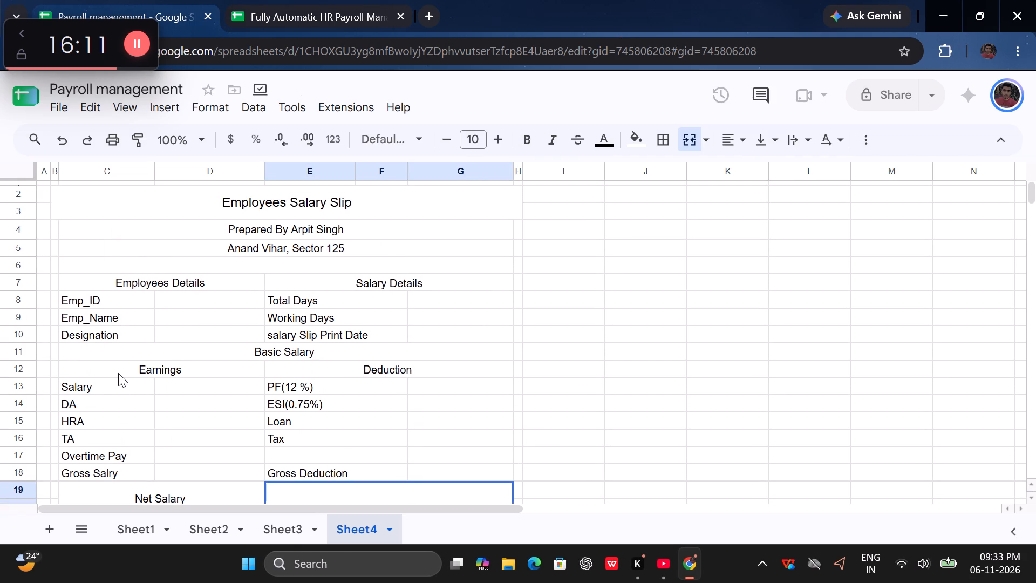
pyautogui.scroll(-1, 118, 373)
pyautogui.scroll(3, 118, 373)
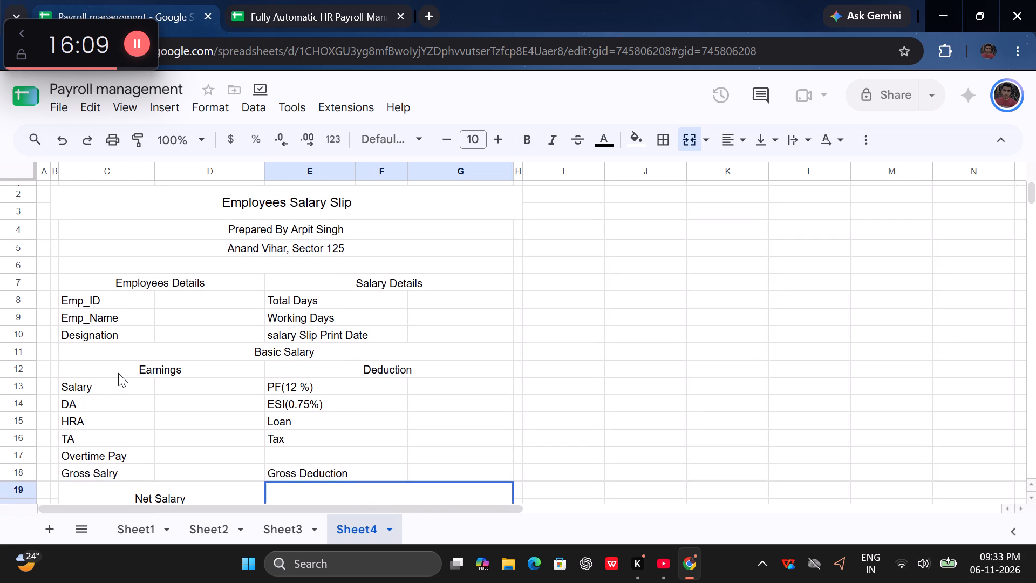
pyautogui.scroll(-1, 118, 373)
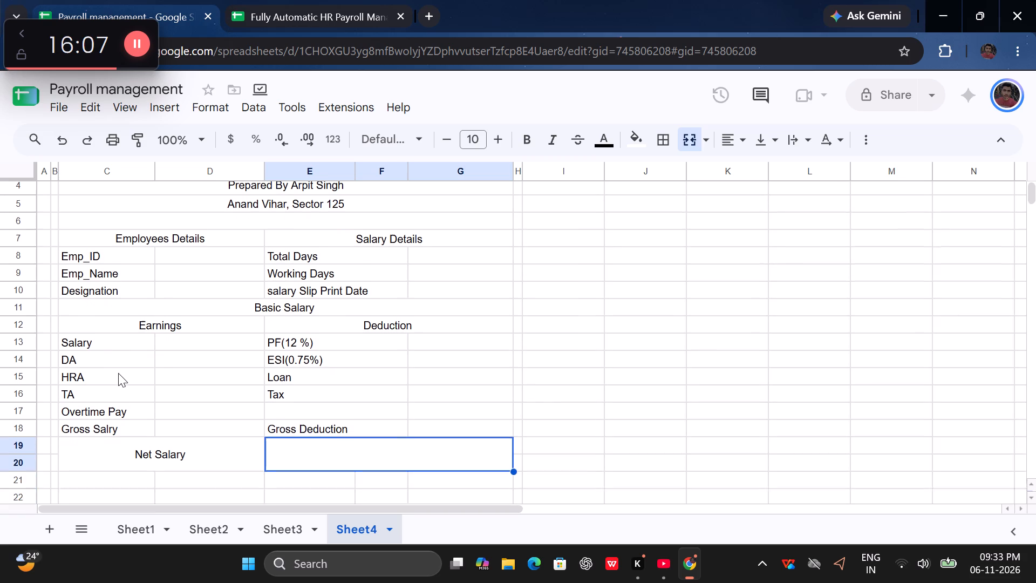
pyautogui.scroll(-3, 118, 373)
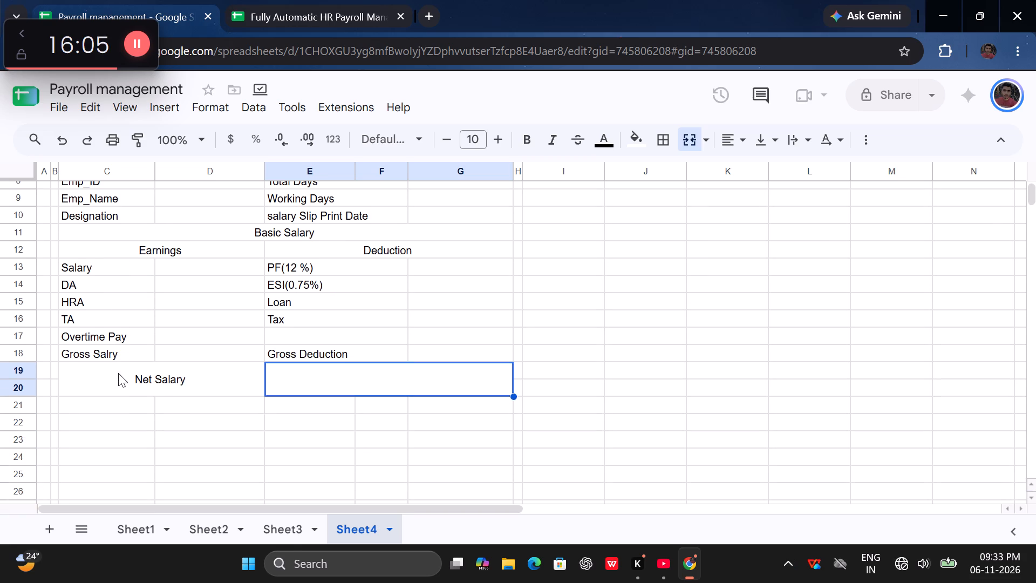
pyautogui.click(685, 572)
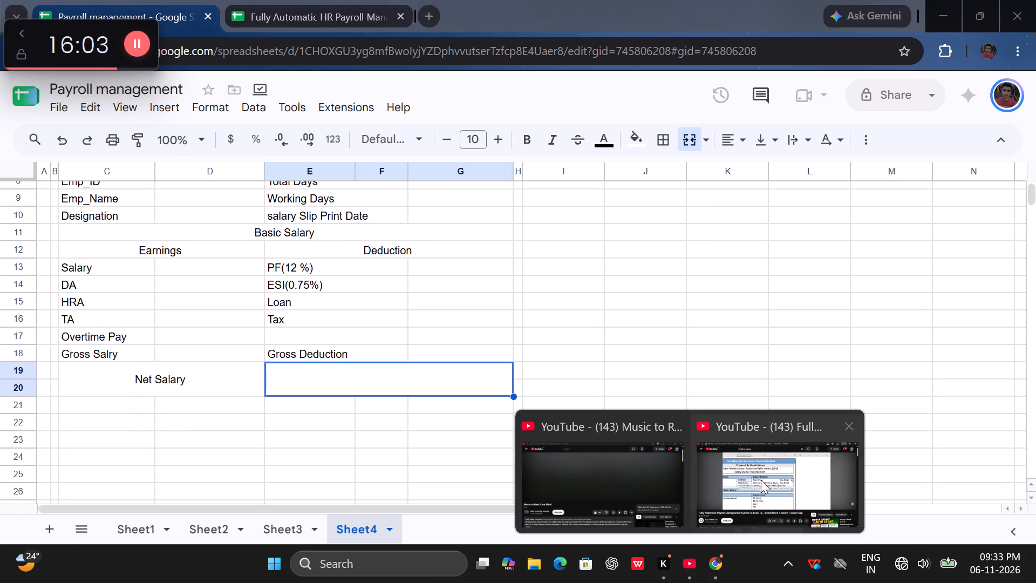
pyautogui.click(761, 477)
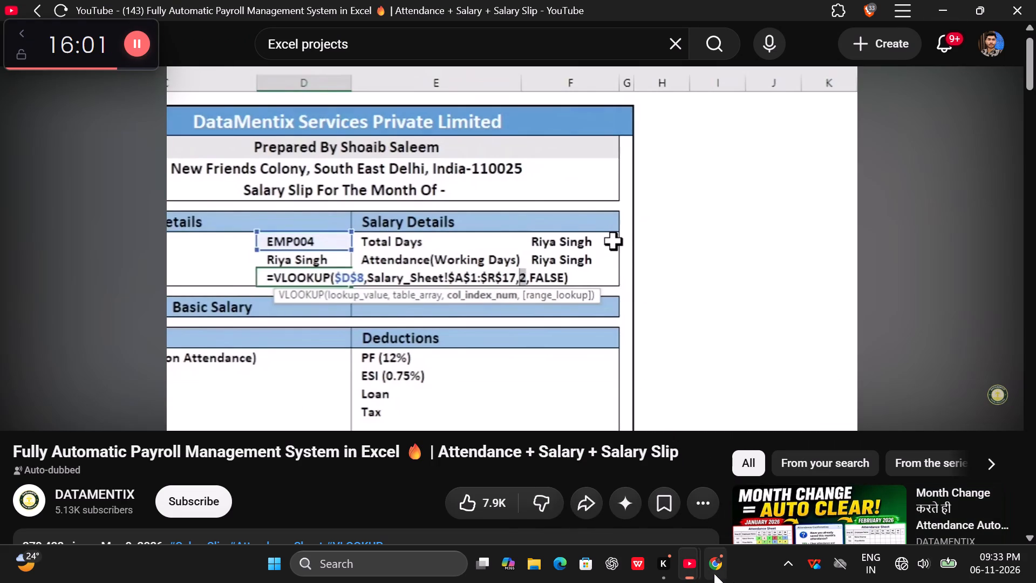
pyautogui.click(712, 567)
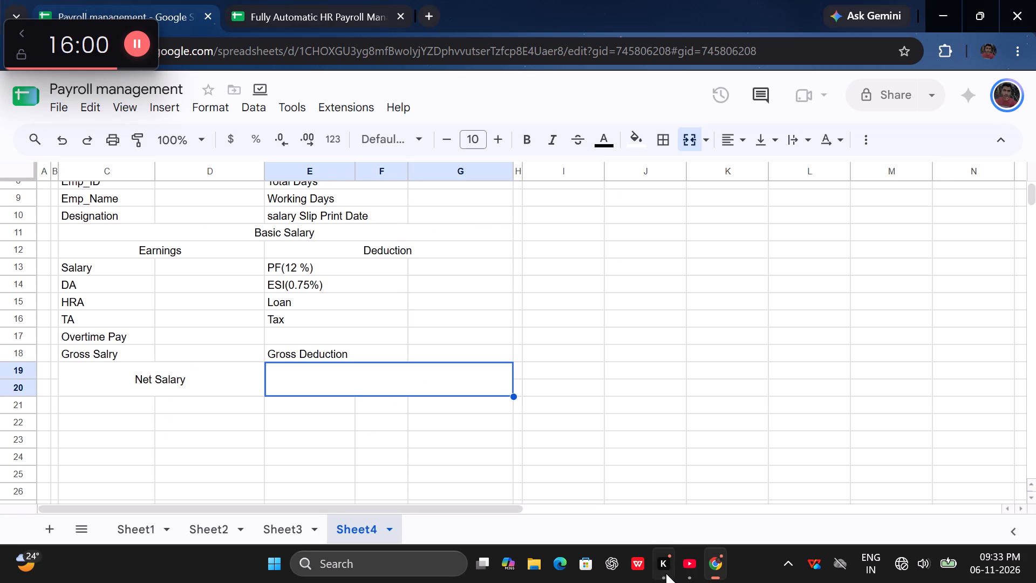